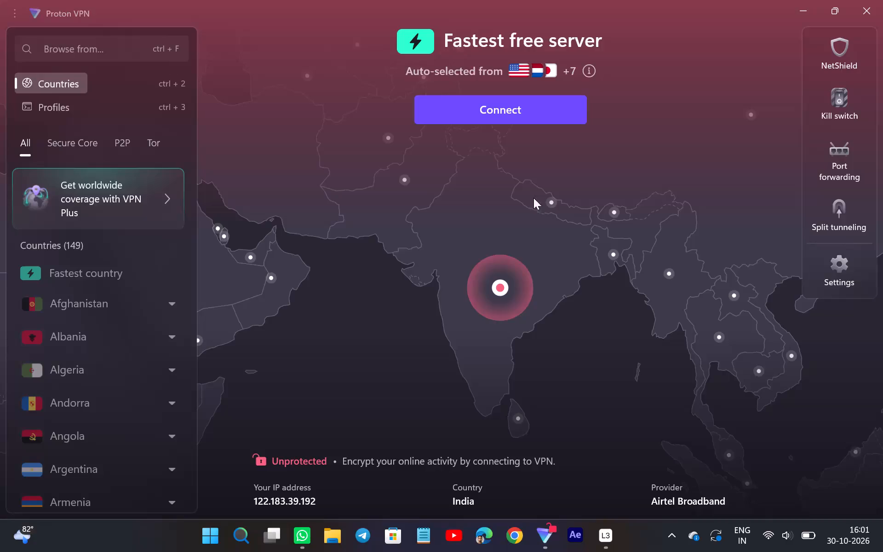
# Switch to Chrome and open a window with the Joy profile.
pyautogui.click(512, 533)
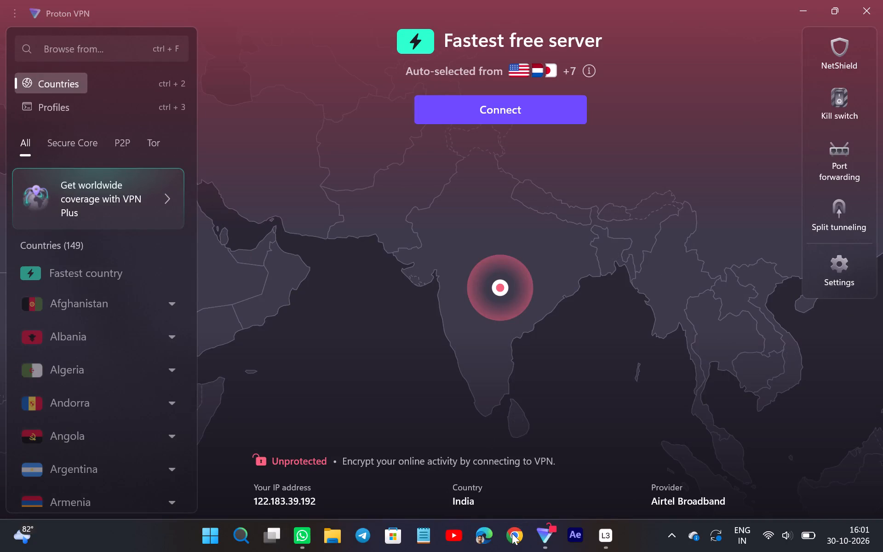
pyautogui.click(820, 40)
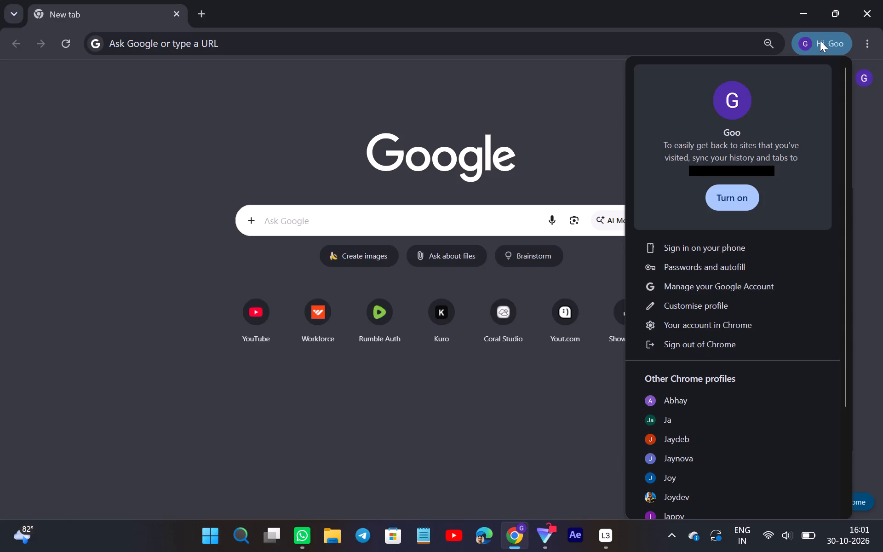
pyautogui.click(699, 469)
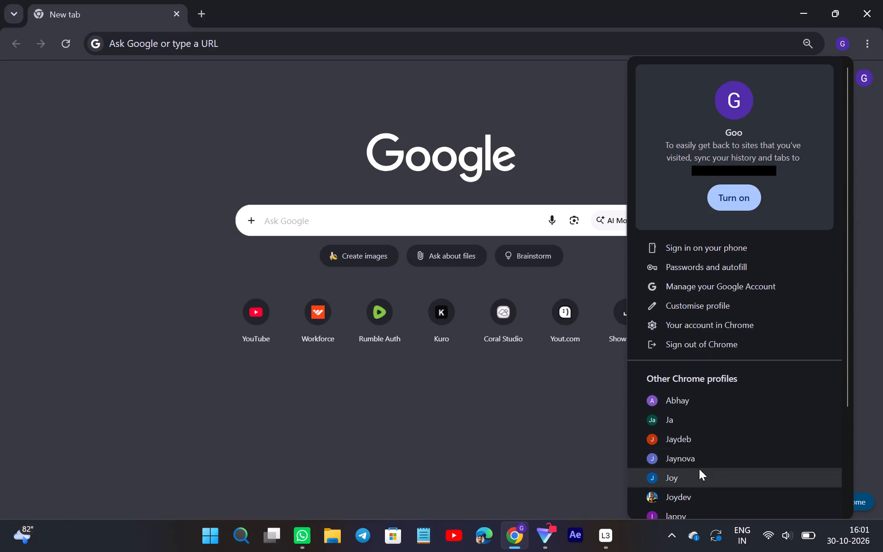
# Search Google for YouTube and open the YouTube home page from the results.
pyautogui.click(312, 276)
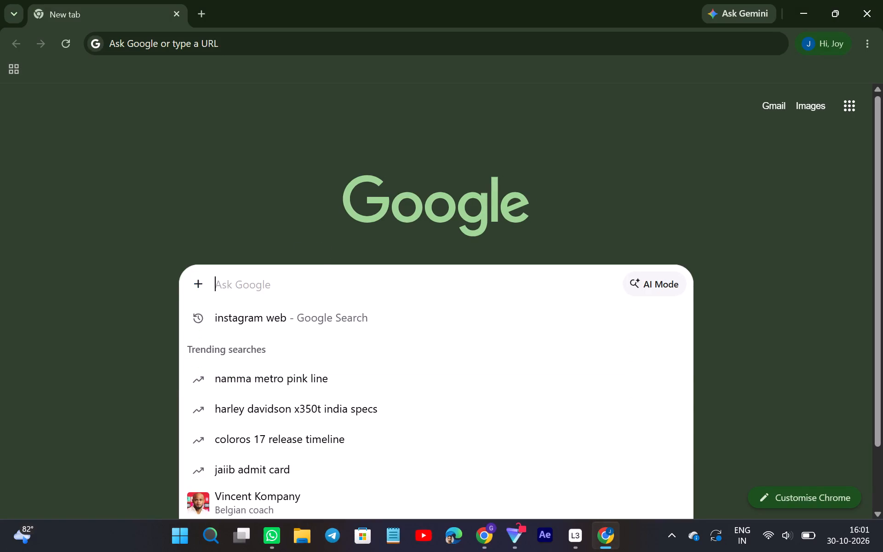
pyautogui.press('y')
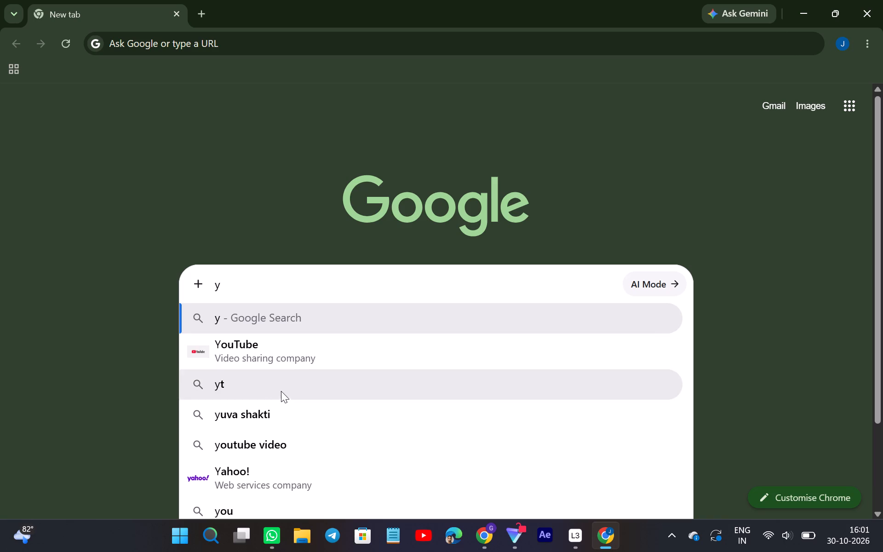
pyautogui.click(300, 347)
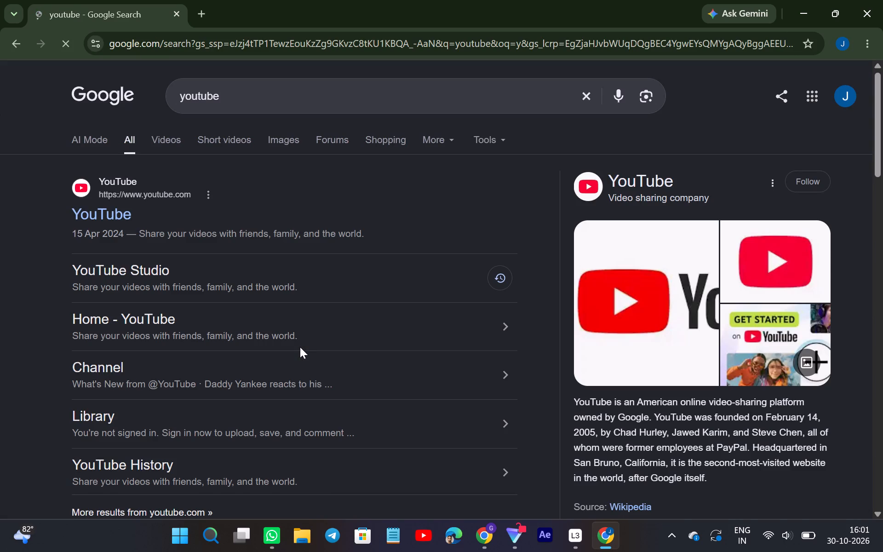
pyautogui.click(92, 199)
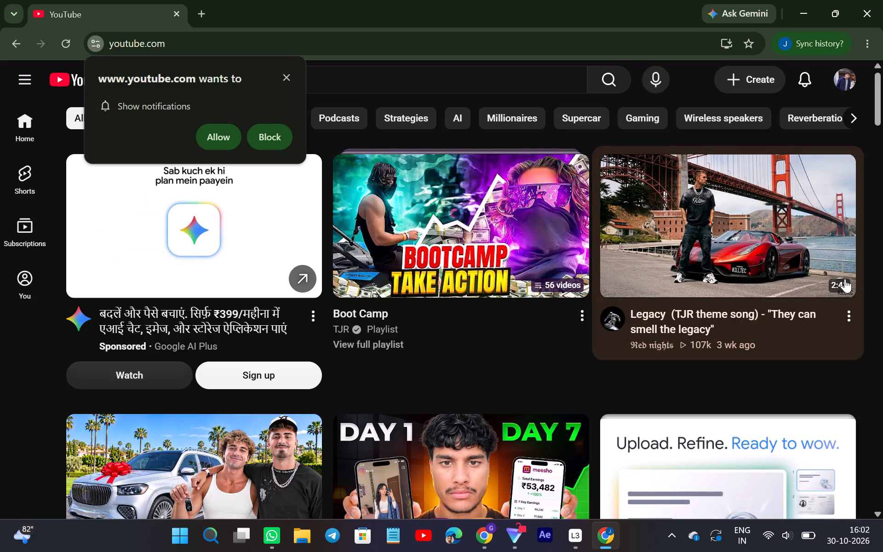
# Copy the share link of the "Legacy (TJR theme song)" video and allow YouTube to show notifications.
pyautogui.click(844, 312)
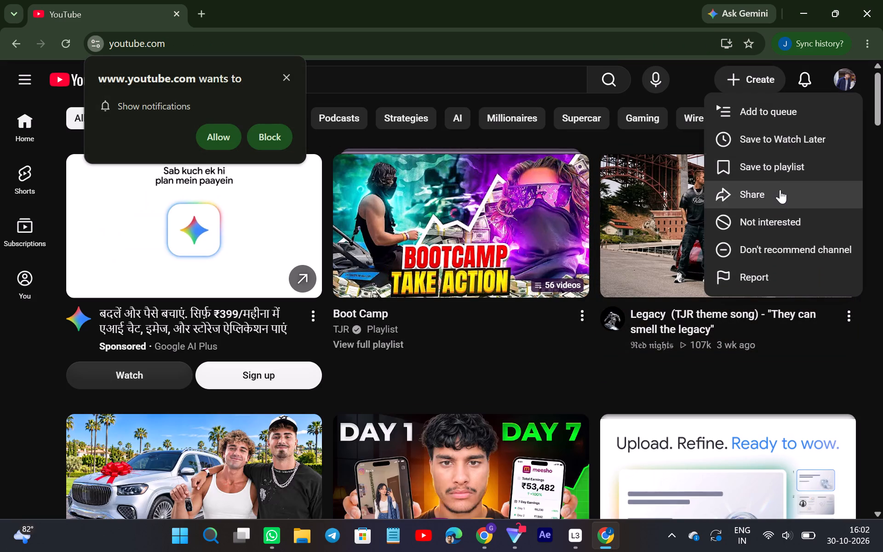
pyautogui.click(780, 190)
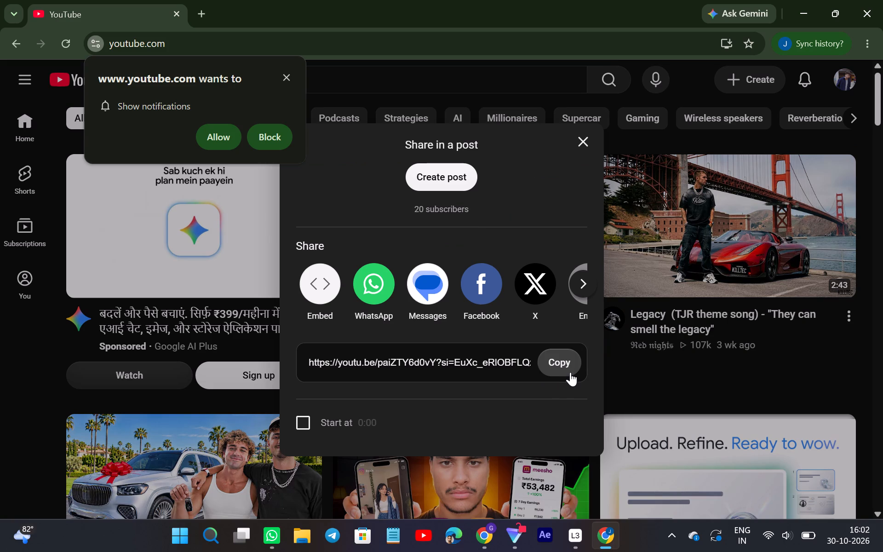
pyautogui.click(570, 371)
pyautogui.click(585, 140)
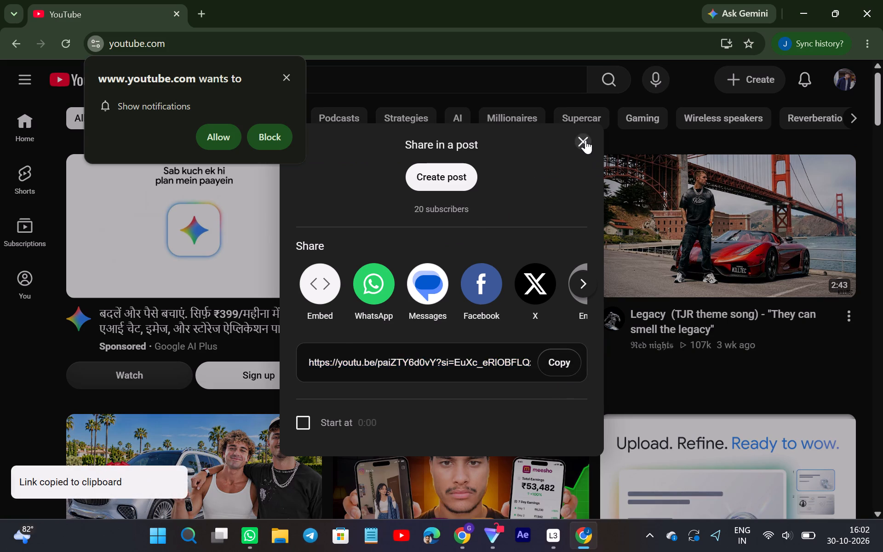
pyautogui.click(223, 138)
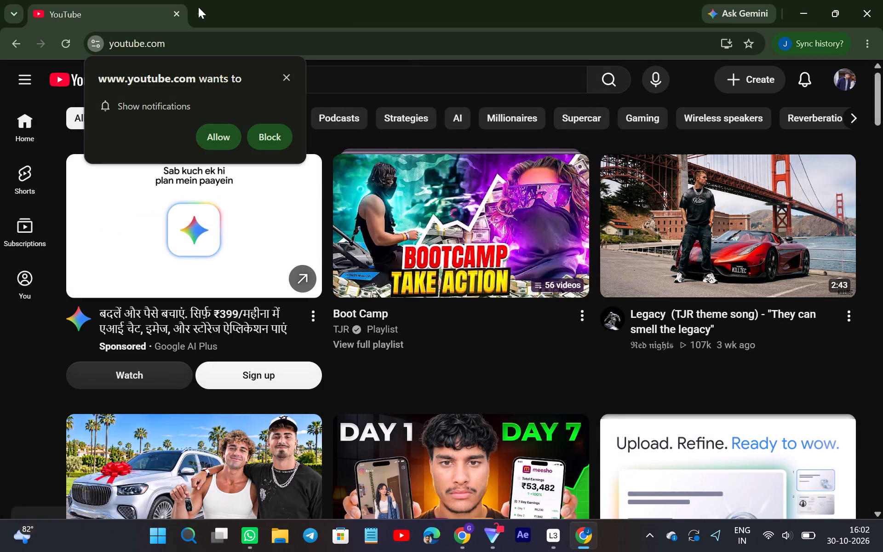
# Search in a new tab for "yt video download without watermark" and look through the results for a downloader site.
pyautogui.click(202, 7)
pyautogui.click(355, 282)
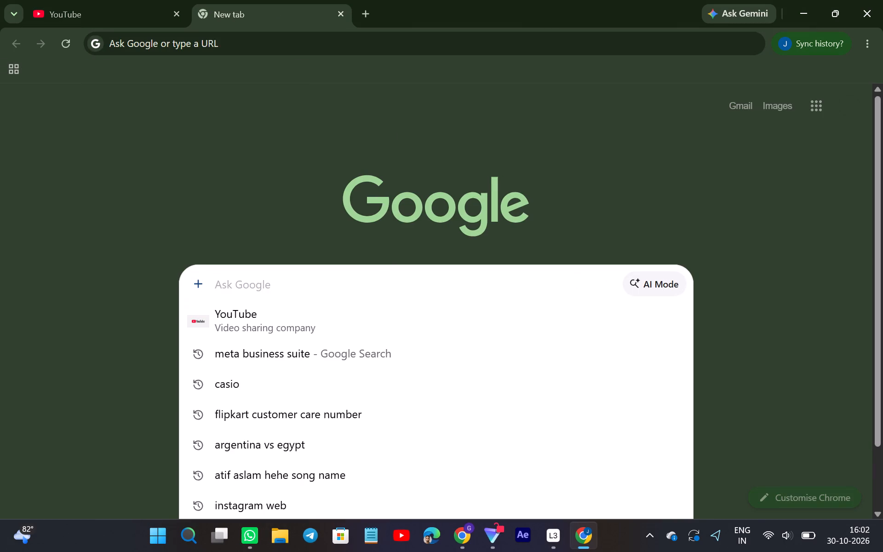
pyautogui.write('yt video')
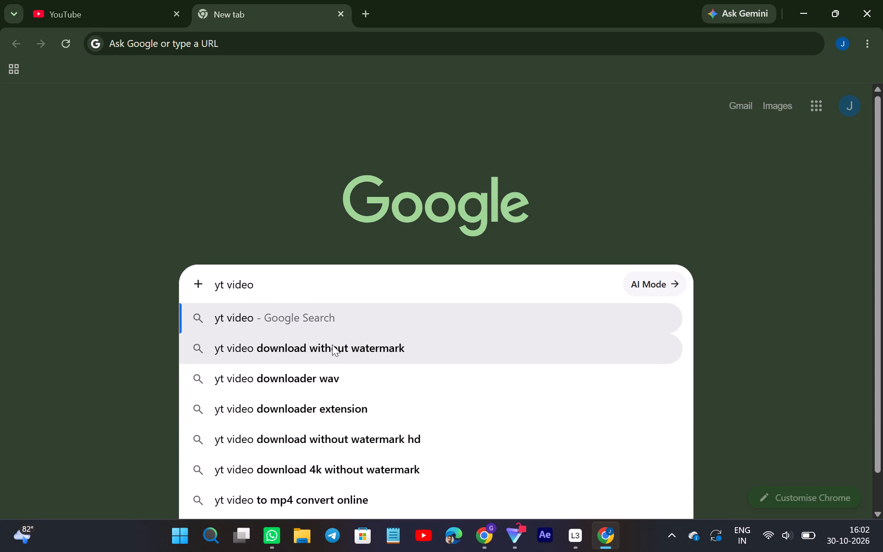
pyautogui.click(332, 345)
pyautogui.scroll(-2, 259, 310)
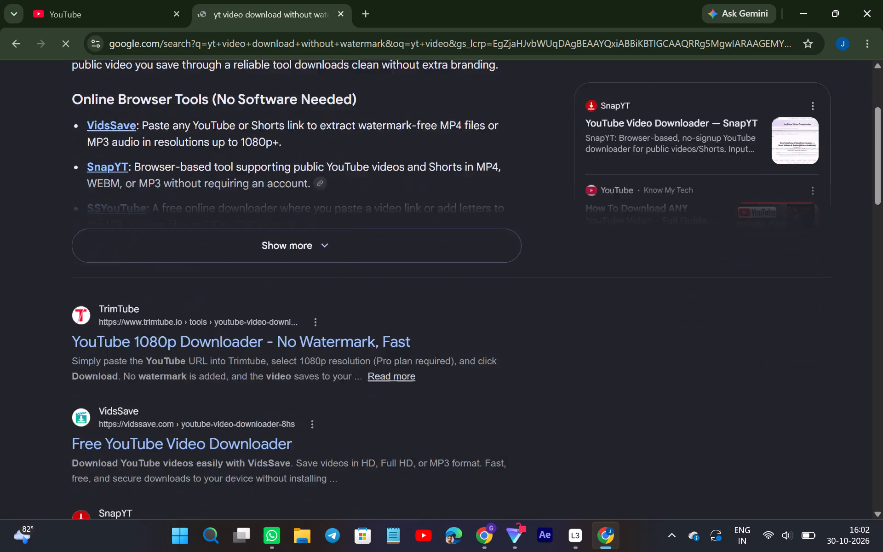
pyautogui.scroll(-5, 259, 310)
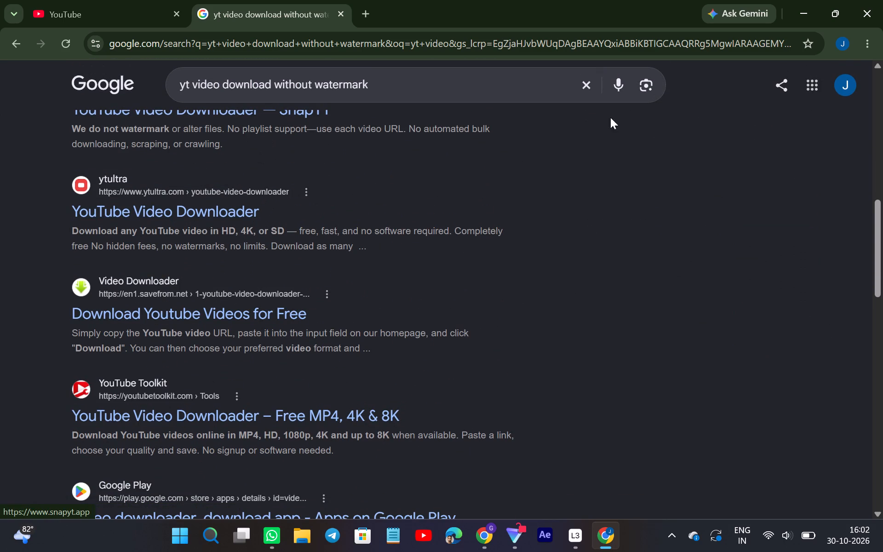
# Search for "ssyoutube" instead and open the SSYouTube.online YouTube Video Downloader site.
pyautogui.click(583, 85)
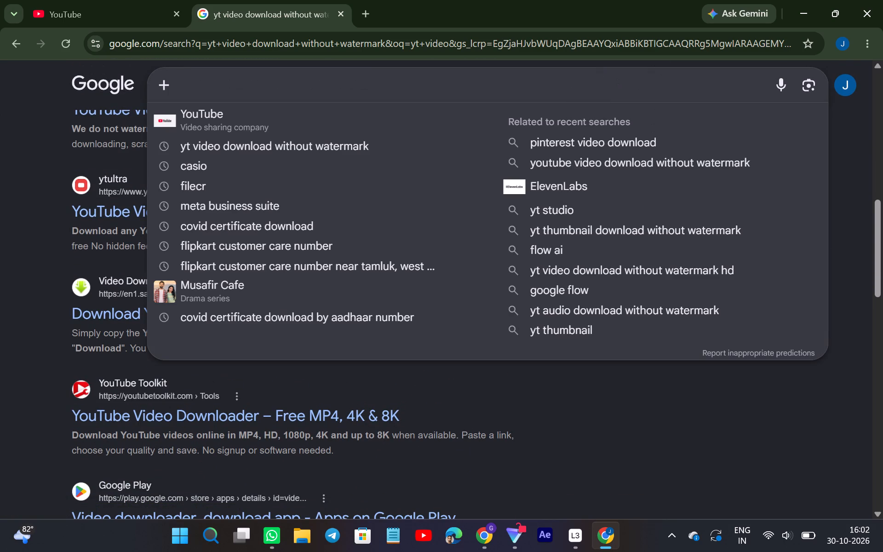
pyautogui.write('ssyoutrube')
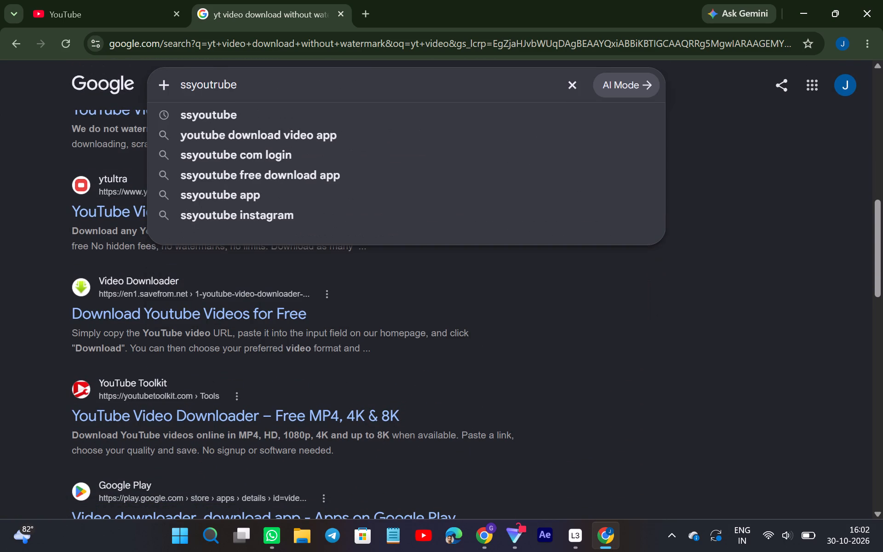
pyautogui.press('BackSpace')
pyautogui.press('BackSpace')
pyautogui.press('BackSpace')
pyautogui.press('BackSpace')
pyautogui.press('BackSpace')
pyautogui.write('tube')
pyautogui.press('Return')
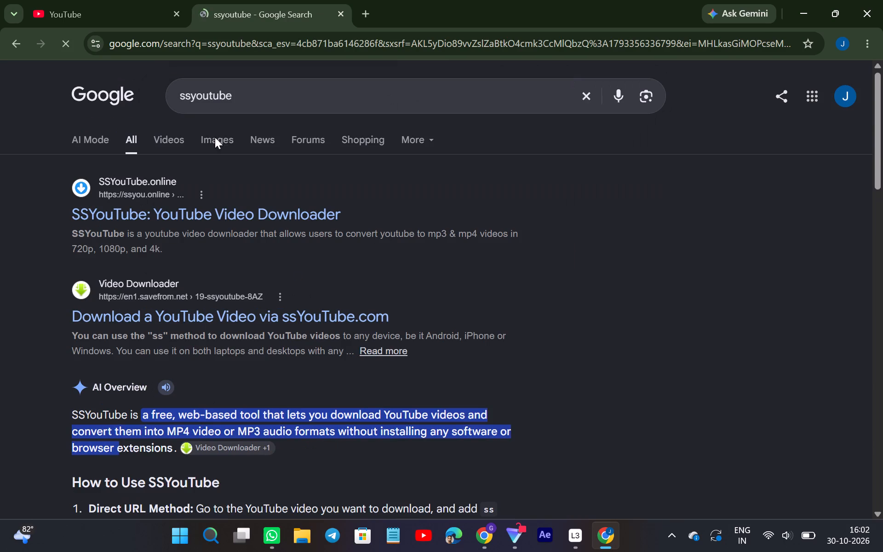
pyautogui.click(165, 208)
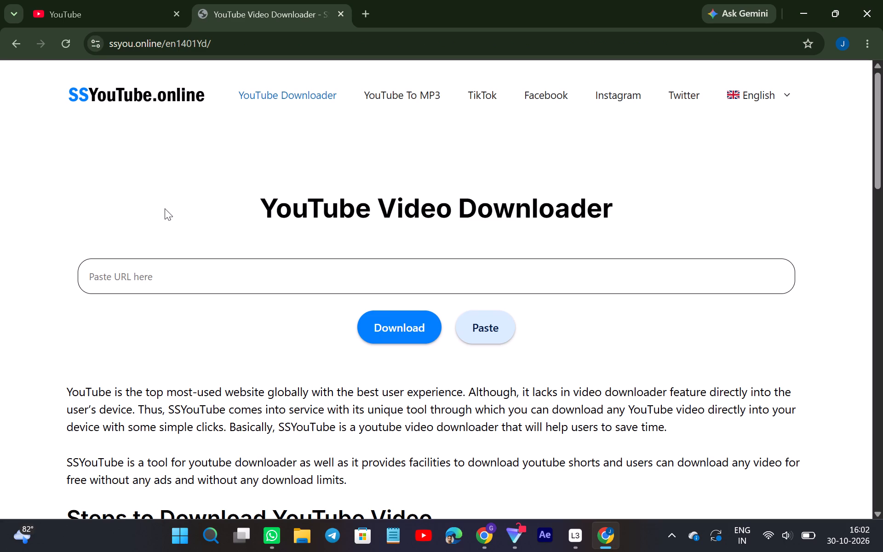
# Paste the copied video link into the YouTube Video Downloader and load its download options.
pyautogui.click(166, 270)
pyautogui.hotkey('ctrl', 'v')
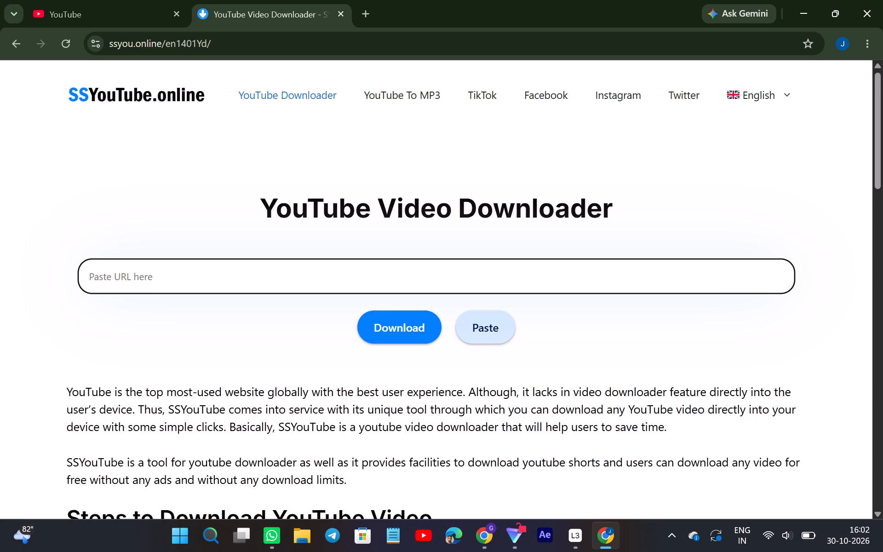
pyautogui.click(397, 324)
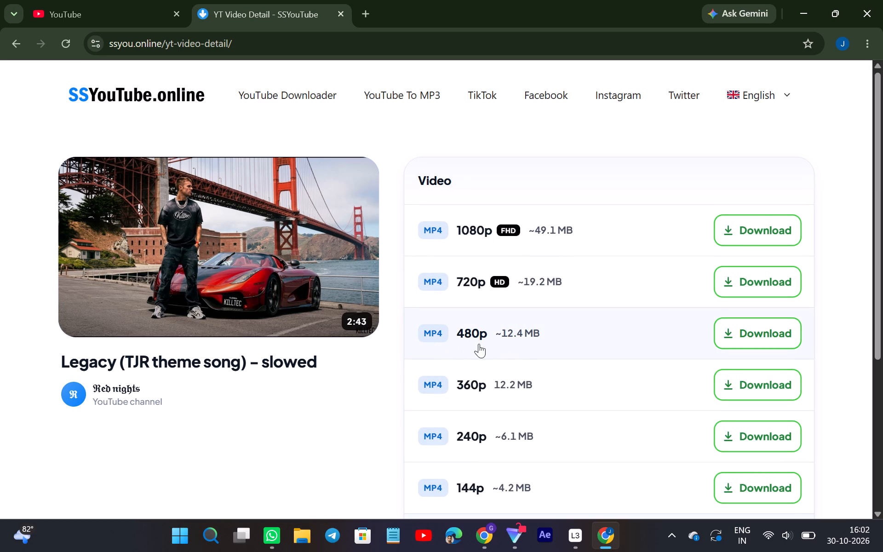
# Download the 480p MP4 version of the video, closing the advertising tabs that open along the way.
pyautogui.rightClick(753, 338)
pyautogui.click(753, 338)
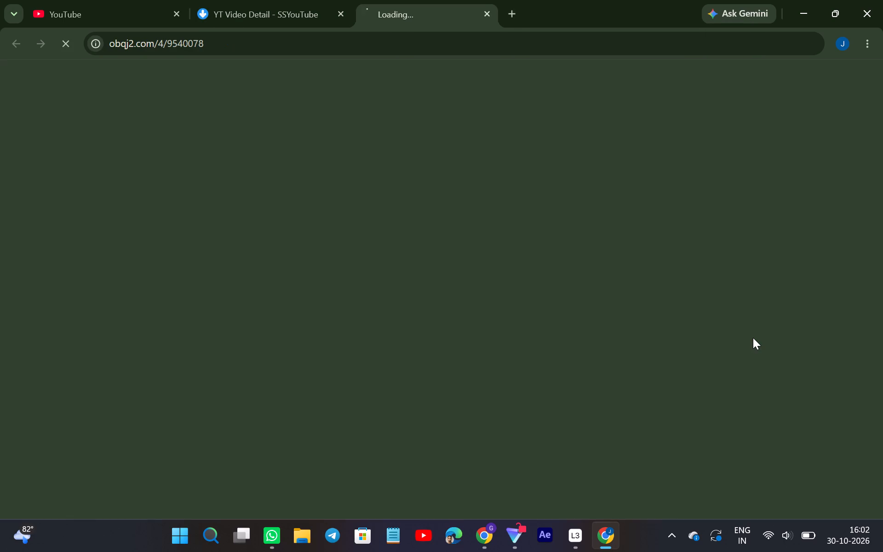
pyautogui.click(314, 23)
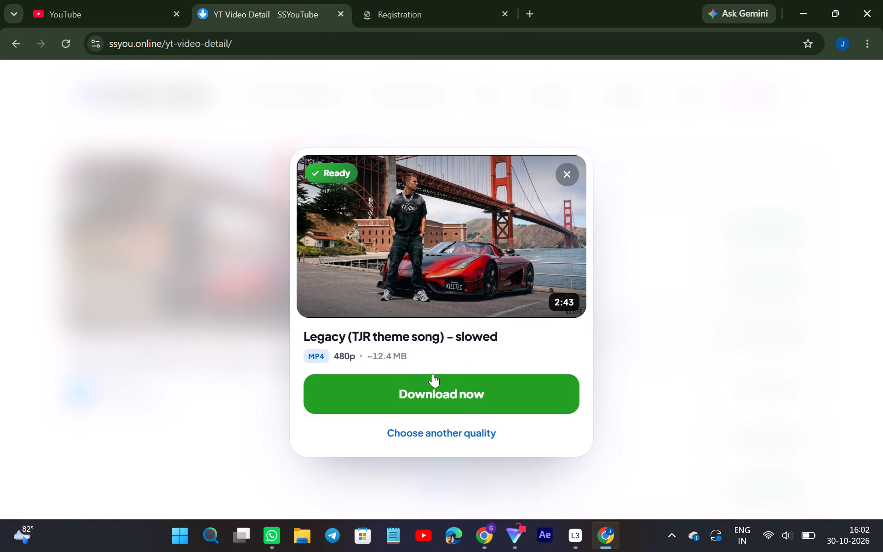
pyautogui.click(504, 17)
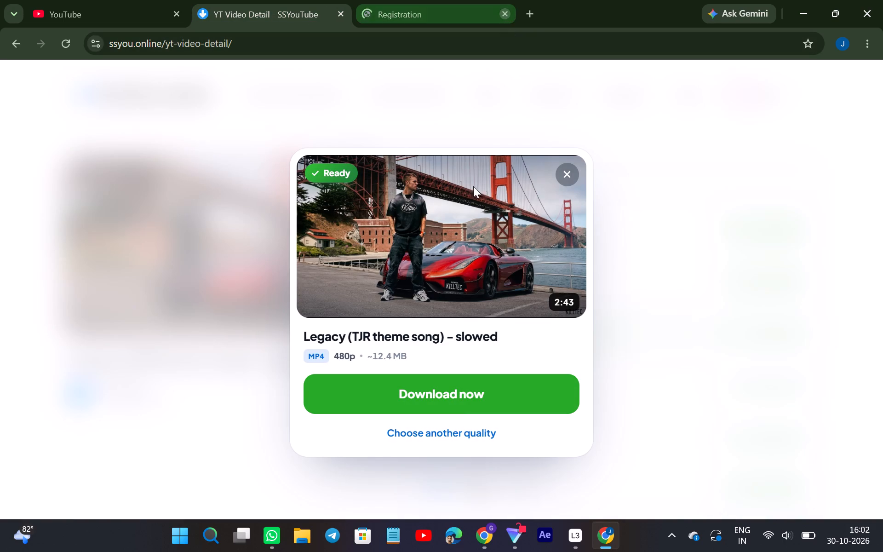
pyautogui.click(442, 377)
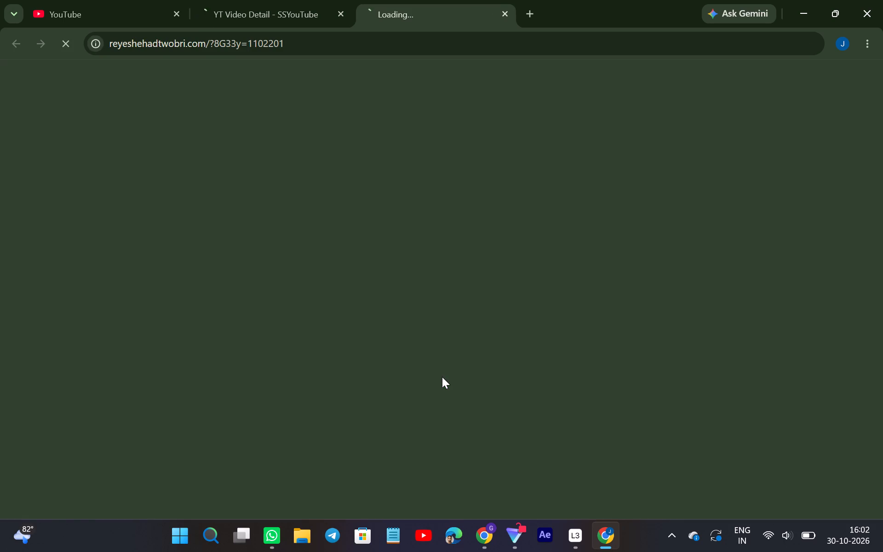
pyautogui.click(280, 0)
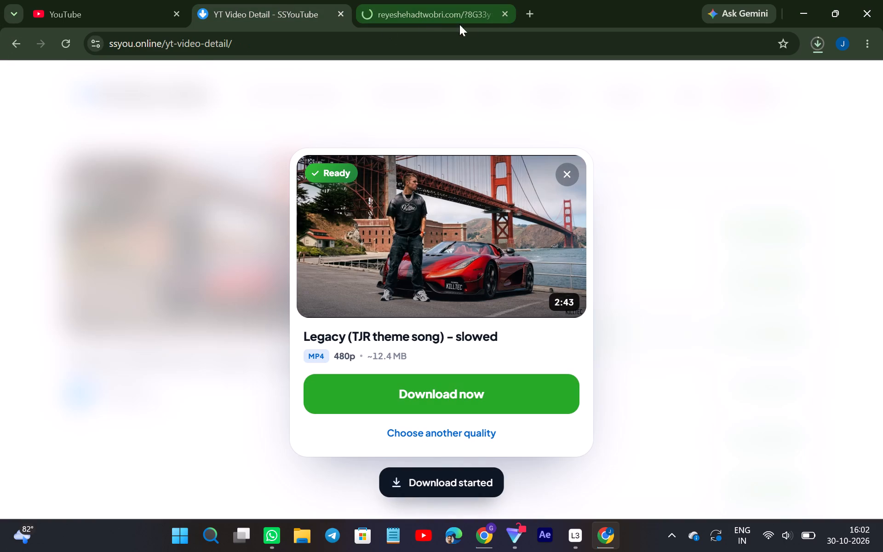
pyautogui.click(505, 8)
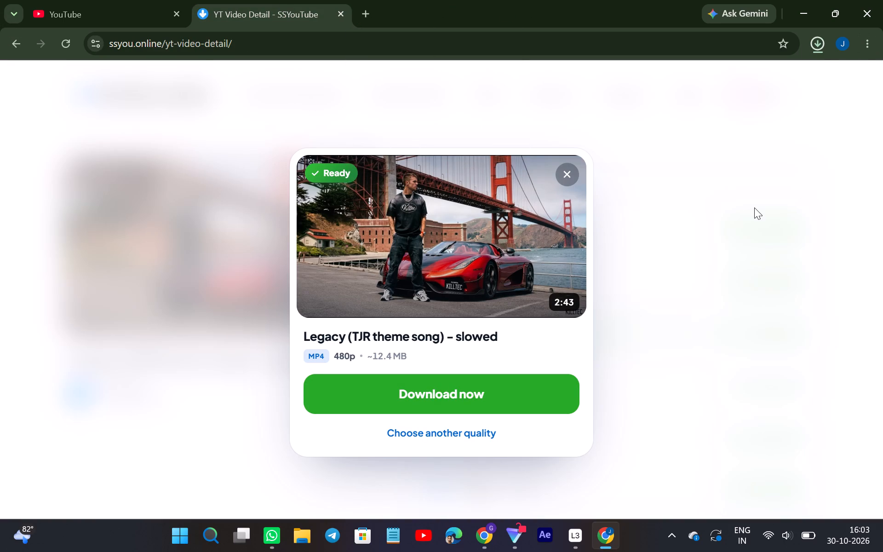
# Clear away the Chrome windows and, in File Explorer, cut the downloaded 480p Legacy (TJR theme song) video from the Downloads folder.
pyautogui.click(798, 4)
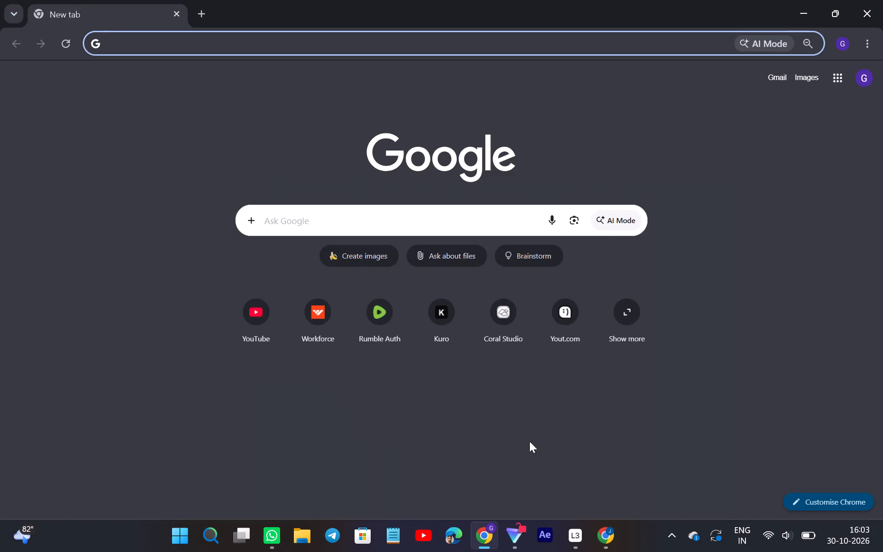
pyautogui.click(875, 0)
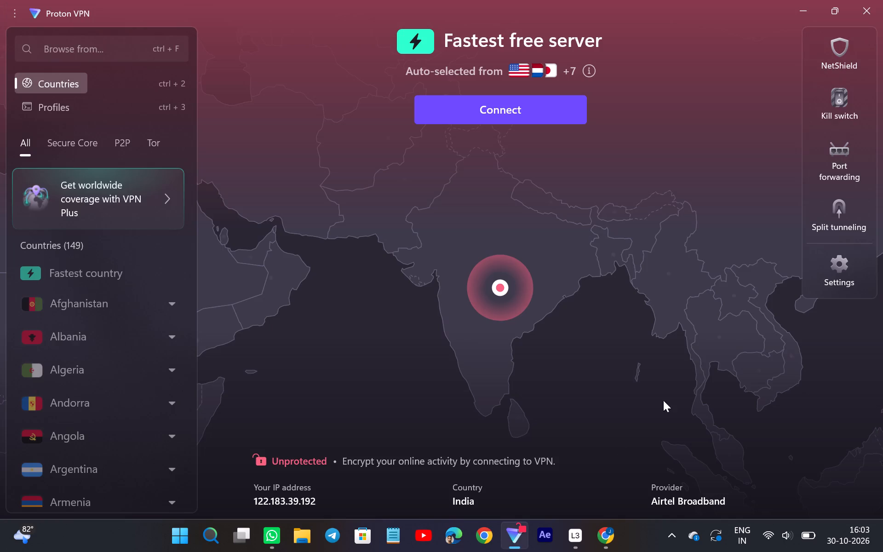
pyautogui.click(312, 540)
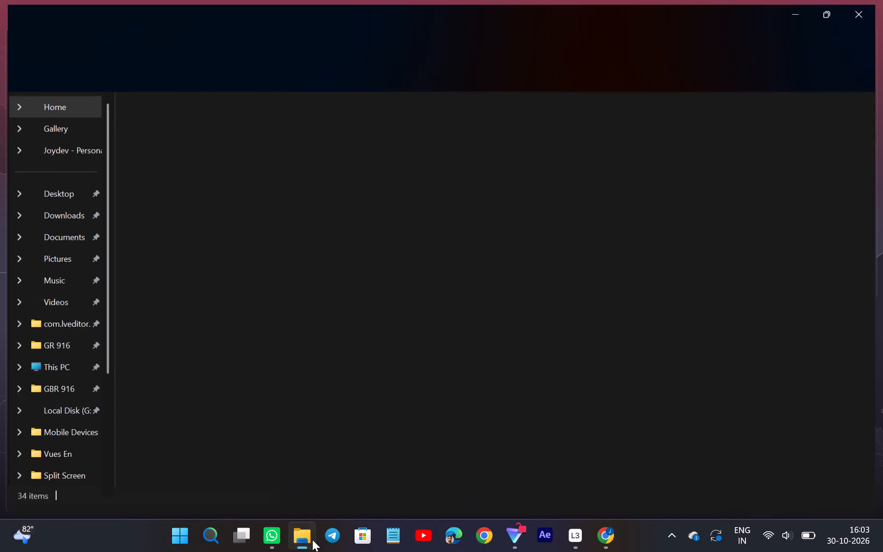
pyautogui.click(44, 221)
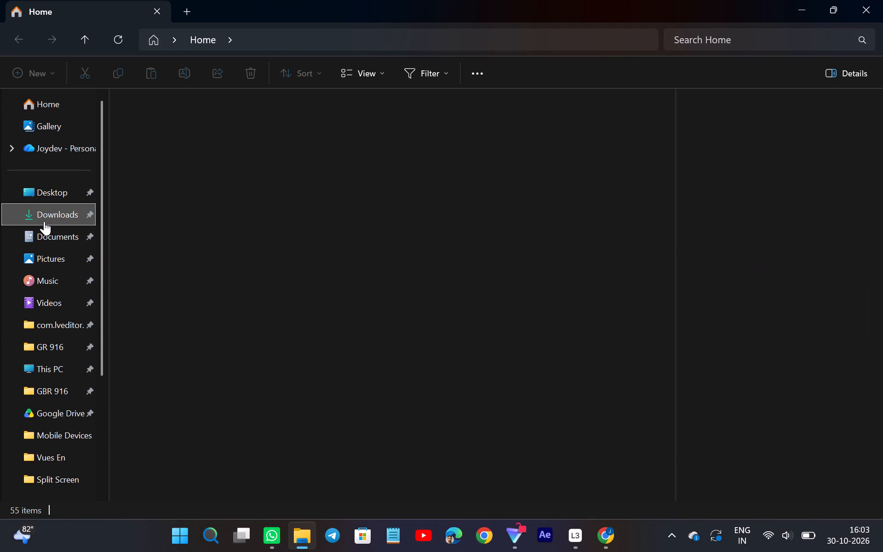
pyautogui.click(151, 152)
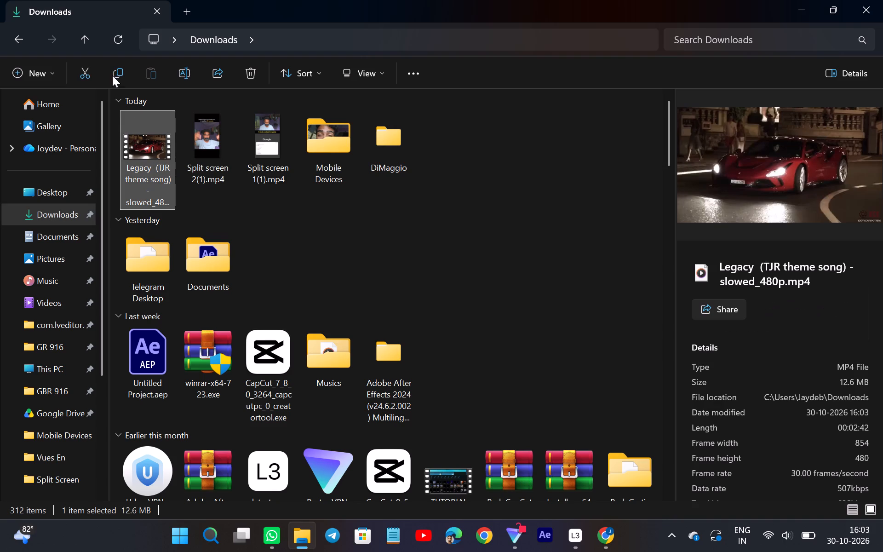
pyautogui.click(85, 73)
# Create a new folder named Bgm inside the DiMaggio folder.
pyautogui.doubleClick(416, 143)
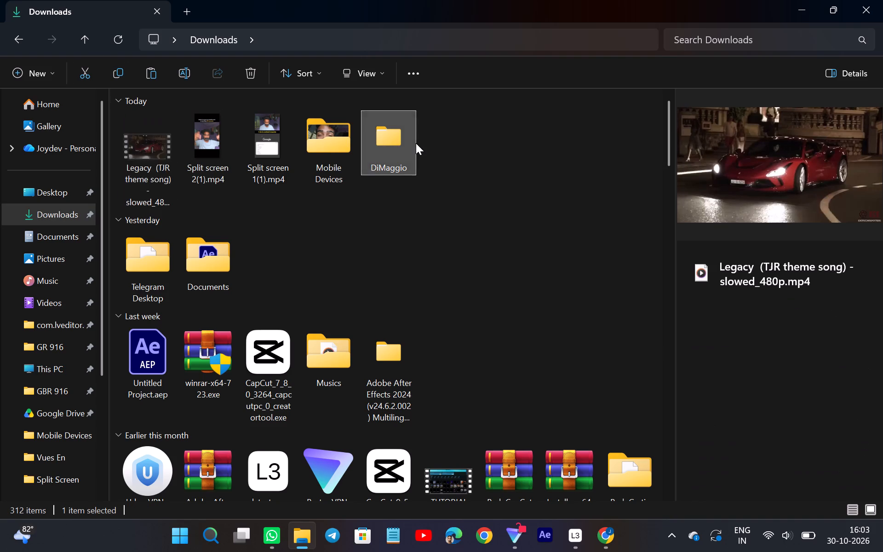
pyautogui.click(26, 63)
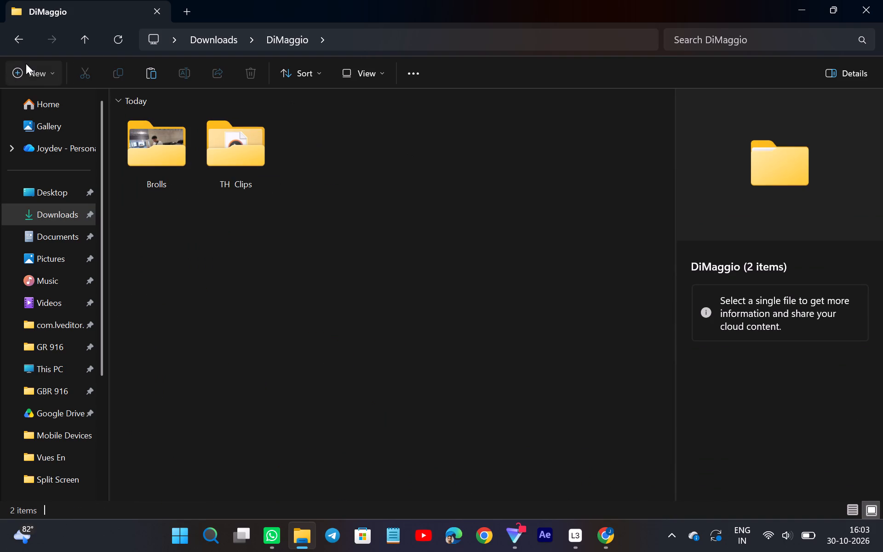
pyautogui.click(74, 100)
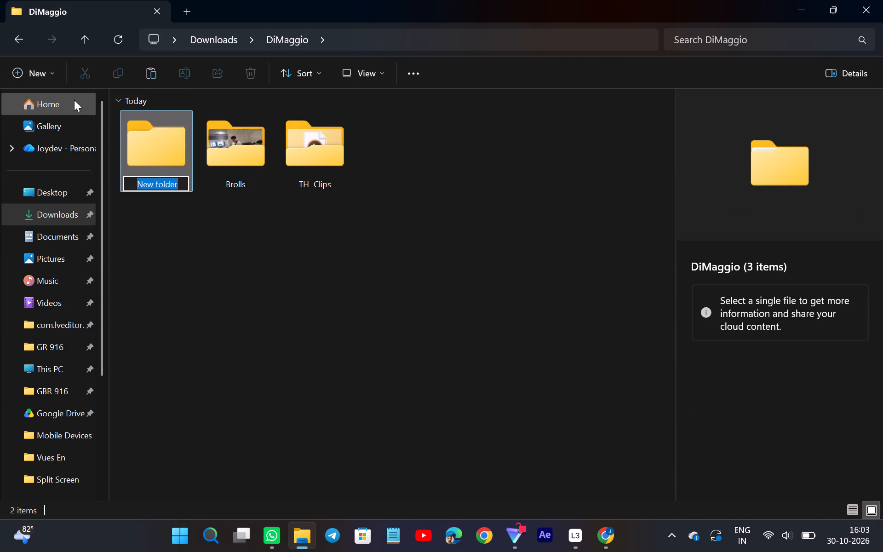
pyautogui.press('BackSpace')
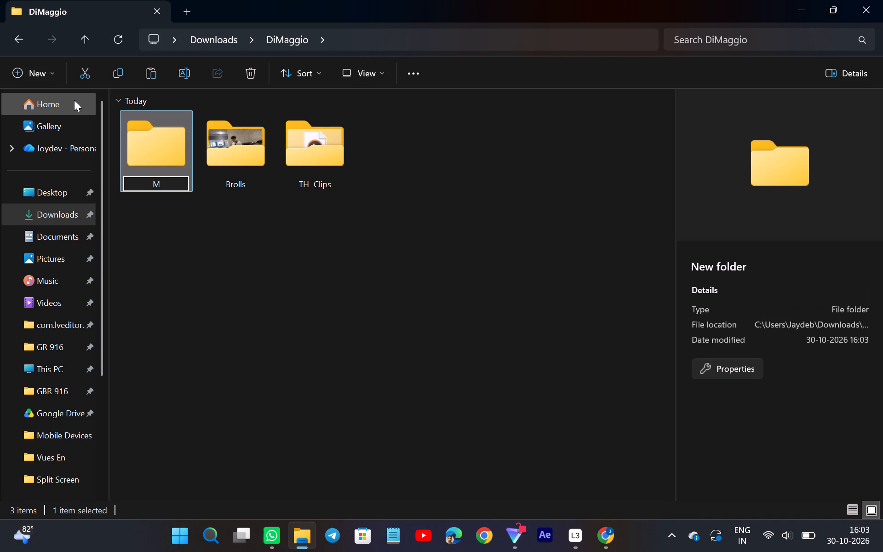
pyautogui.press('BackSpace')
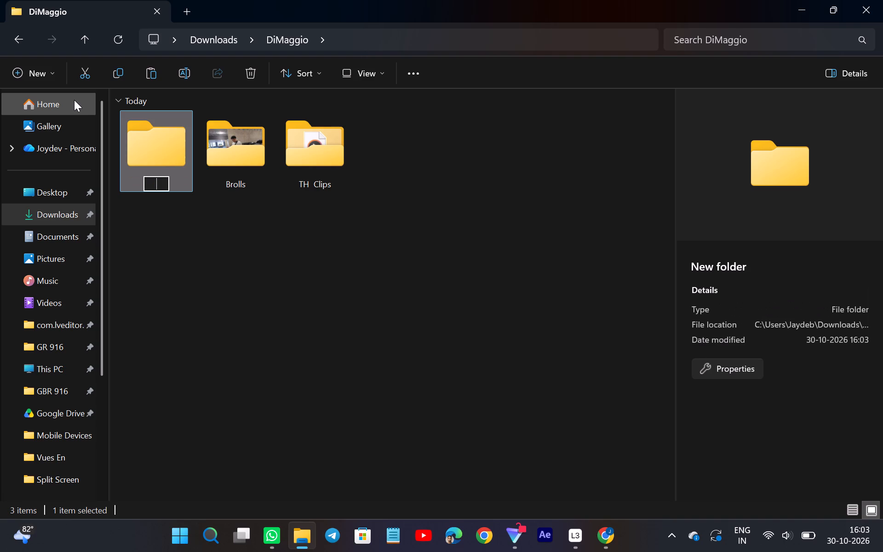
pyautogui.press('b')
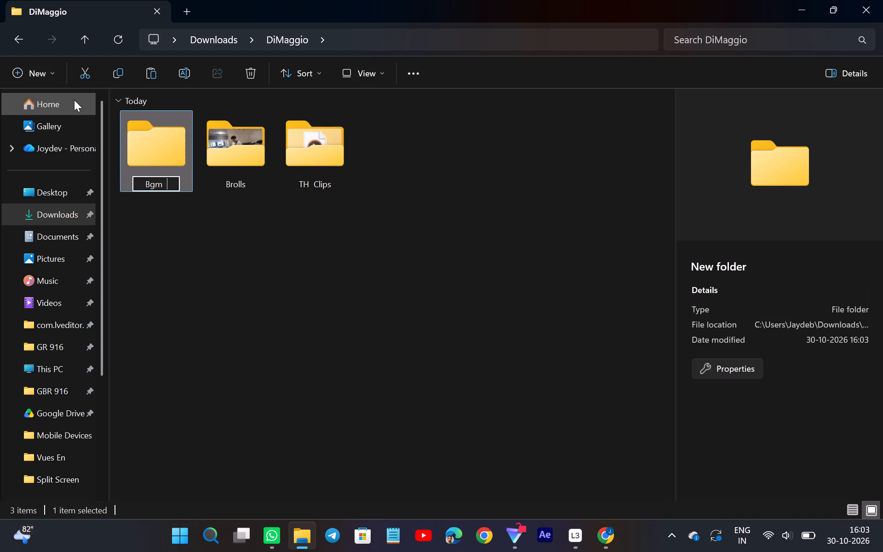
pyautogui.press('Return')
# Paste the cut Legacy (TJR theme song) video into the Bgm folder, closing the media player if it opens.
pyautogui.doubleClick(177, 150)
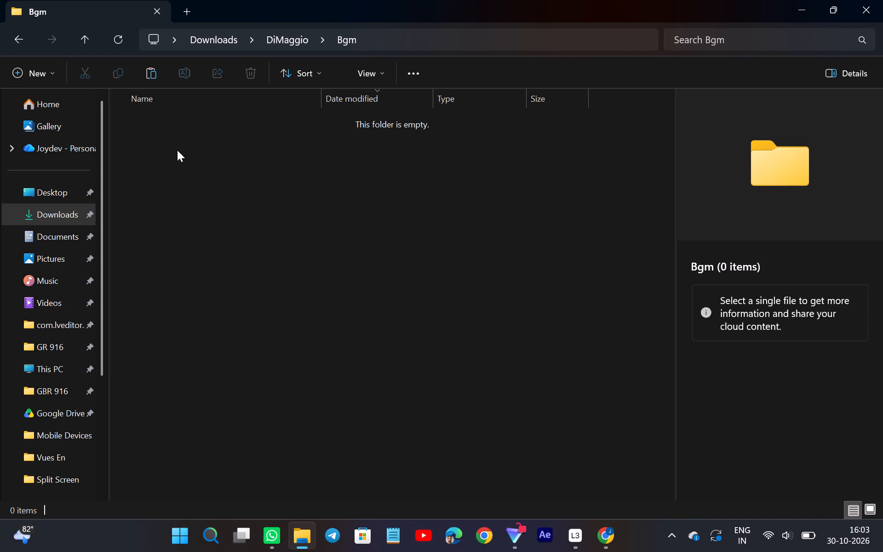
pyautogui.click(194, 241)
pyautogui.hotkey('ctrl', 'v')
pyautogui.press('Return')
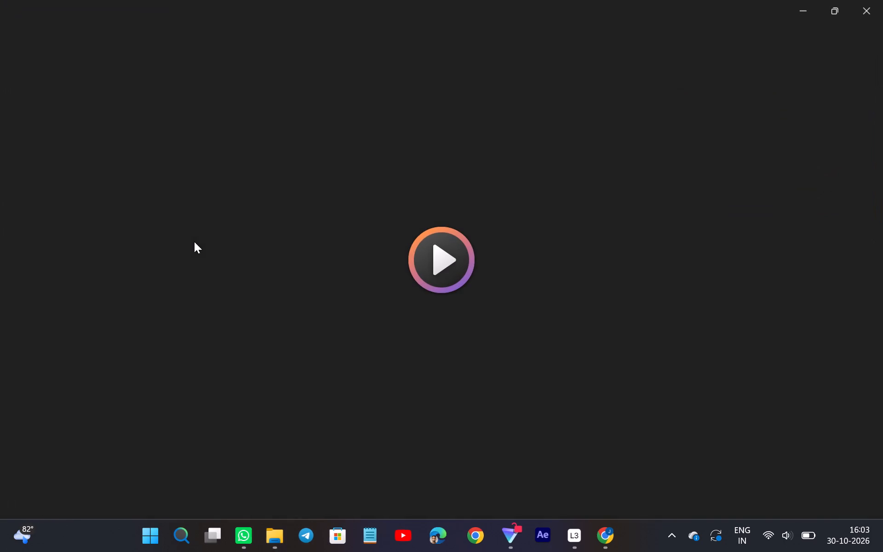
pyautogui.click(882, 0)
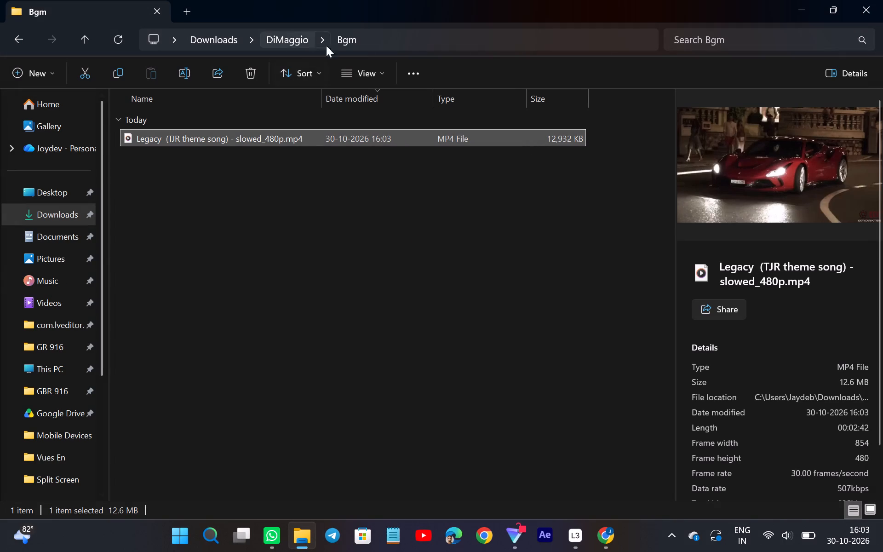
# Show the Bgm folder's contents as thumbnail icons, and close File Explorer.
pyautogui.click(385, 66)
pyautogui.click(371, 131)
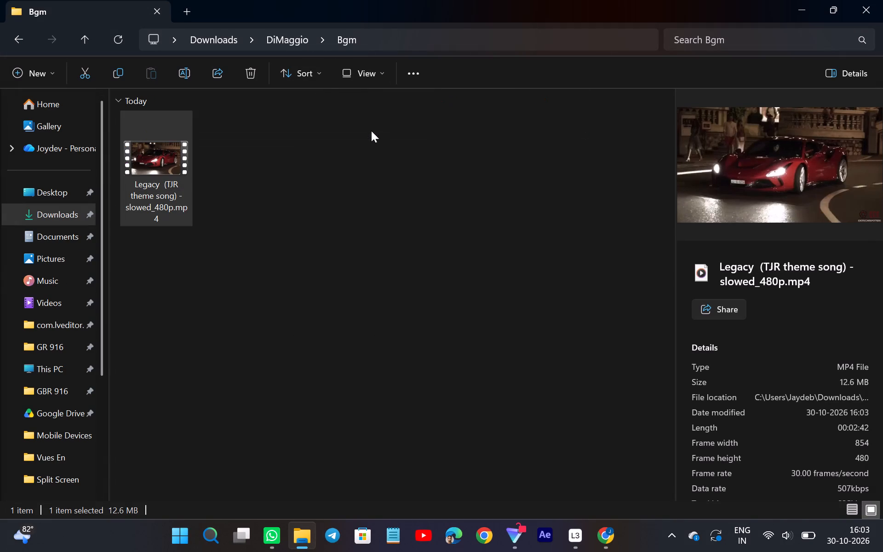
pyautogui.click(882, 0)
# In Proton VPN, connect to the fastest free server and minimize the window.
pyautogui.click(514, 115)
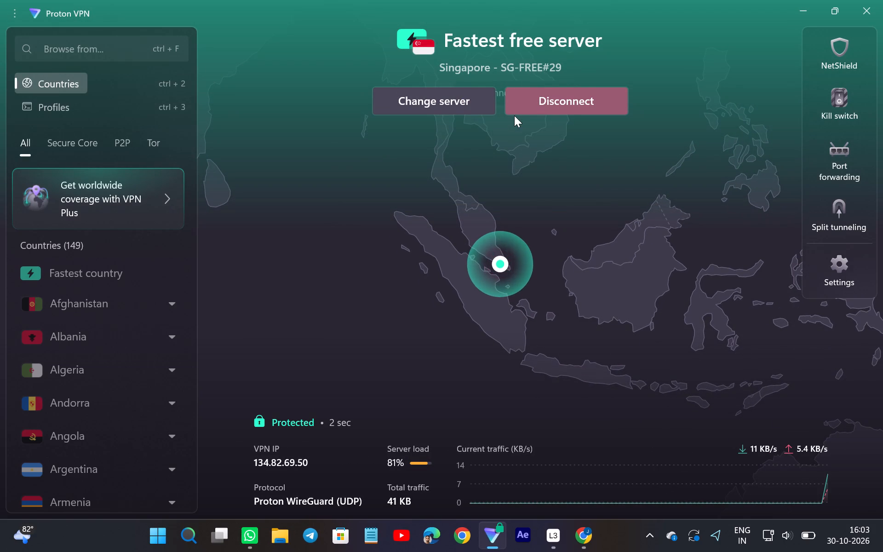
pyautogui.click(807, 8)
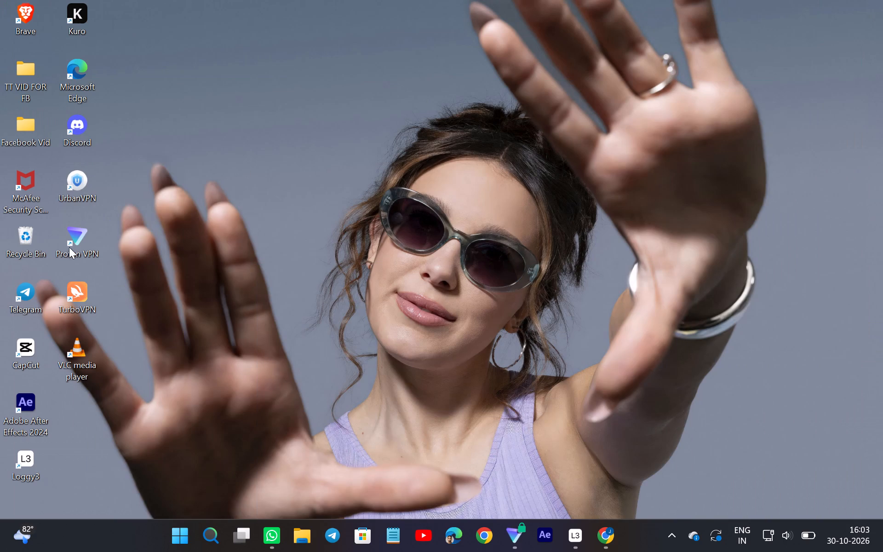
# Launch CapCut from the desktop, create a new project, and dismiss the layer-order tip.
pyautogui.doubleClick(19, 343)
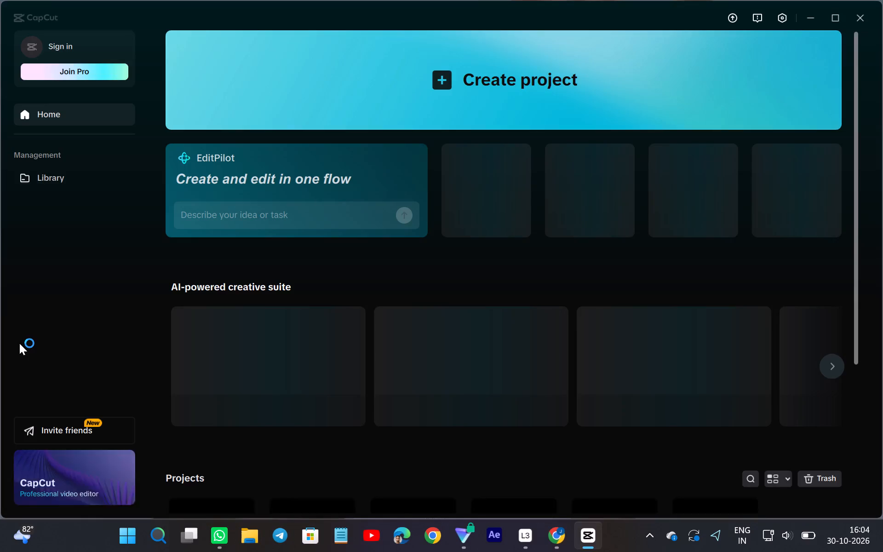
pyautogui.scroll(-1, 304, 428)
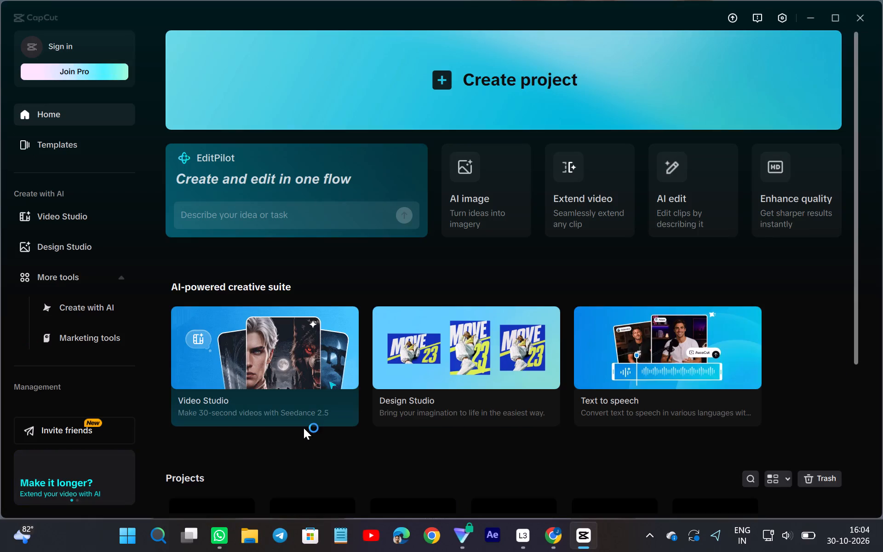
pyautogui.scroll(-6, 304, 428)
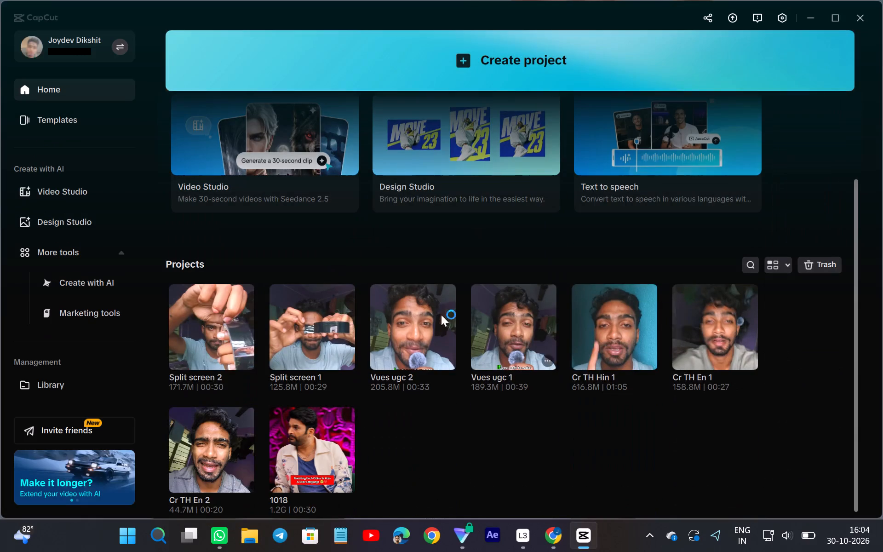
pyautogui.scroll(5, 433, 308)
pyautogui.scroll(3, 411, 201)
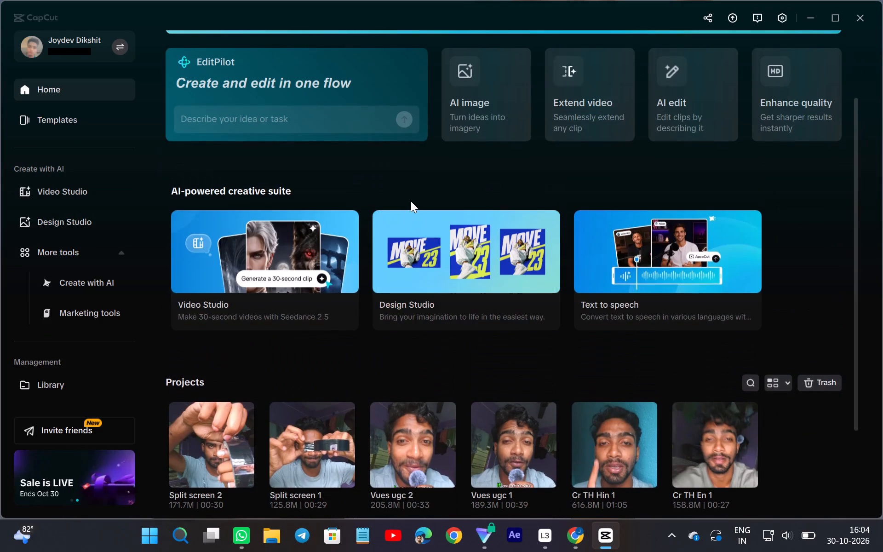
pyautogui.scroll(2, 411, 201)
pyautogui.click(523, 59)
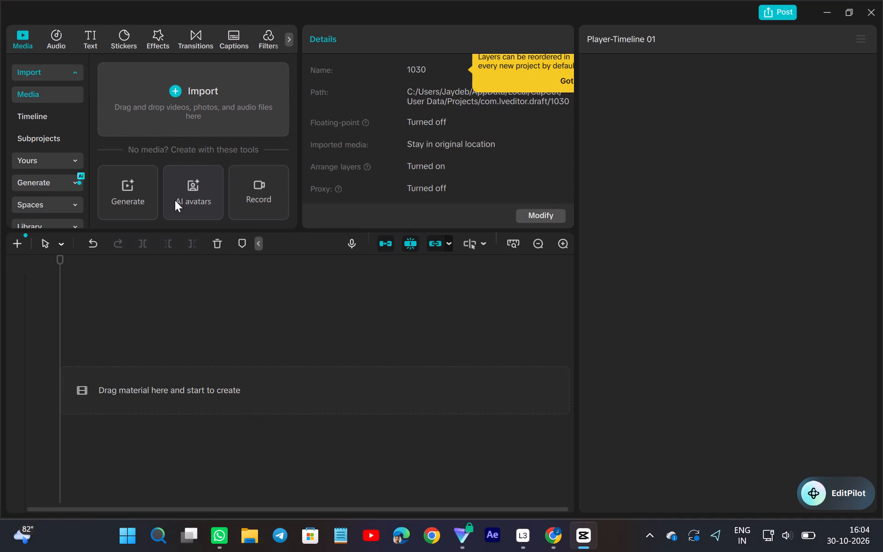
pyautogui.click(567, 78)
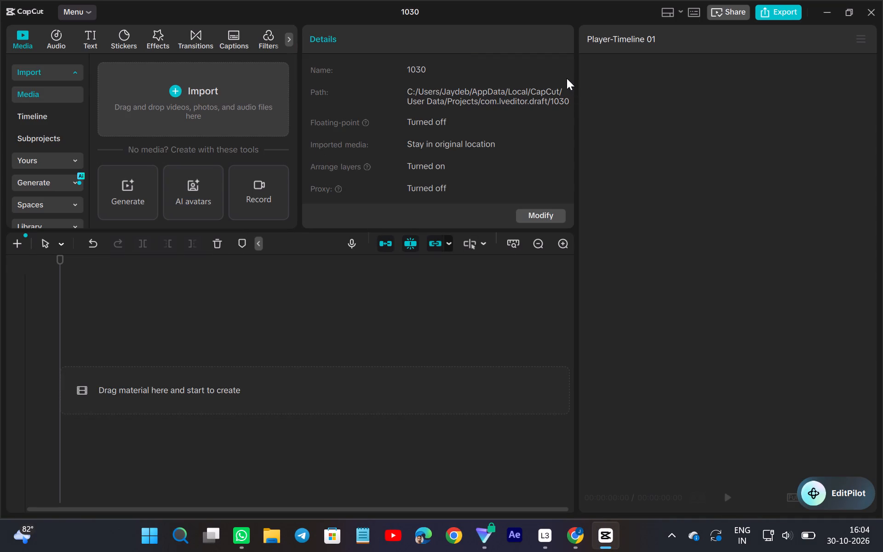
# Import the whole DiMaggio folder from Downloads into the project's media, dismissing the shortcut-conflict notice.
pyautogui.click(192, 106)
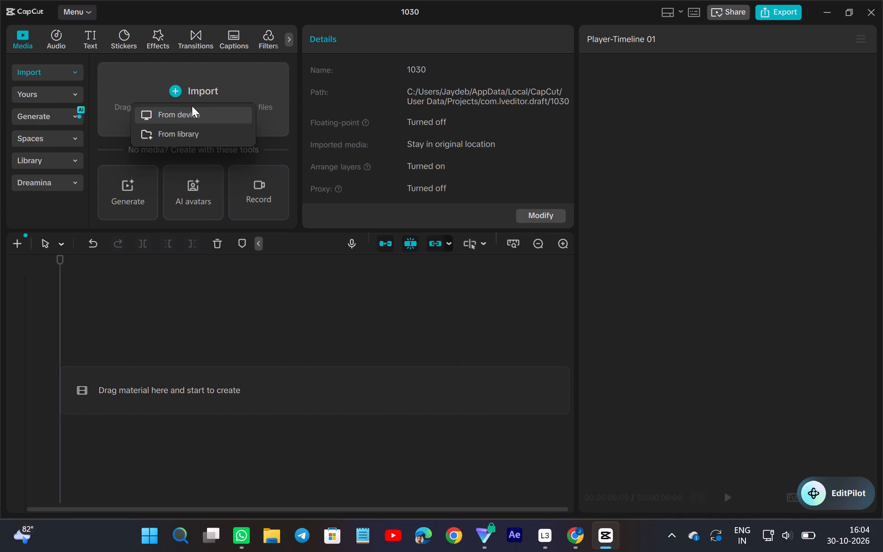
pyautogui.click(203, 114)
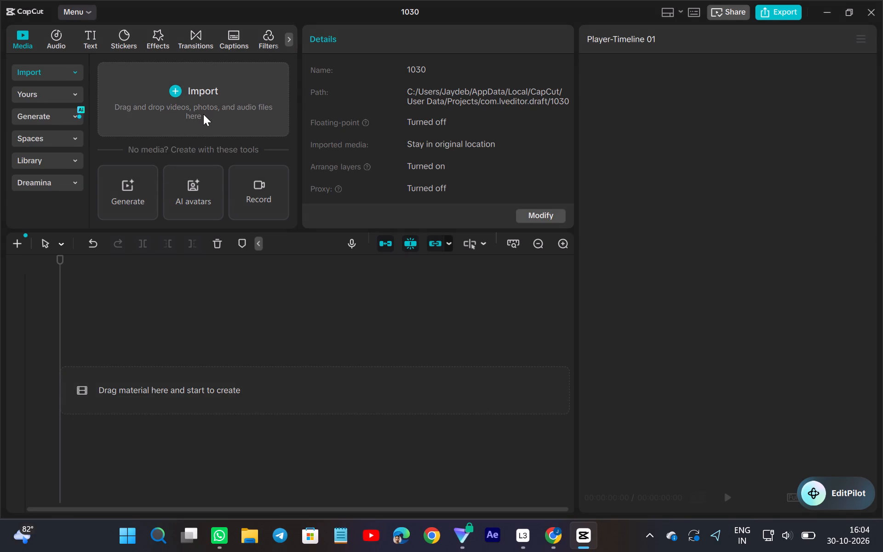
pyautogui.click(206, 100)
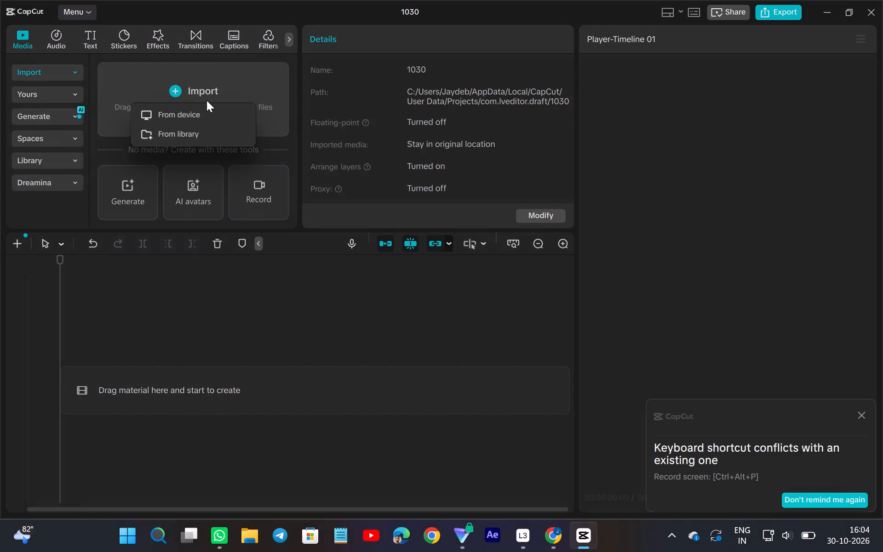
pyautogui.click(868, 416)
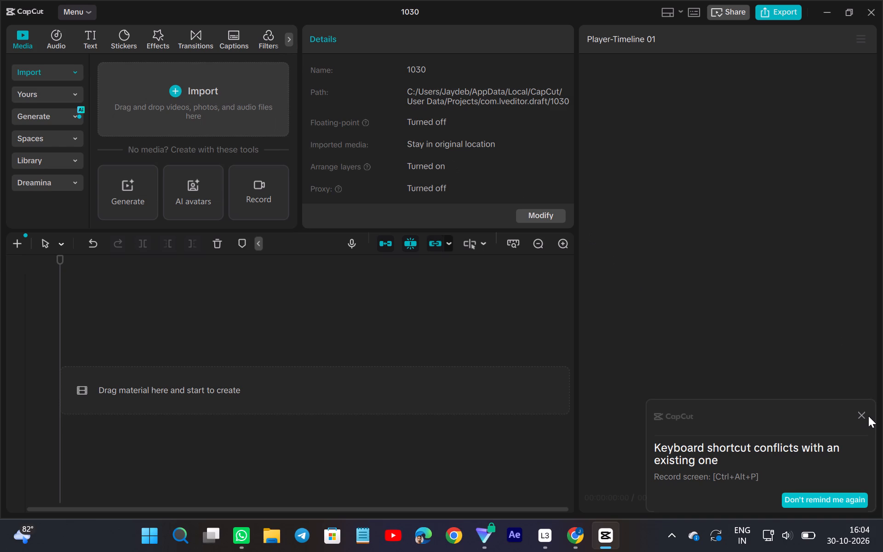
pyautogui.click(859, 414)
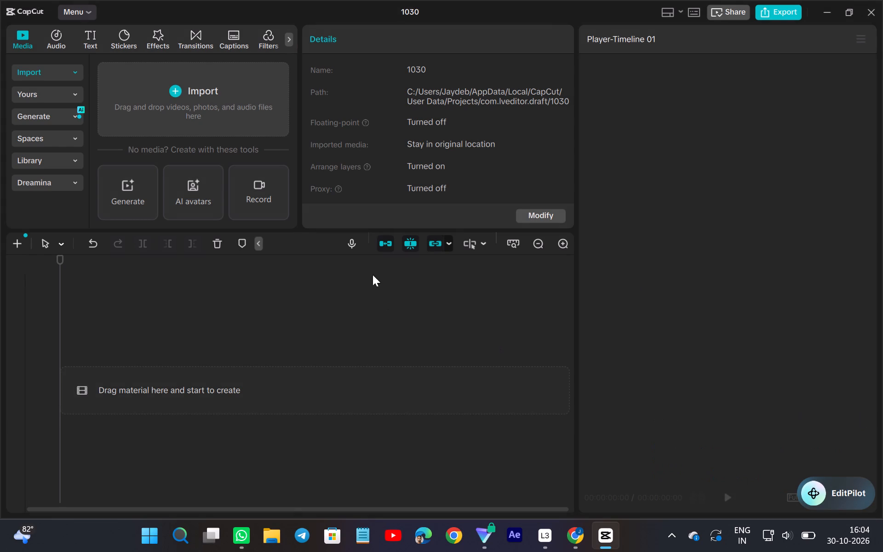
pyautogui.click(183, 103)
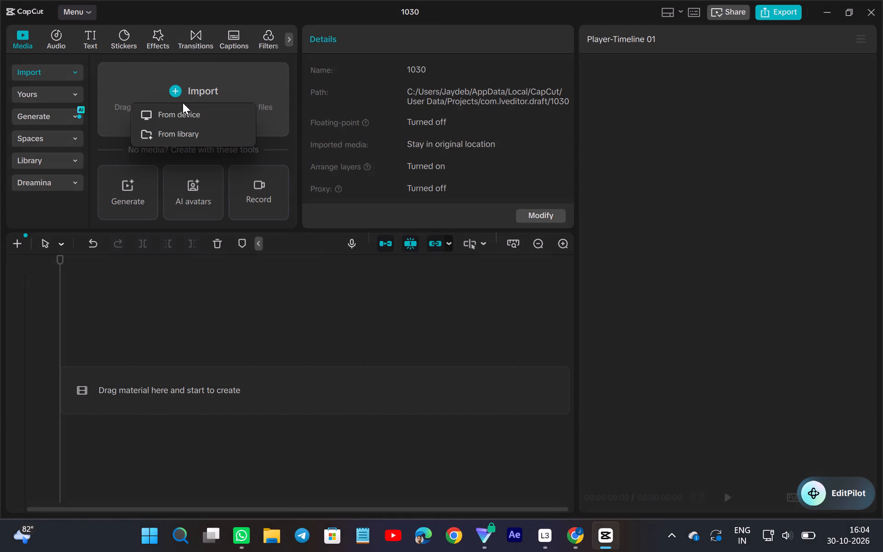
pyautogui.click(180, 112)
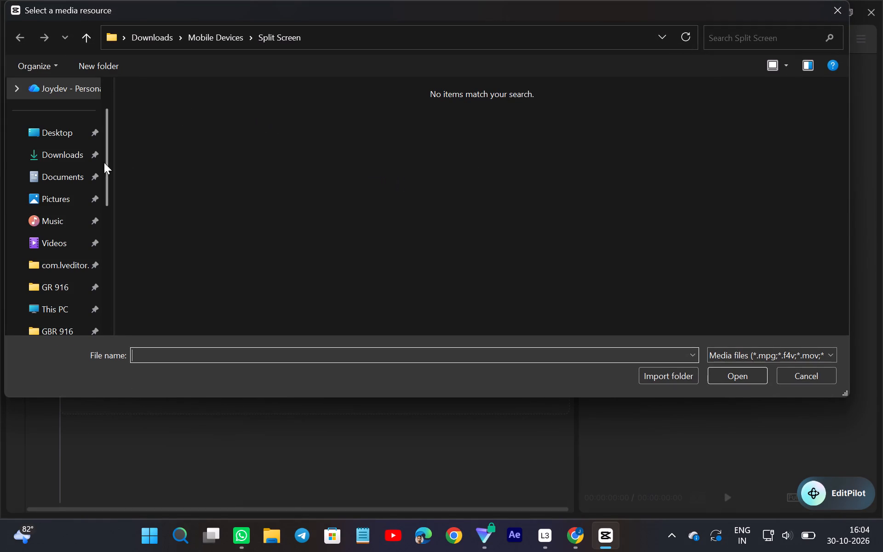
pyautogui.click(74, 160)
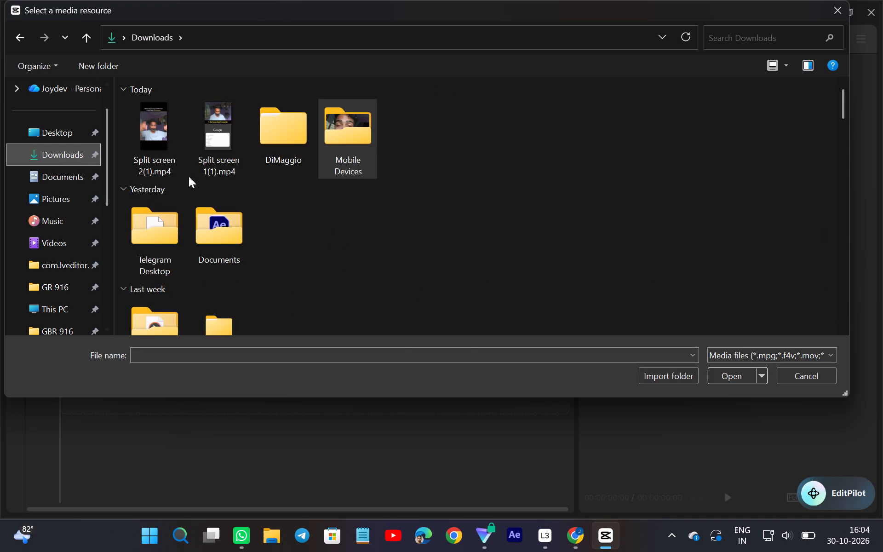
pyautogui.click(287, 133)
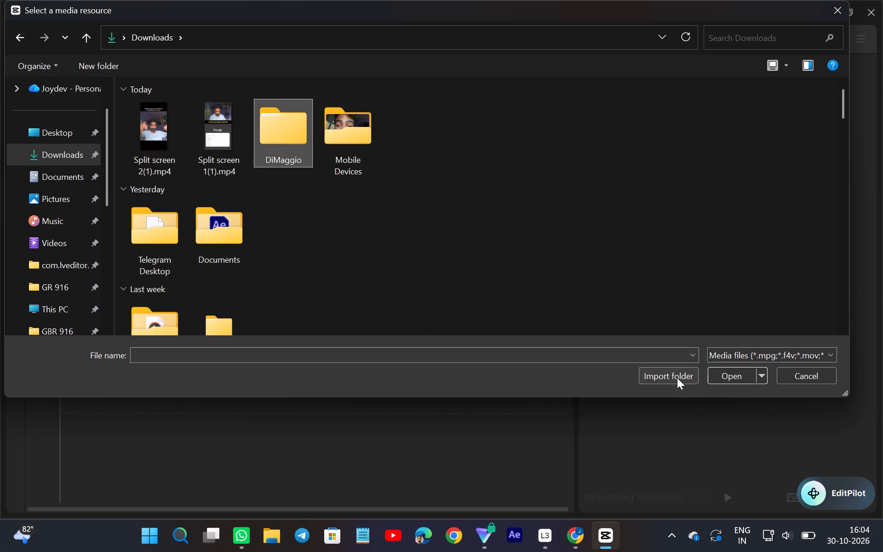
pyautogui.click(677, 378)
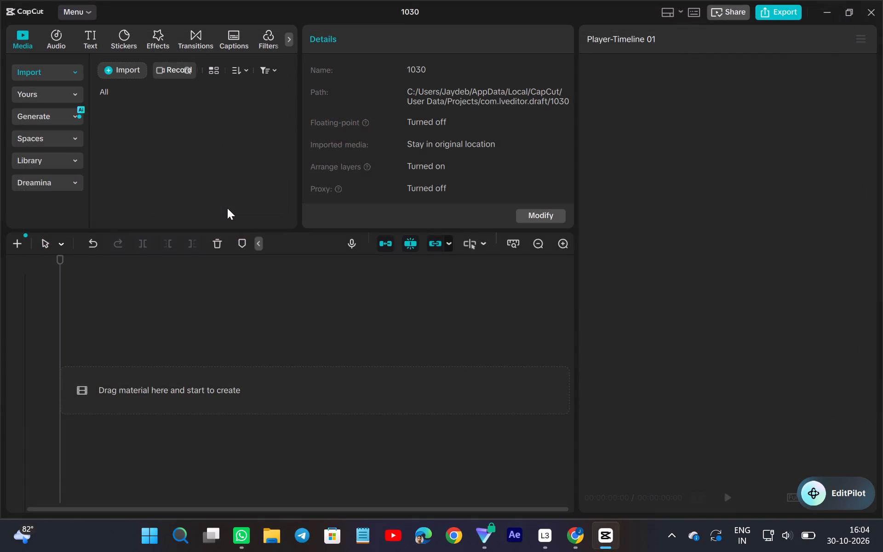
# Open the TH Clips subfolder inside the imported DiMaggio media folder.
pyautogui.click(239, 146)
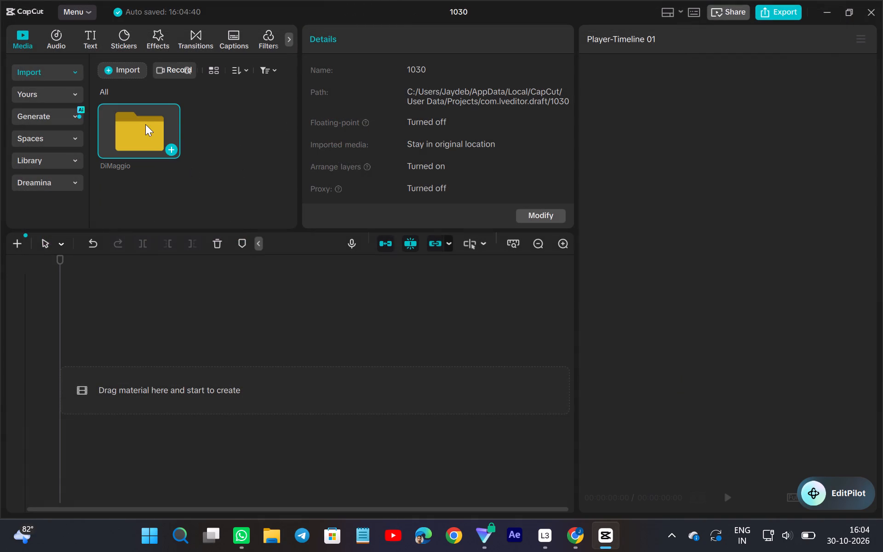
pyautogui.tripleClick(185, 139)
pyautogui.tripleClick(185, 139)
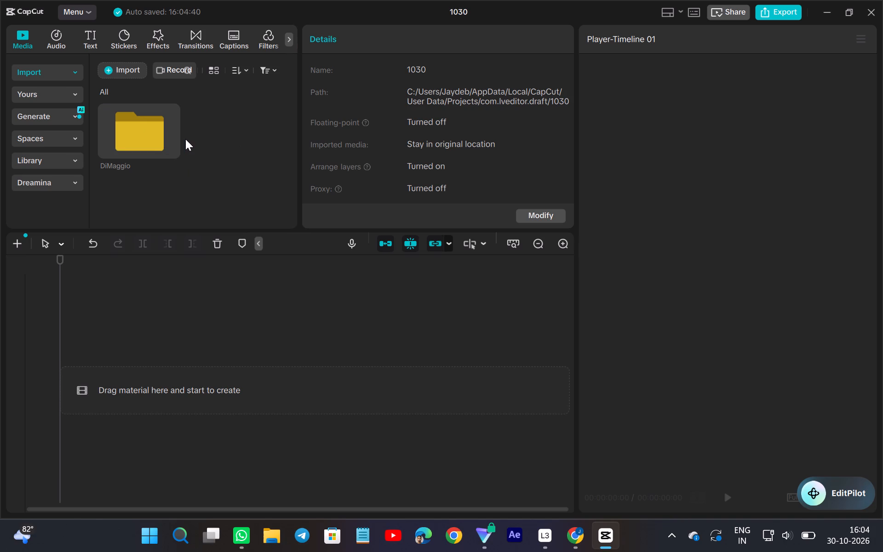
pyautogui.click(185, 139)
pyautogui.doubleClick(120, 117)
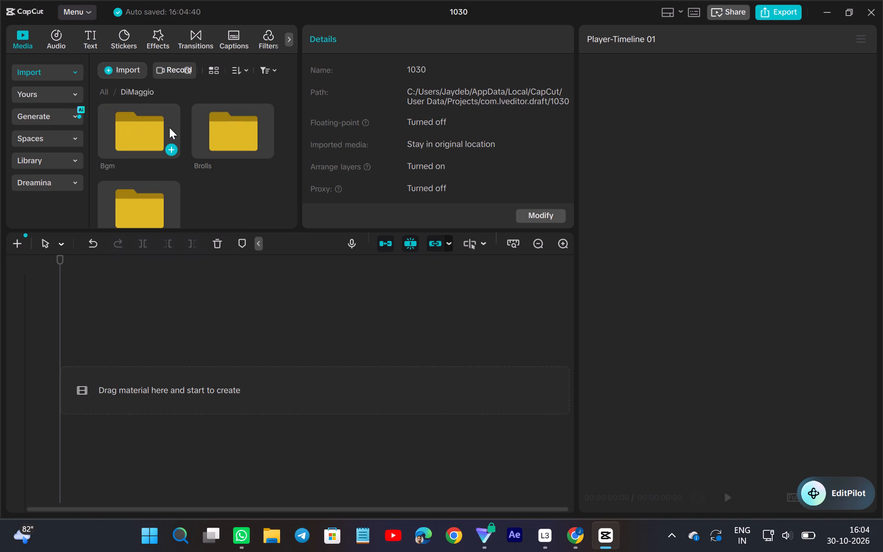
pyautogui.scroll(-1, 253, 141)
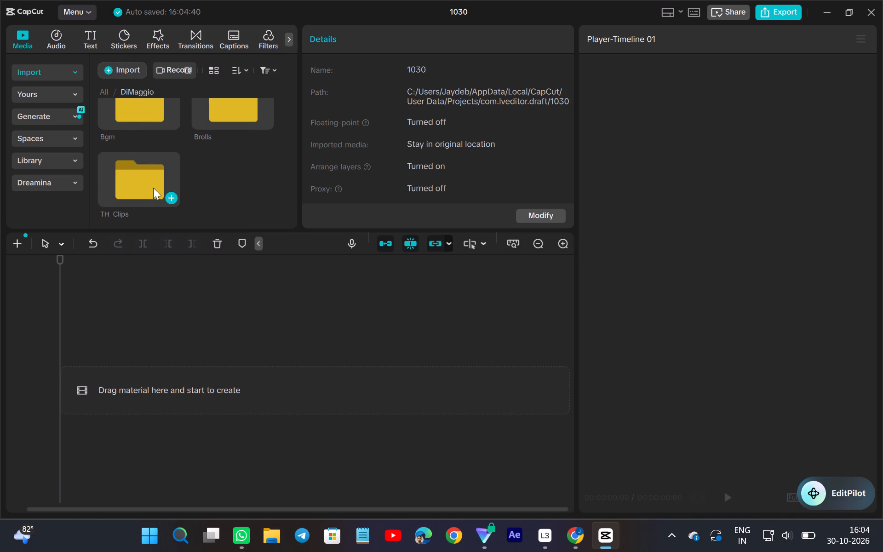
pyautogui.doubleClick(153, 188)
pyautogui.scroll(9, 177, 161)
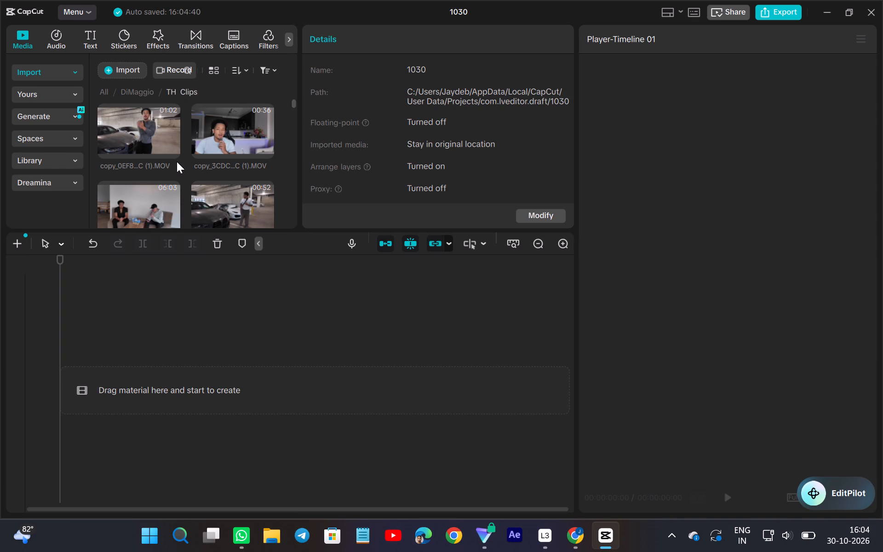
# Load the first TH Clips video, copy_0EF8...C (1).MOV, in the preview player.
pyautogui.click(124, 127)
pyautogui.click(124, 127)
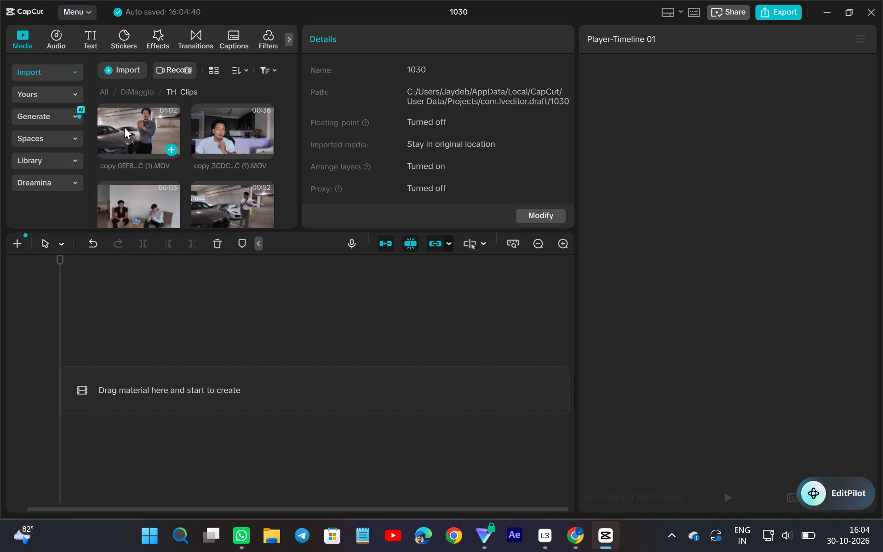
pyautogui.click(124, 127)
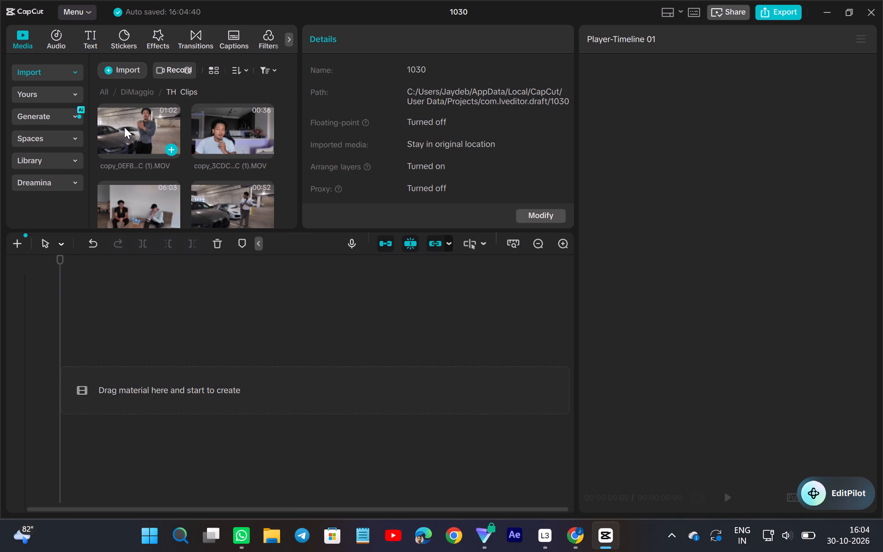
pyautogui.tripleClick(124, 127)
pyautogui.doubleClick(124, 127)
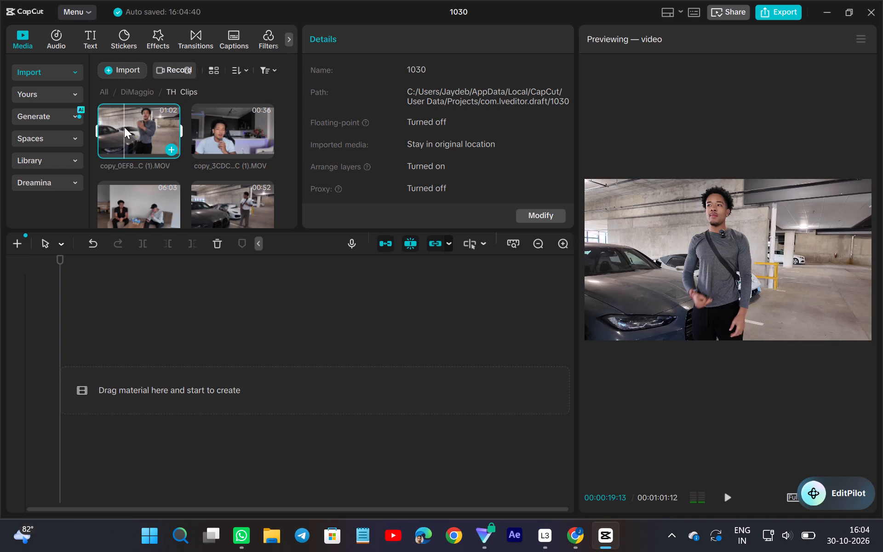
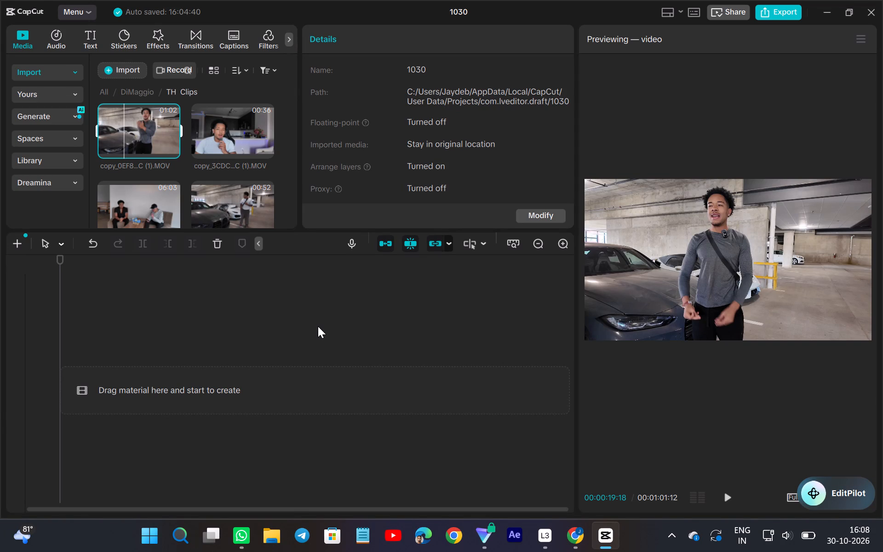
# Preview the TH Clips videos, including the two parking-garage clips and copy_3CDC...C (1).MOV, to choose opening footage.
pyautogui.click(122, 204)
pyautogui.click(123, 133)
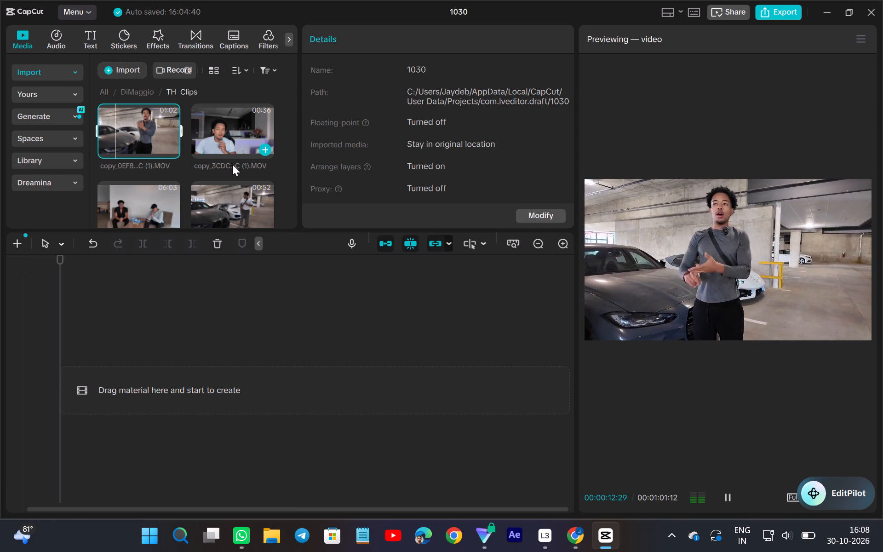
pyautogui.click(223, 213)
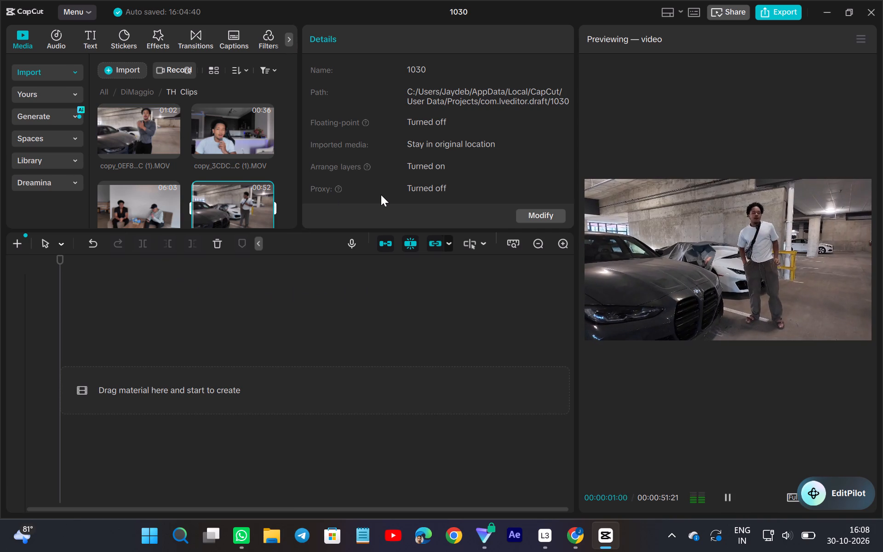
pyautogui.scroll(-1, 235, 149)
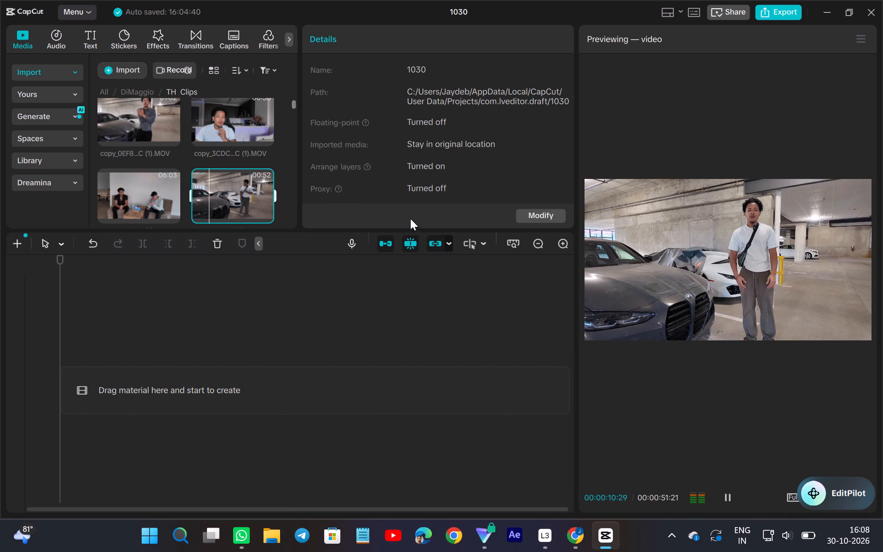
pyautogui.click(232, 123)
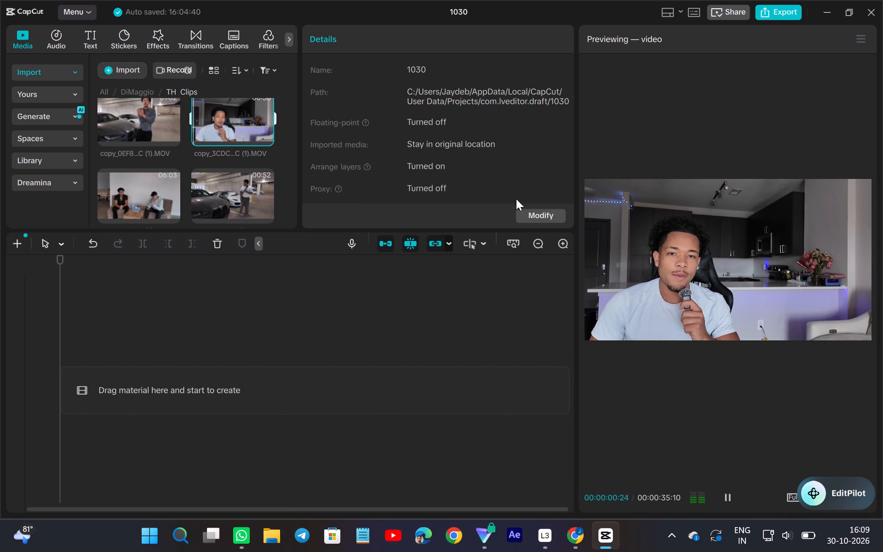
# Cut copy_3CDC...C (1).MOV down to its first 00:00:20:01 and place it at the start of the timeline.
pyautogui.scroll(1, 255, 153)
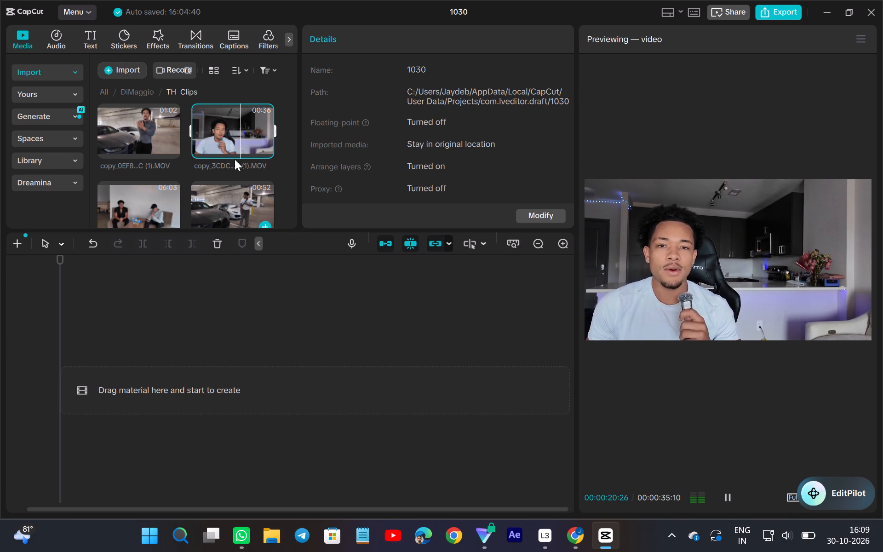
pyautogui.moveTo(273, 133); pyautogui.dragTo(237, 147)
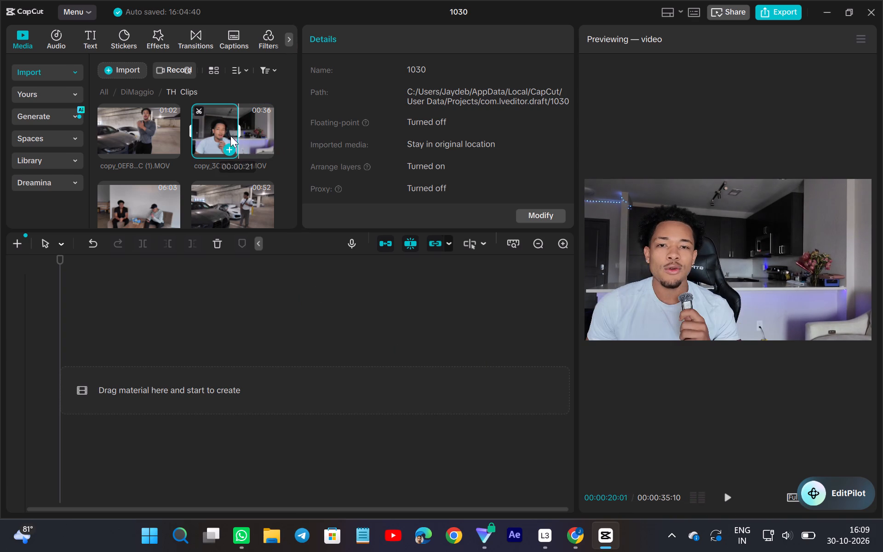
pyautogui.moveTo(214, 116); pyautogui.dragTo(156, 363)
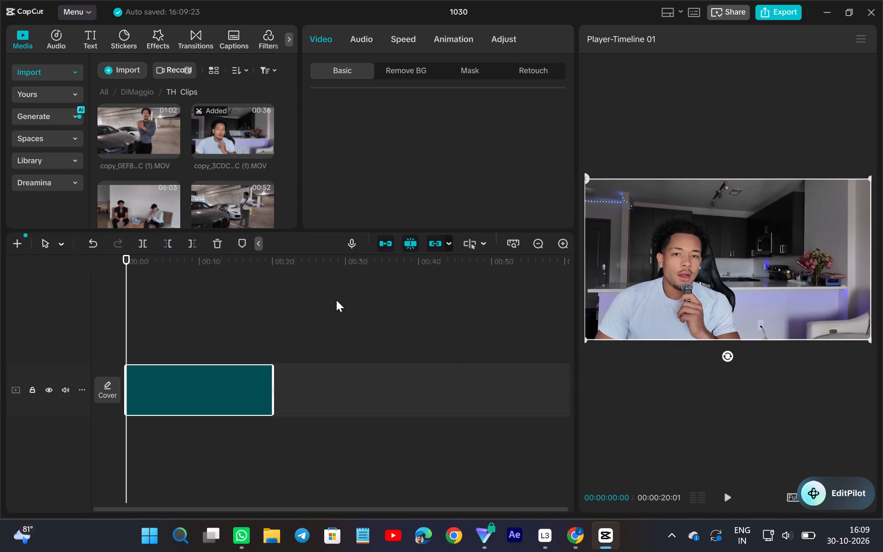
# Trim a few frames off the start of the timeline clip to make it 00:00:19:25 long.
pyautogui.click(733, 499)
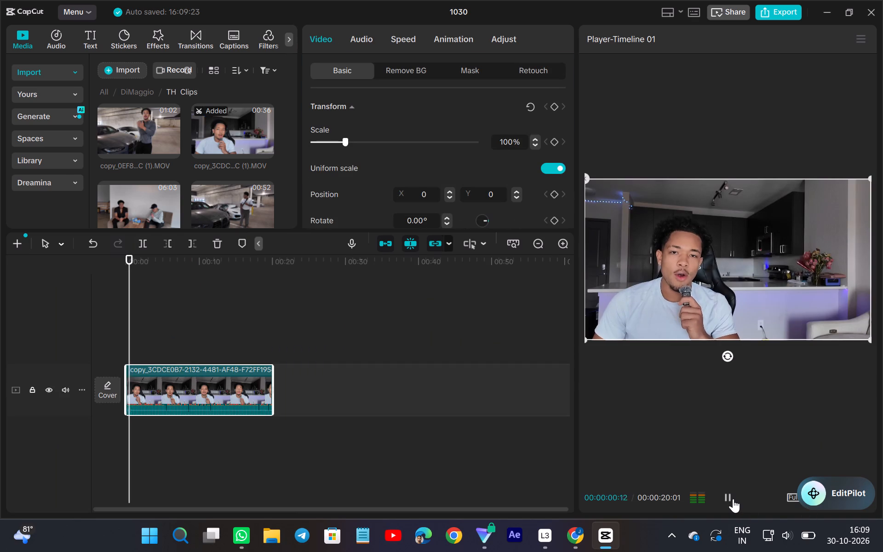
pyautogui.tripleClick(564, 238)
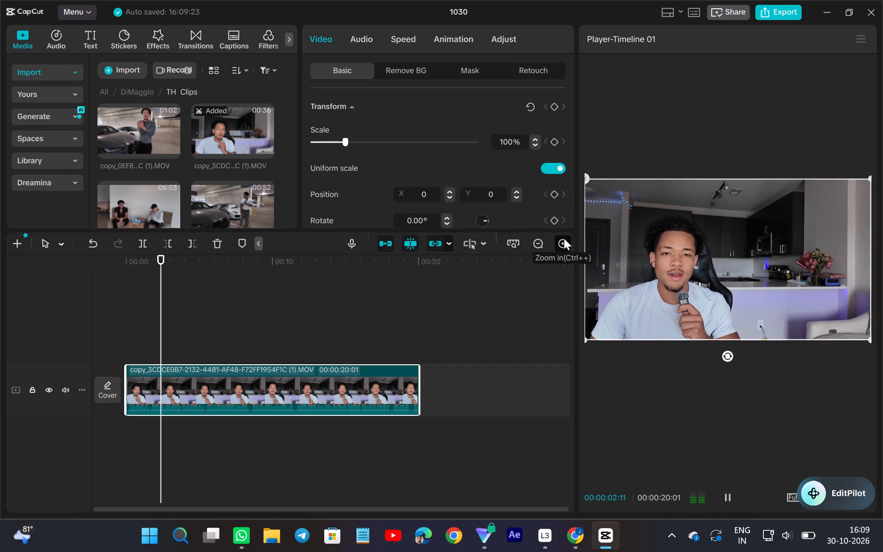
pyautogui.hscroll(1, 205, 379)
pyautogui.click(163, 338)
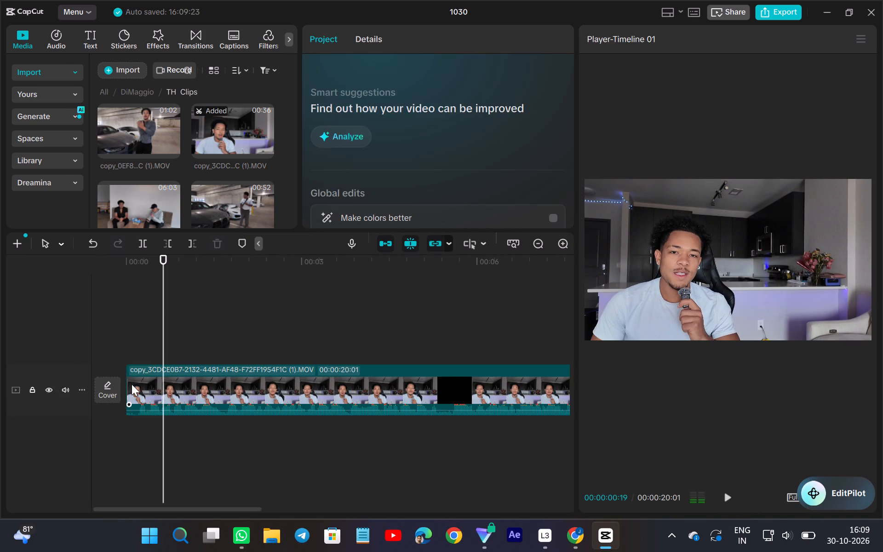
pyautogui.click(132, 384)
pyautogui.moveTo(124, 374); pyautogui.dragTo(138, 385)
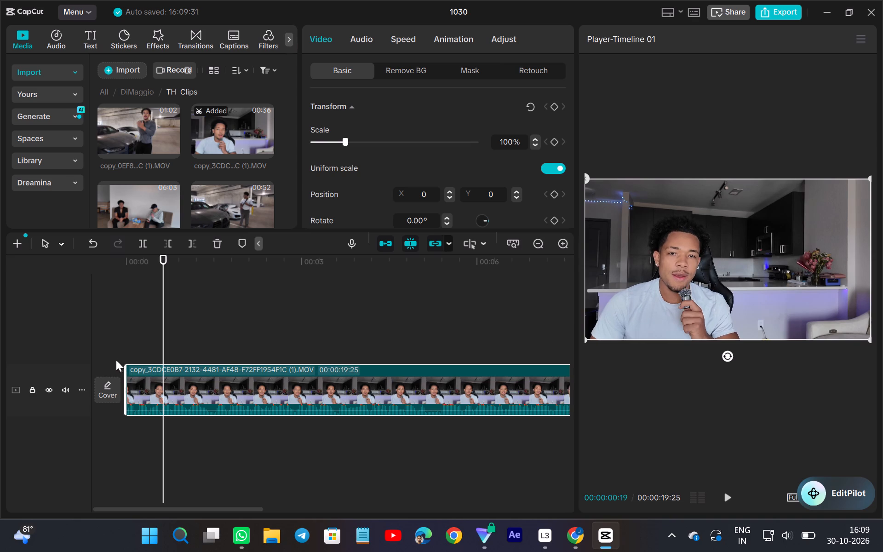
pyautogui.click(118, 355)
# Play the clip to find the pause after the opening lines and split it at 00:00:08:06.
pyautogui.click(723, 499)
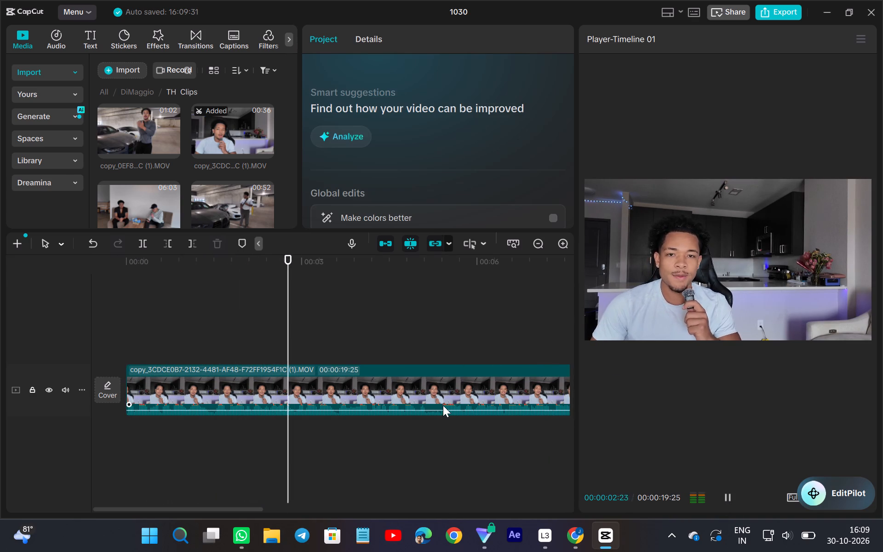
pyautogui.hscroll(-1, 443, 405)
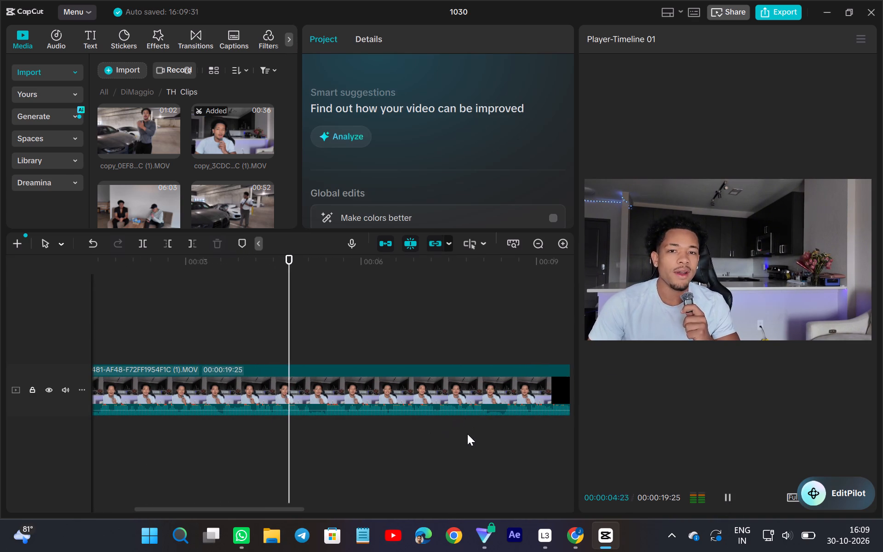
pyautogui.hscroll(-1, 362, 426)
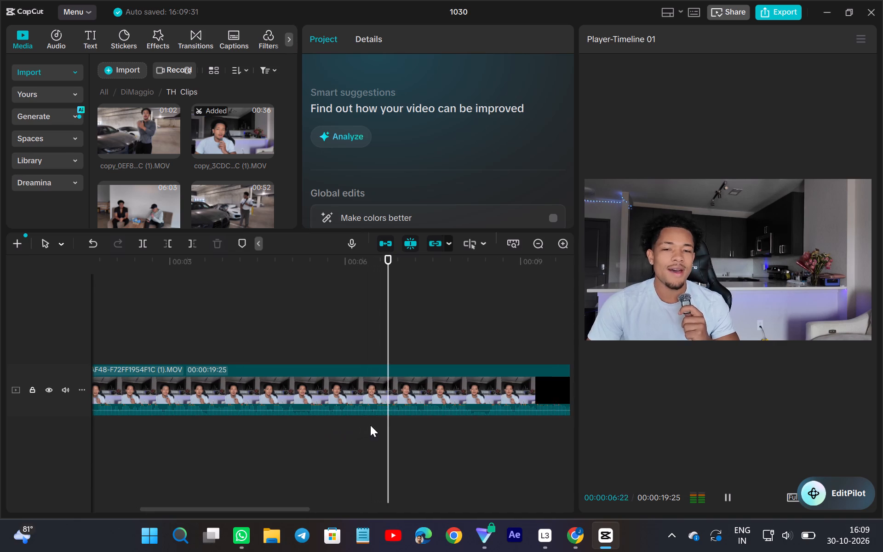
pyautogui.hscroll(-1, 370, 425)
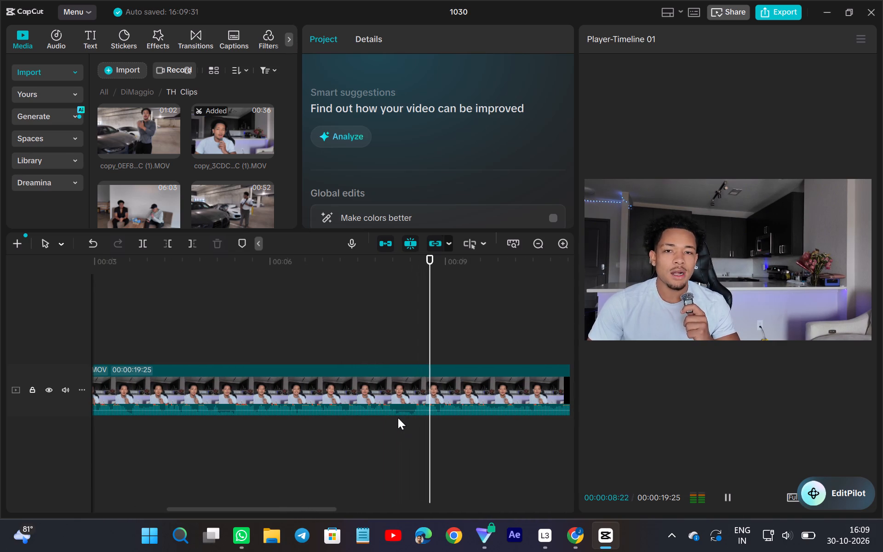
pyautogui.click(403, 423)
pyautogui.moveTo(397, 416); pyautogui.dragTo(391, 427)
pyautogui.moveTo(402, 422); pyautogui.dragTo(401, 426)
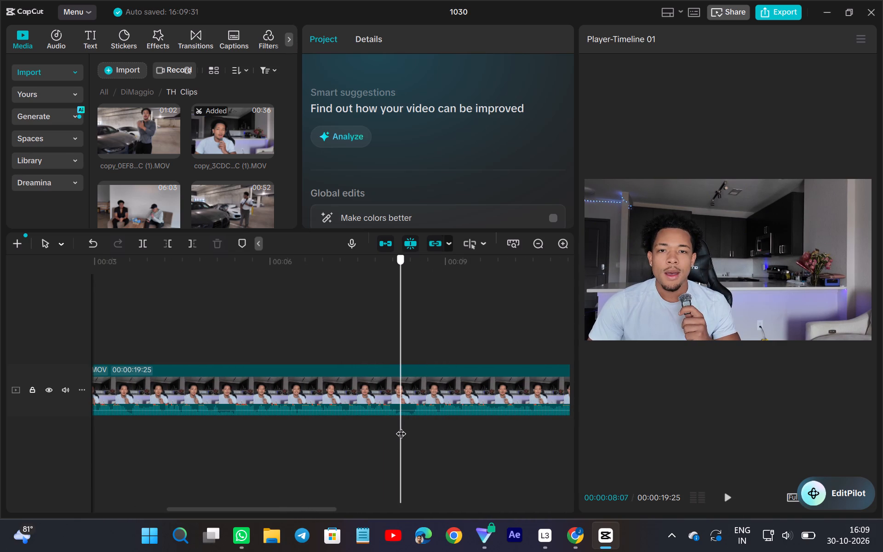
pyautogui.moveTo(401, 426); pyautogui.dragTo(398, 430)
pyautogui.click(398, 403)
pyautogui.click(145, 241)
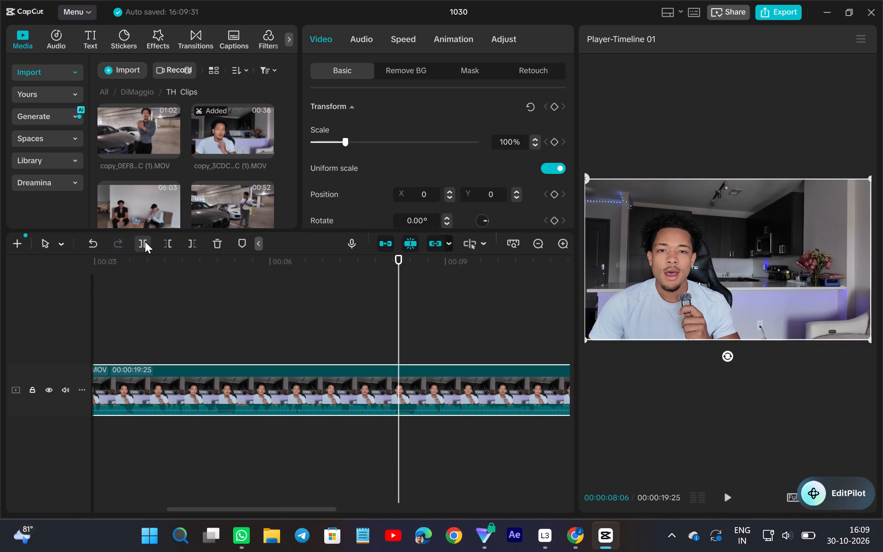
# Trim a few frames off the start of the second segment to make it 00:00:11:13 long.
pyautogui.moveTo(399, 414); pyautogui.dragTo(408, 426)
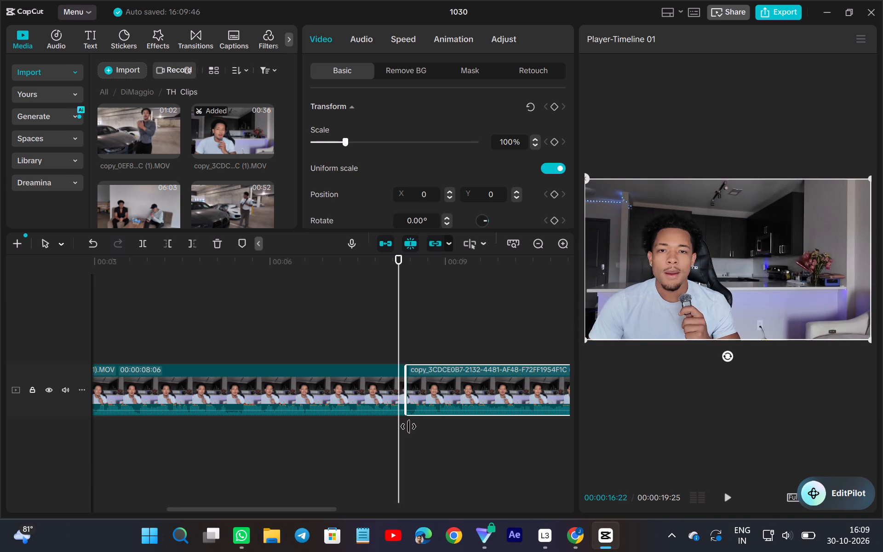
pyautogui.moveTo(408, 426); pyautogui.dragTo(411, 430)
# Trim the end of the second segment back to 00:00:19:02, making it 00:00:10:26 long, and play back the ending.
pyautogui.click(371, 431)
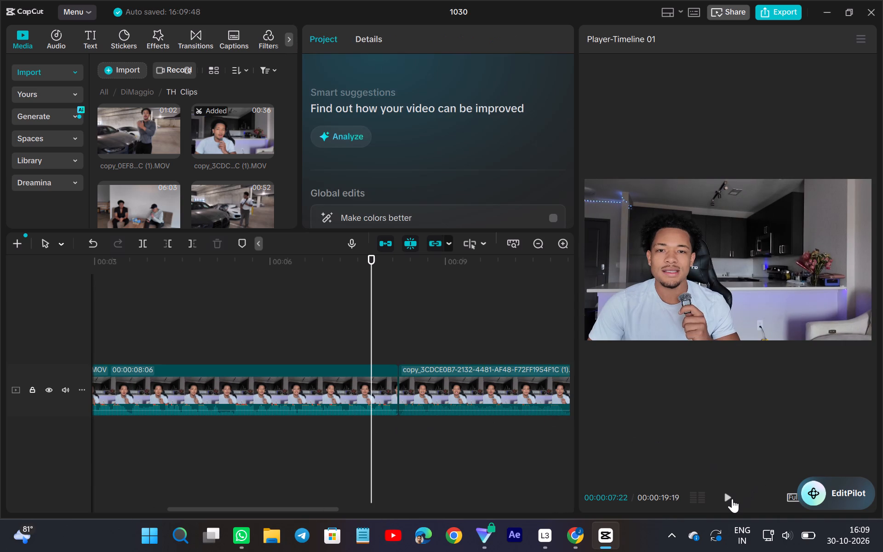
pyautogui.click(732, 499)
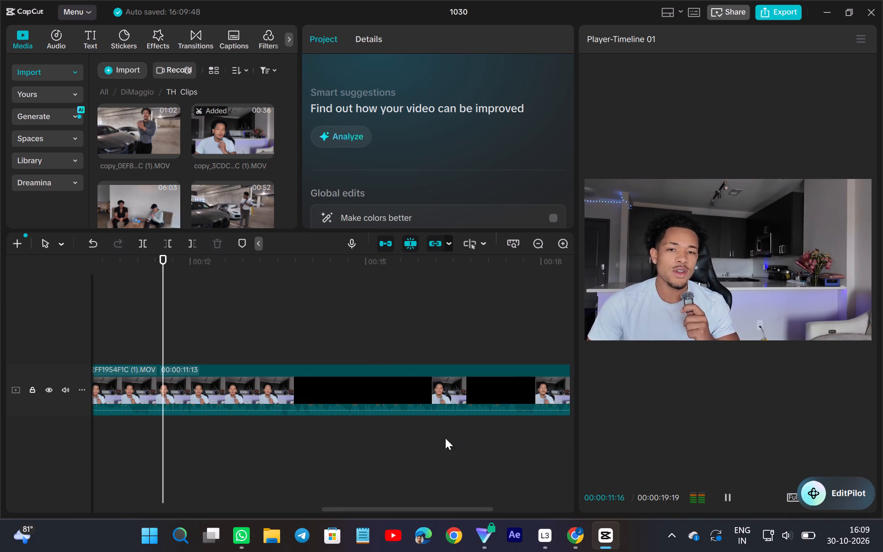
pyautogui.keyDown('ctrl'); pyautogui.scroll(-2, 311, 425); pyautogui.keyUp('ctrl')
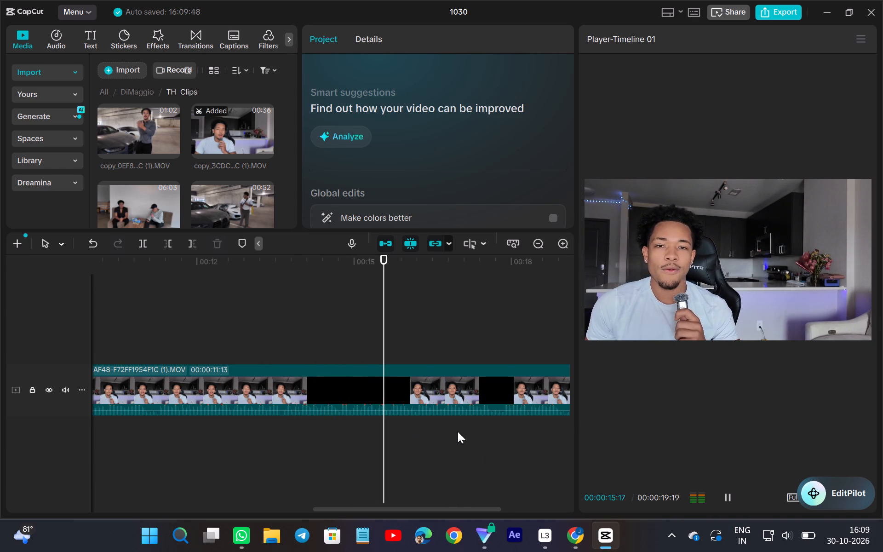
pyautogui.hscroll(-1, 403, 435)
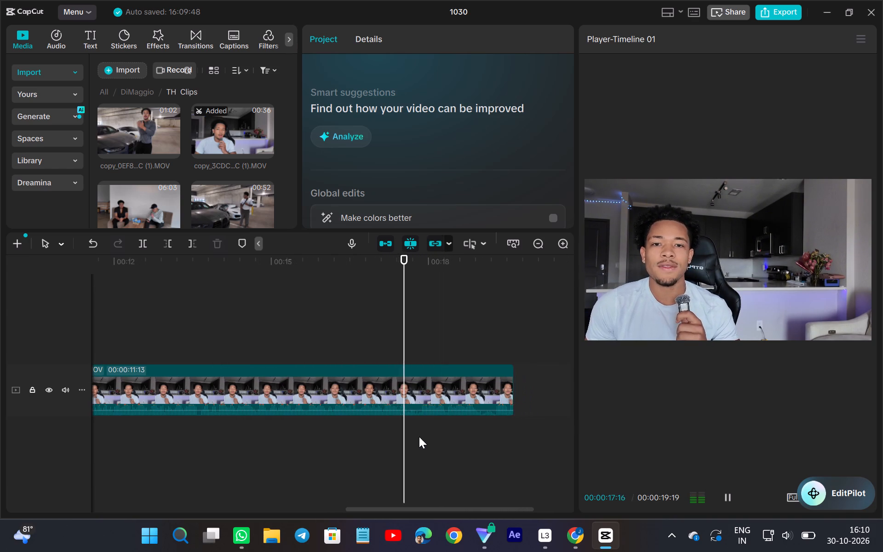
pyautogui.hscroll(-1, 419, 437)
pyautogui.click(482, 429)
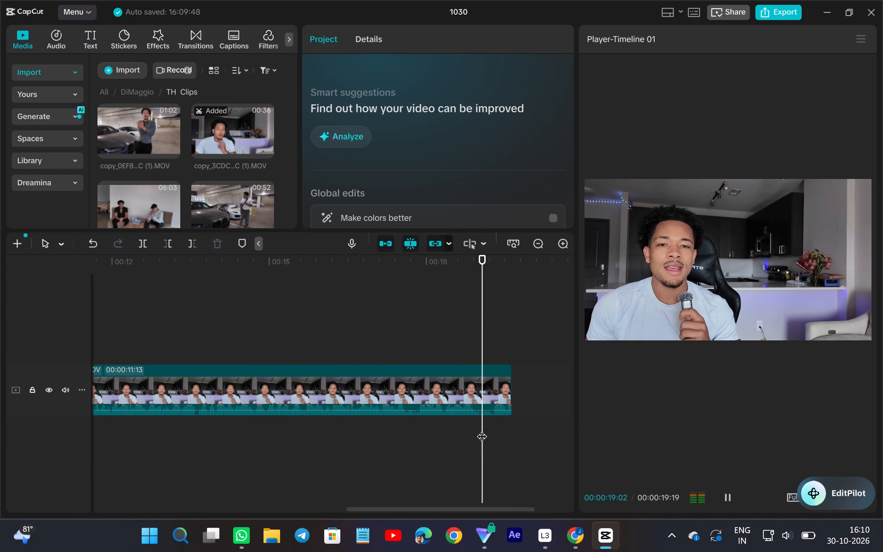
pyautogui.click(484, 408)
pyautogui.moveTo(513, 376); pyautogui.dragTo(512, 378)
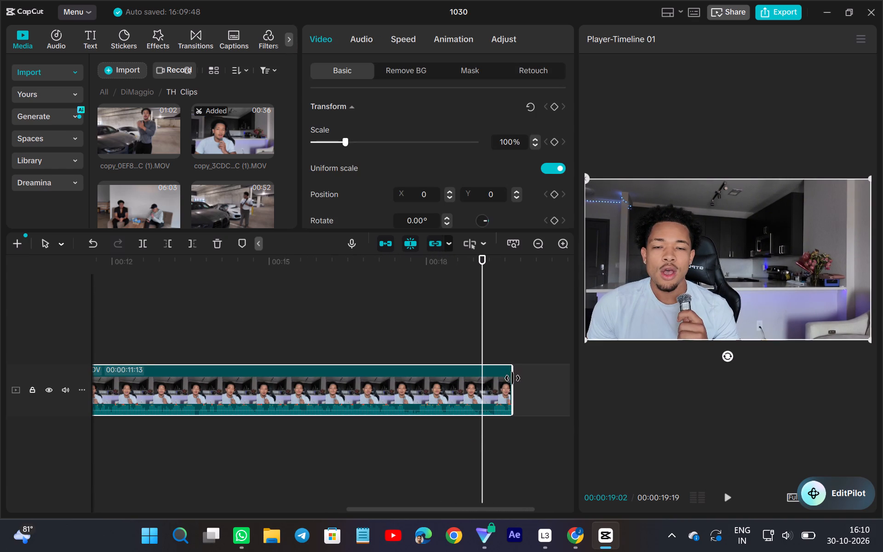
pyautogui.moveTo(512, 378); pyautogui.dragTo(478, 431)
pyautogui.click(416, 435)
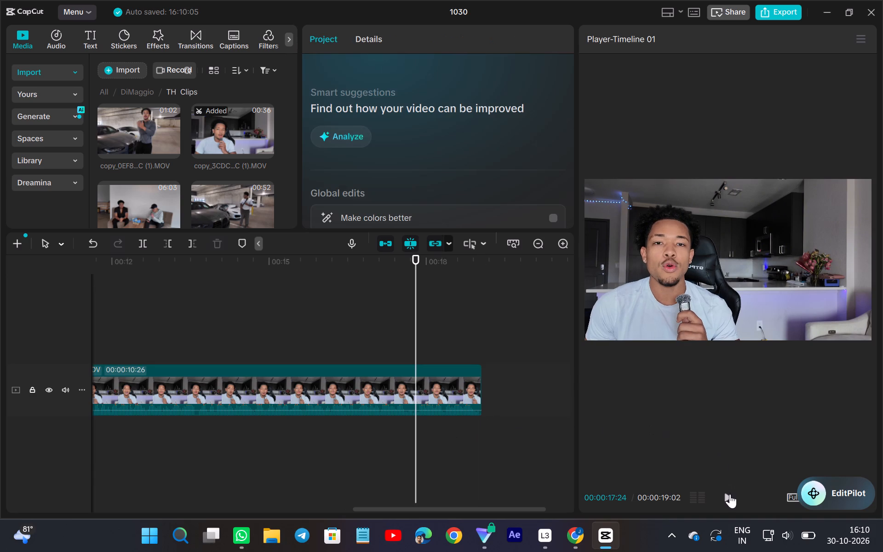
pyautogui.click(730, 494)
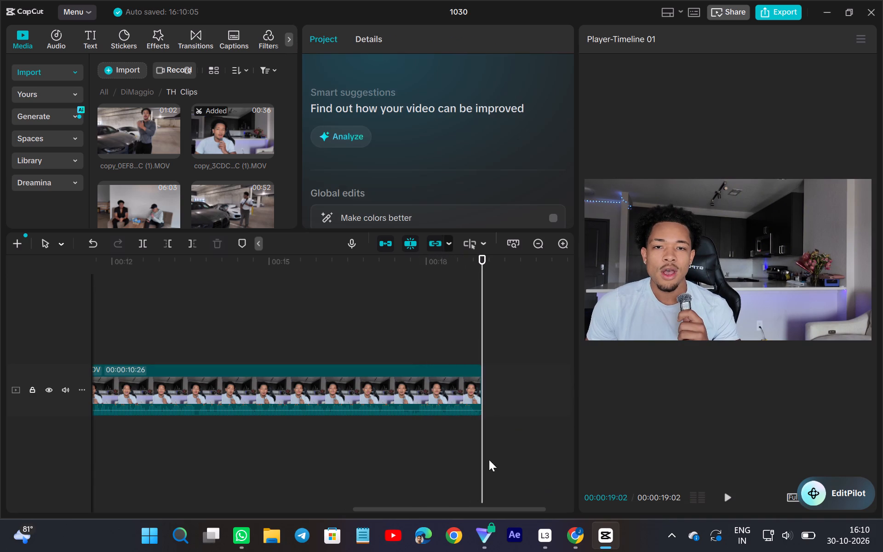
# Combine both timeline segments into one compound clip.
pyautogui.click(477, 372)
pyautogui.keyDown('ctrl'); pyautogui.scroll(-10, 453, 374); pyautogui.keyUp('ctrl')
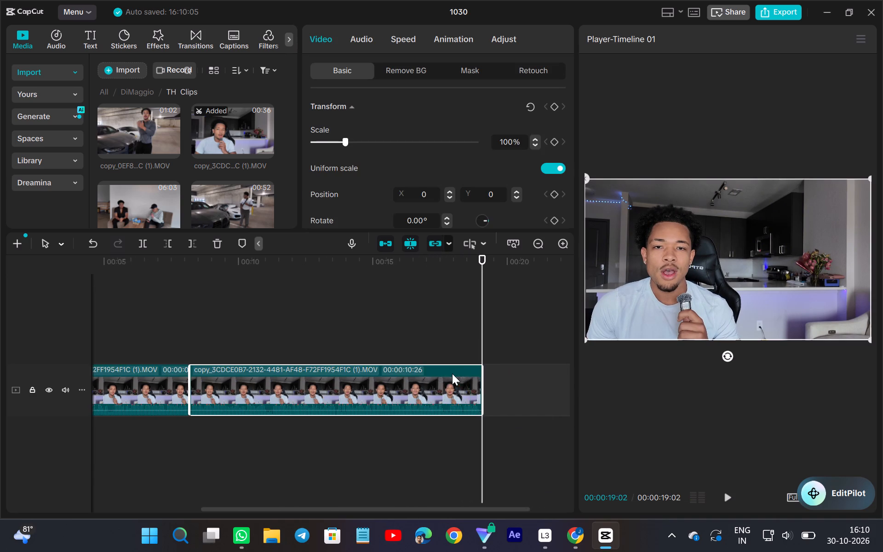
pyautogui.keyDown('ctrl'); pyautogui.scroll(-5, 415, 379); pyautogui.keyUp('ctrl')
pyautogui.moveTo(469, 398); pyautogui.dragTo(197, 401)
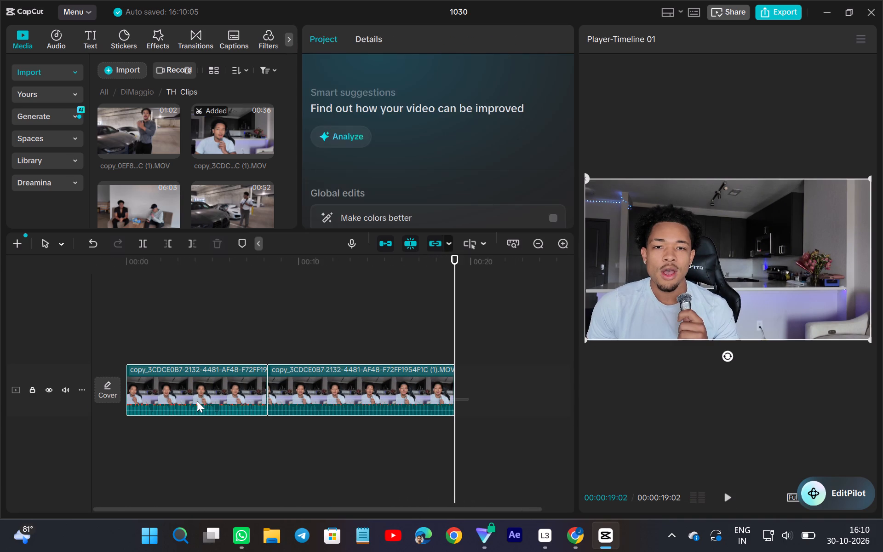
pyautogui.moveTo(197, 401); pyautogui.dragTo(196, 400)
pyautogui.rightClick(231, 372)
pyautogui.click(338, 310)
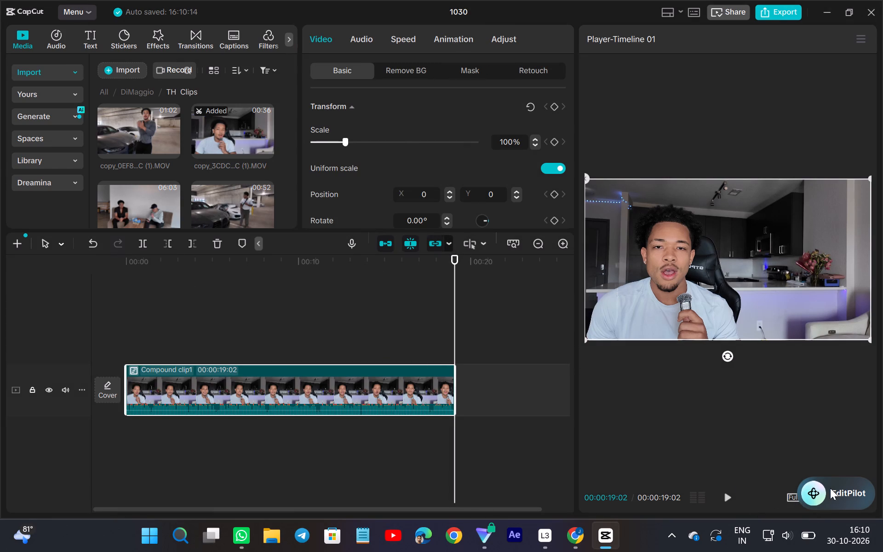
# Move the EditPilot widget clear of the player controls and set the project's aspect ratio to 9:16.
pyautogui.moveTo(830, 488); pyautogui.dragTo(702, 46)
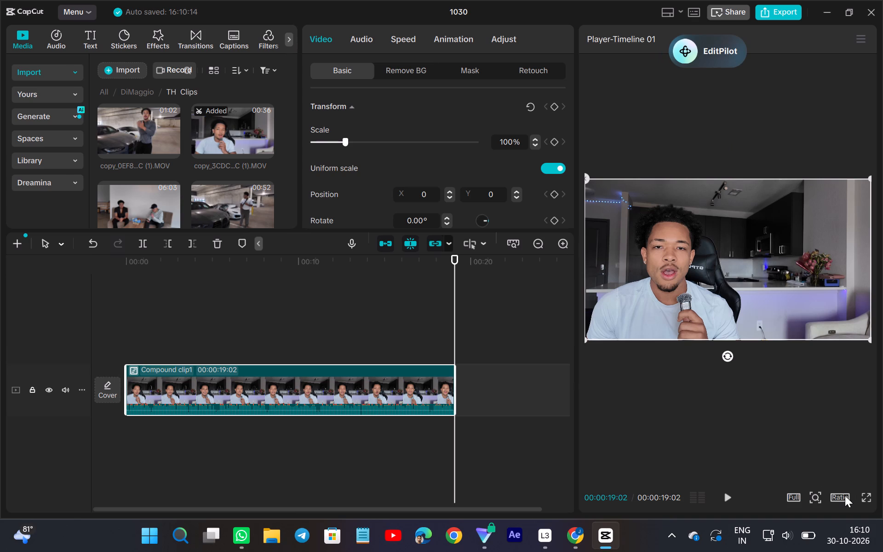
pyautogui.click(845, 497)
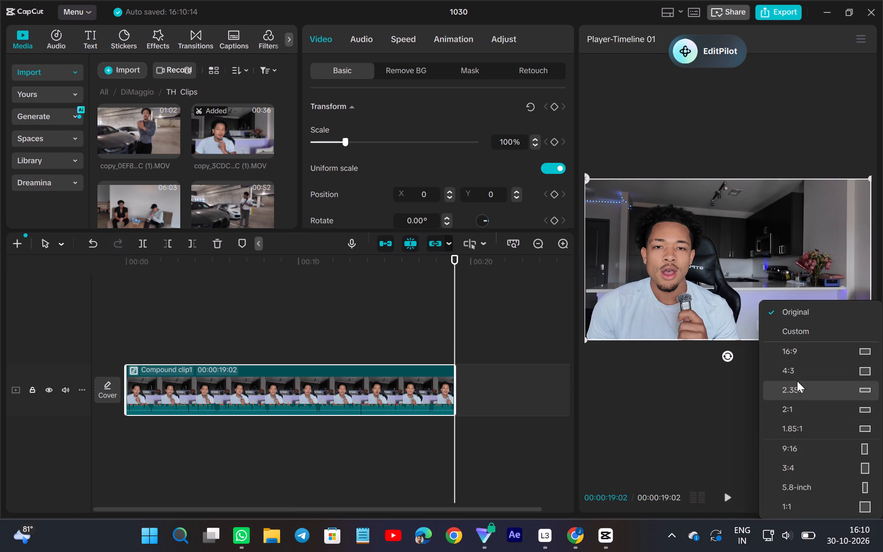
pyautogui.click(809, 448)
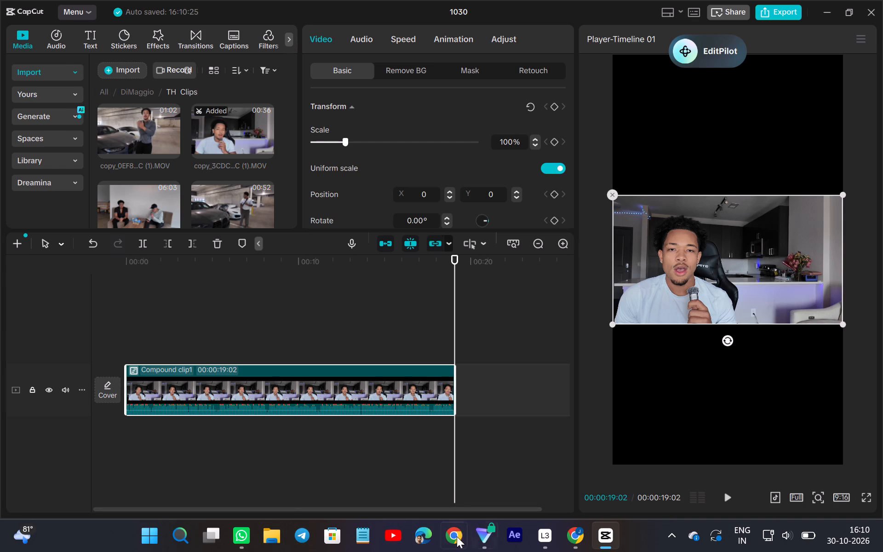
# Open the Workforce shortcut in a maximized Chrome window, then switch back to CapCut.
pyautogui.click(447, 548)
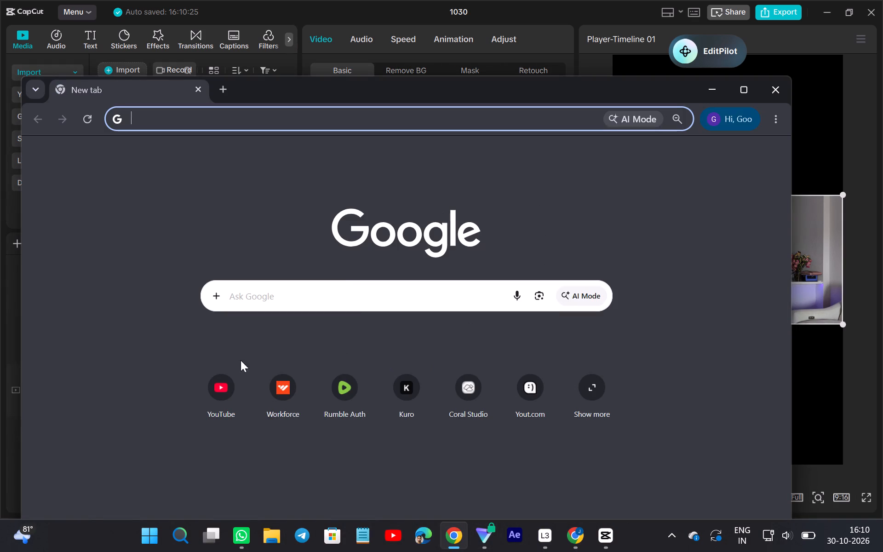
pyautogui.click(281, 382)
pyautogui.click(748, 94)
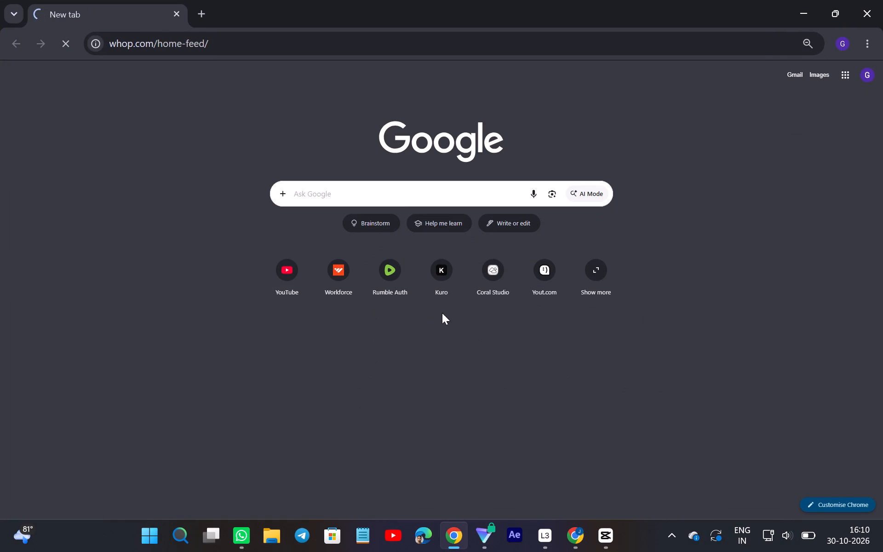
pyautogui.click(615, 540)
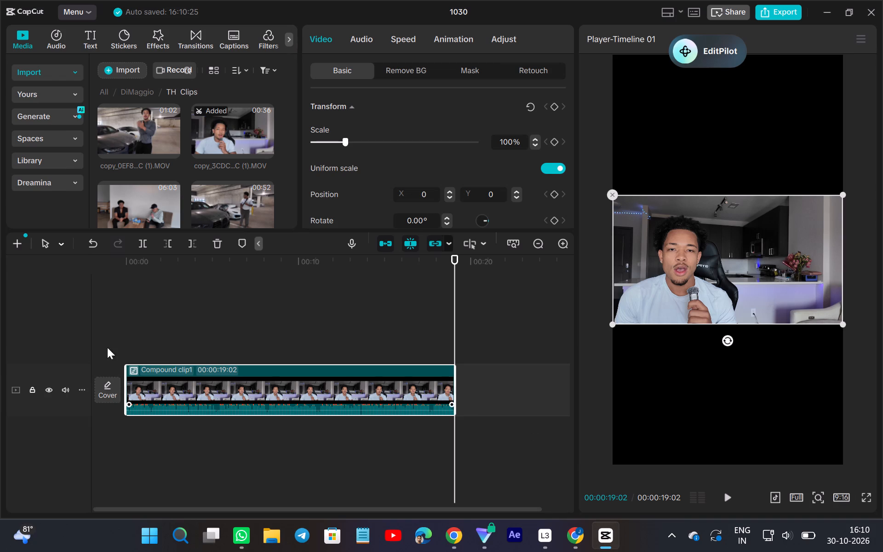
# Switch to Chrome, open the Communities page on Whop, and return to CapCut.
pyautogui.click(460, 543)
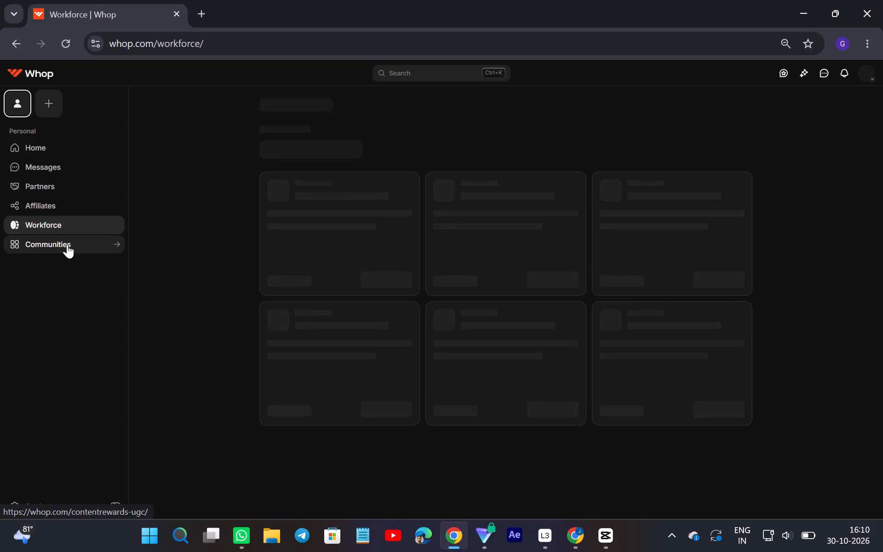
pyautogui.click(67, 245)
pyautogui.click(614, 541)
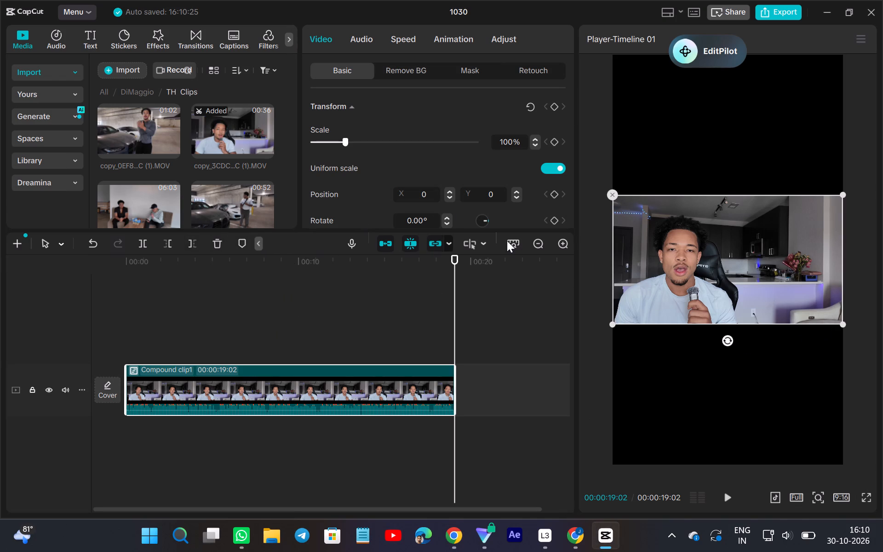
# Shrink the timeline area by lowering its upper border, giving the media and clip settings areas more height.
pyautogui.click(254, 245)
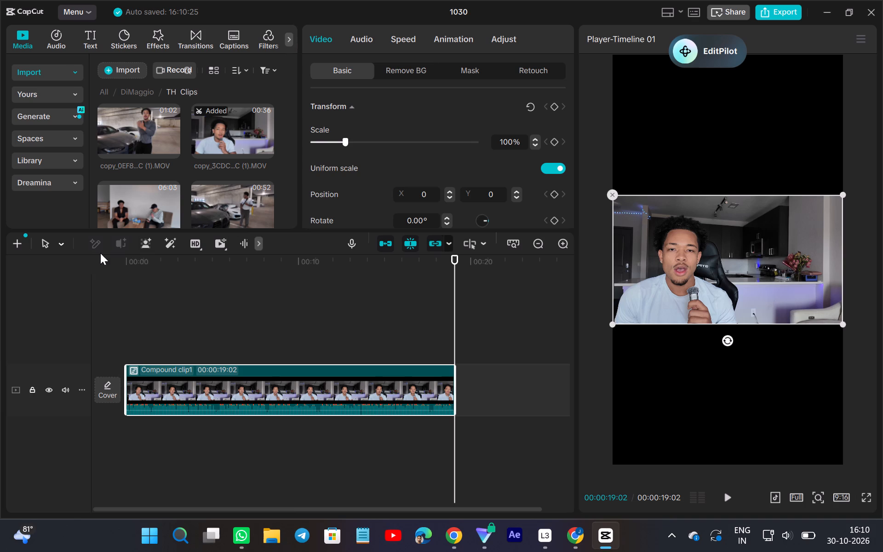
pyautogui.click(257, 242)
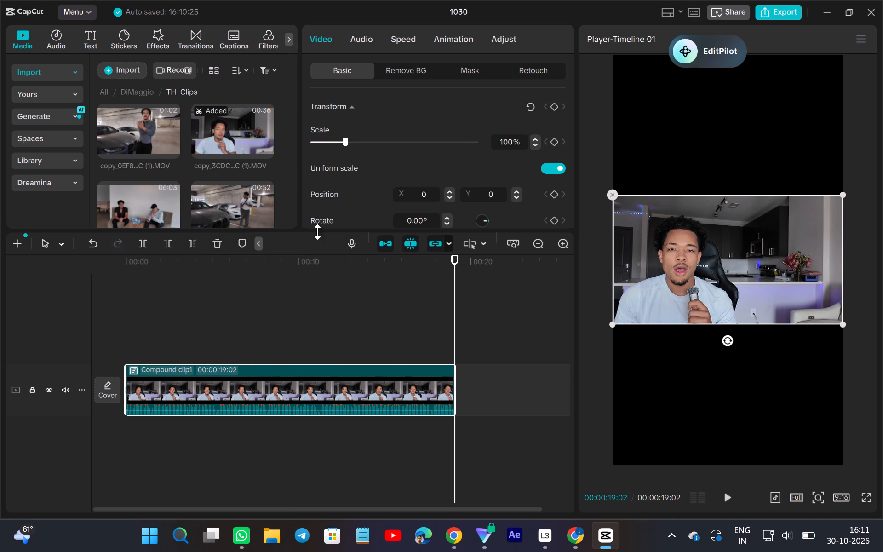
pyautogui.moveTo(317, 232); pyautogui.dragTo(321, 269)
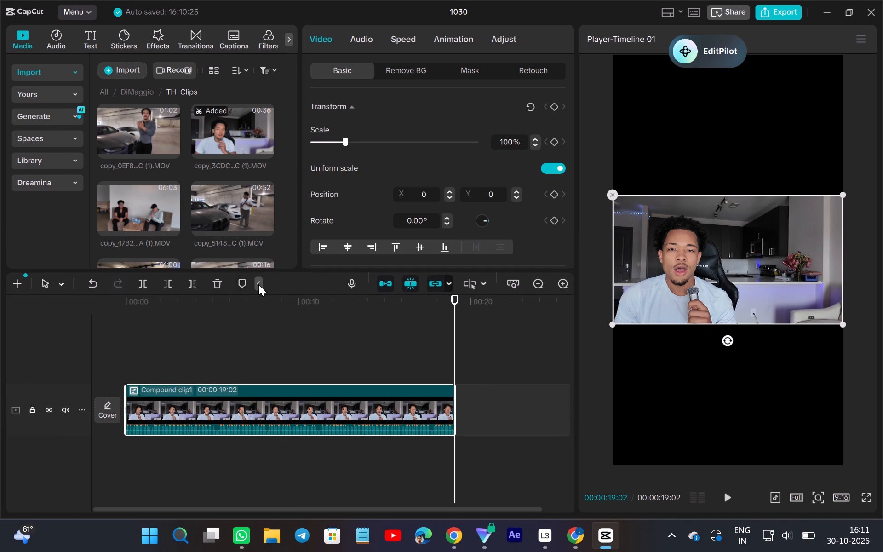
pyautogui.click(258, 284)
pyautogui.click(258, 284)
# Crop the compound clip freely, cutting off the right side of the frame just past the speaker's chair.
pyautogui.rightClick(288, 412)
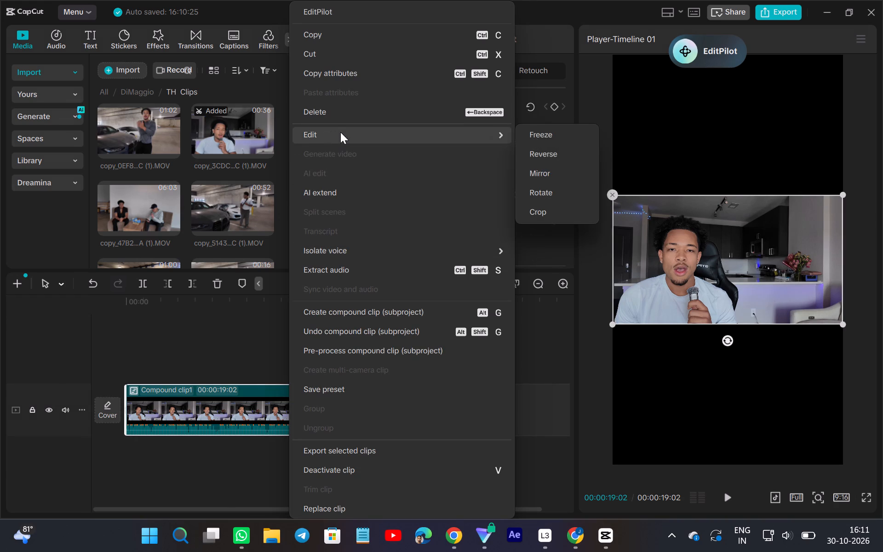
pyautogui.click(549, 212)
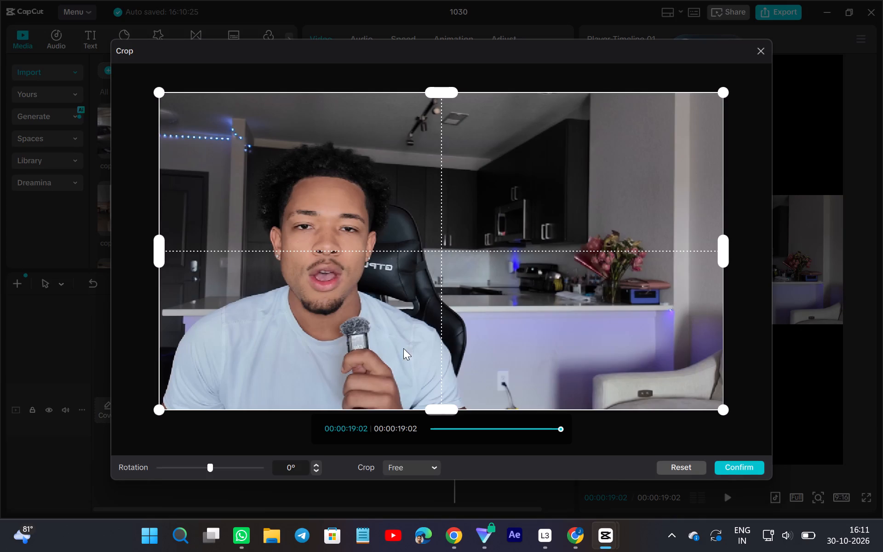
pyautogui.moveTo(723, 260); pyautogui.dragTo(476, 347)
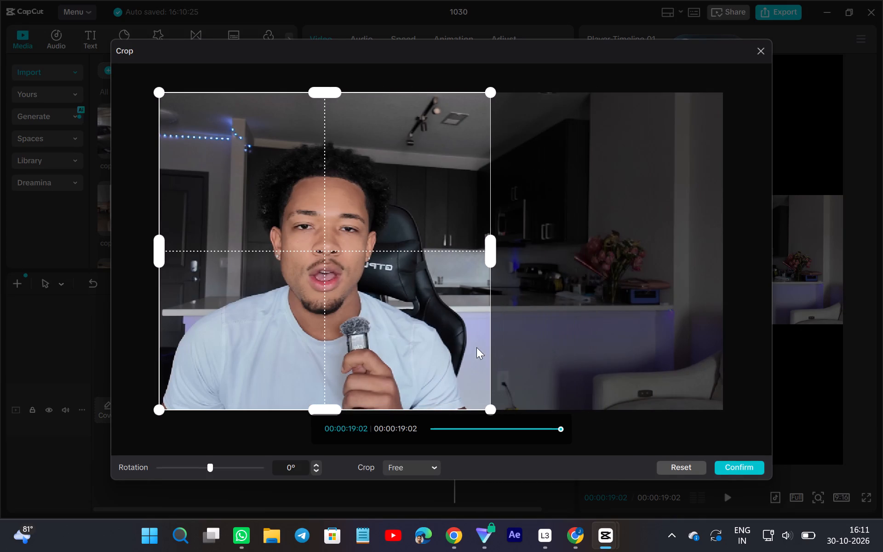
pyautogui.moveTo(476, 347); pyautogui.dragTo(484, 360)
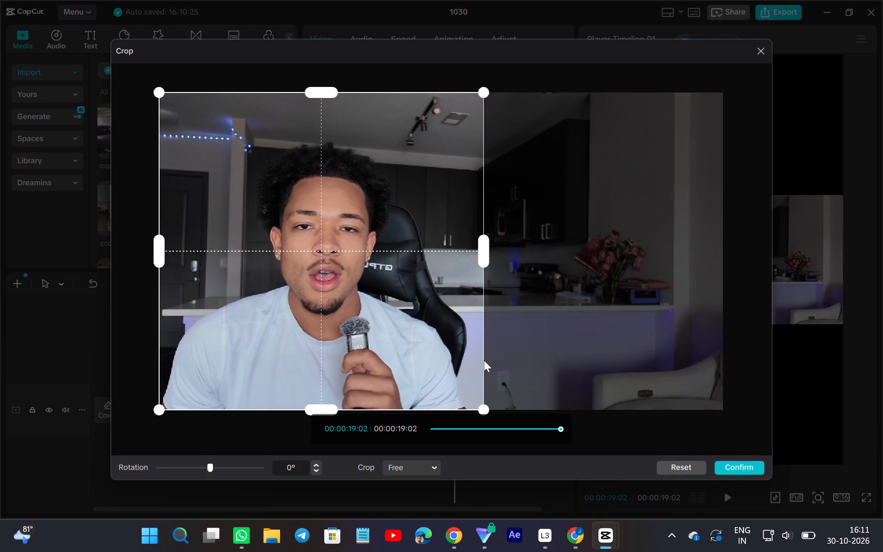
pyautogui.moveTo(484, 360); pyautogui.dragTo(489, 369)
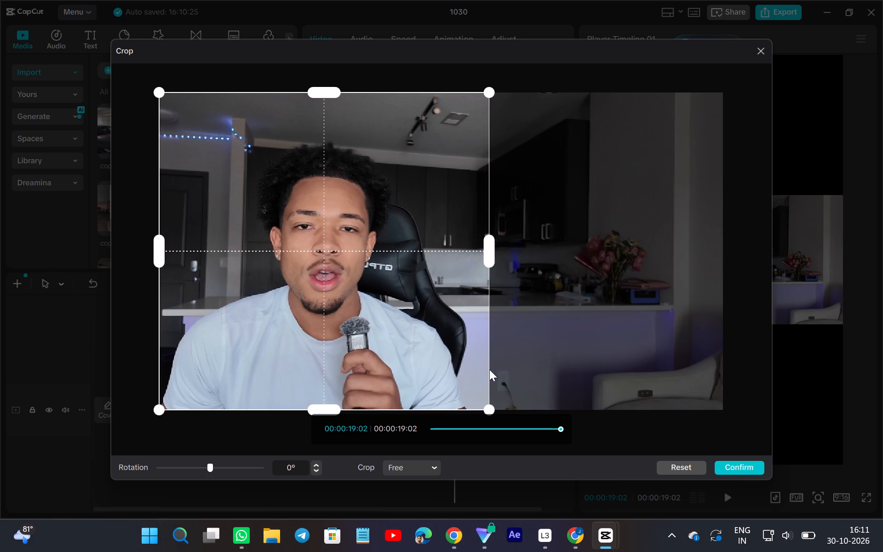
pyautogui.moveTo(489, 369); pyautogui.dragTo(487, 373)
pyautogui.click(740, 465)
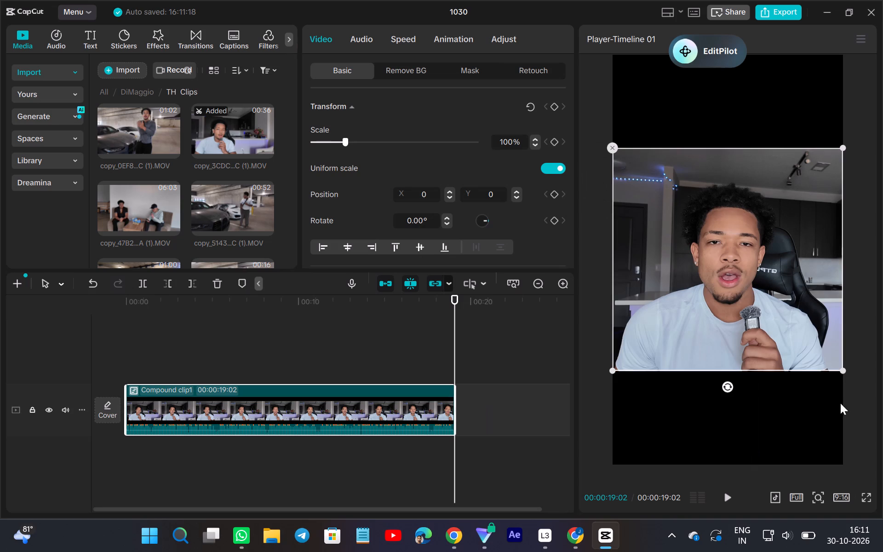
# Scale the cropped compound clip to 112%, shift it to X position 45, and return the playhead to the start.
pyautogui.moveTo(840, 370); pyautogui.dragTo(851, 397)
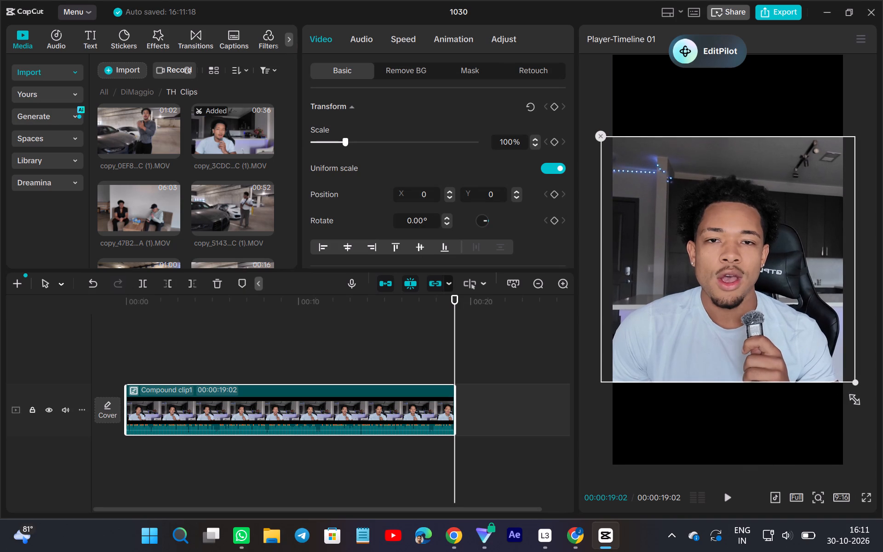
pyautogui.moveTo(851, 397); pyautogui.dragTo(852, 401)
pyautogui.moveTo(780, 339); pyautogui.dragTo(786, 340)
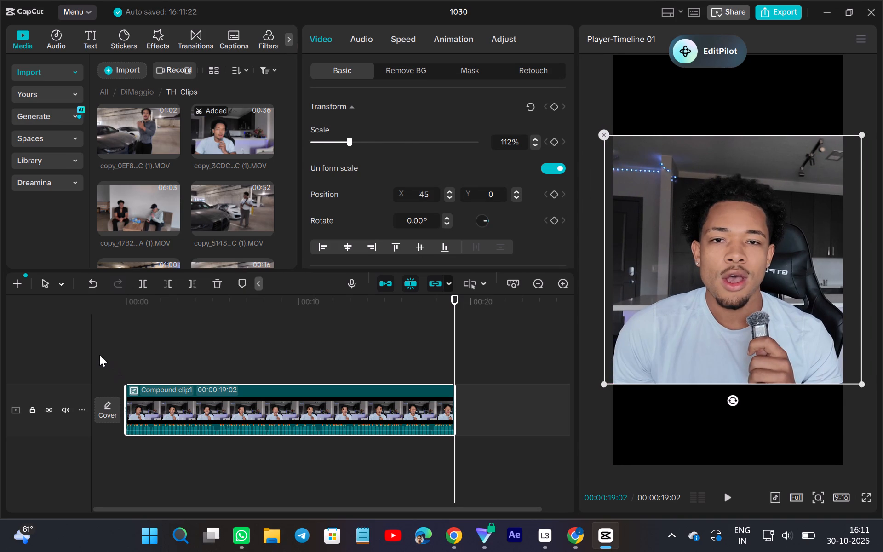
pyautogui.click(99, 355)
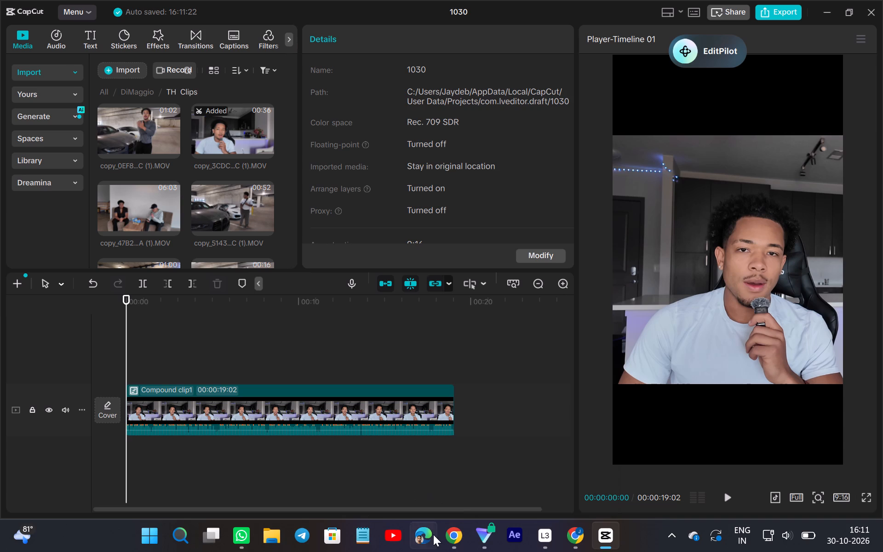
# Switch to Chrome, open the DiMaggio community's Content Rewards page on Whop, and return to CapCut.
pyautogui.click(475, 538)
pyautogui.click(447, 535)
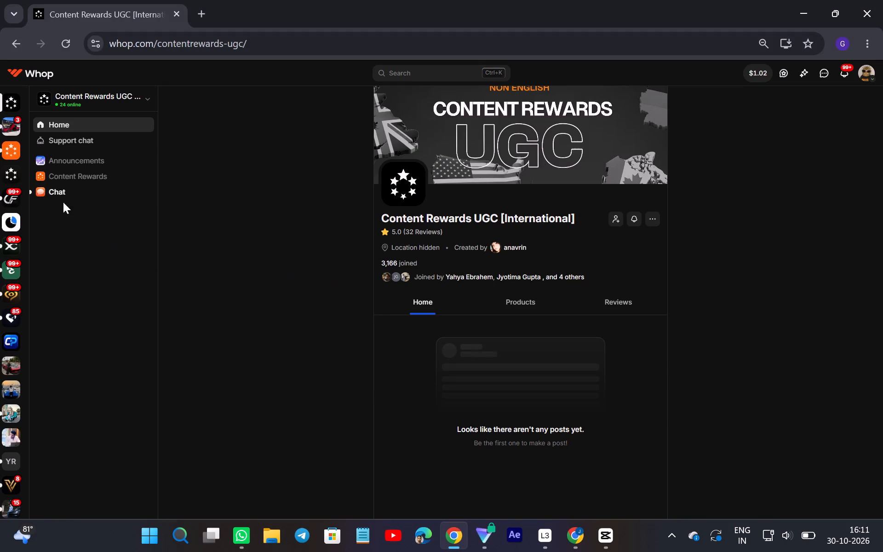
pyautogui.click(8, 128)
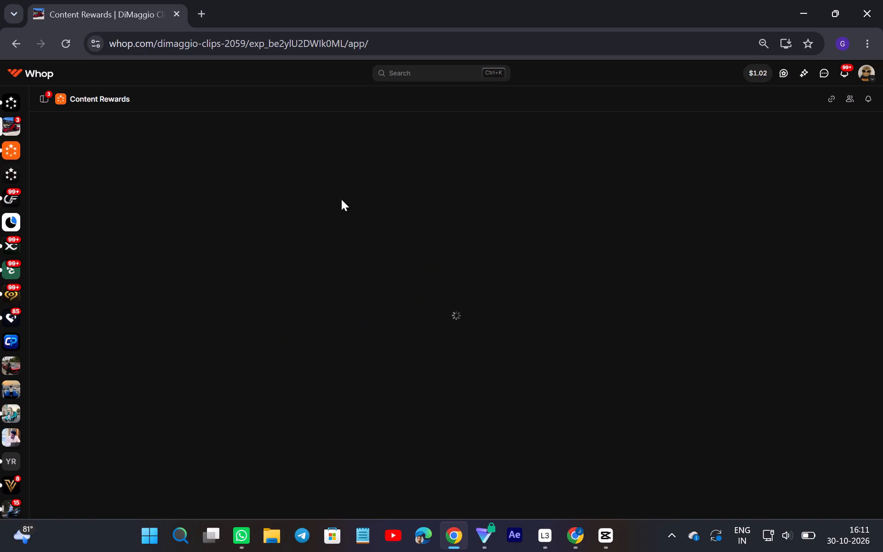
pyautogui.click(608, 532)
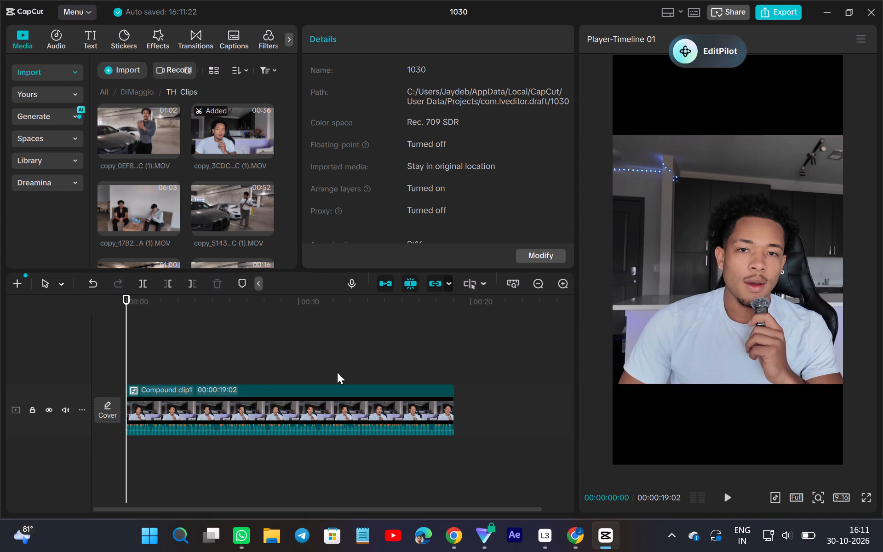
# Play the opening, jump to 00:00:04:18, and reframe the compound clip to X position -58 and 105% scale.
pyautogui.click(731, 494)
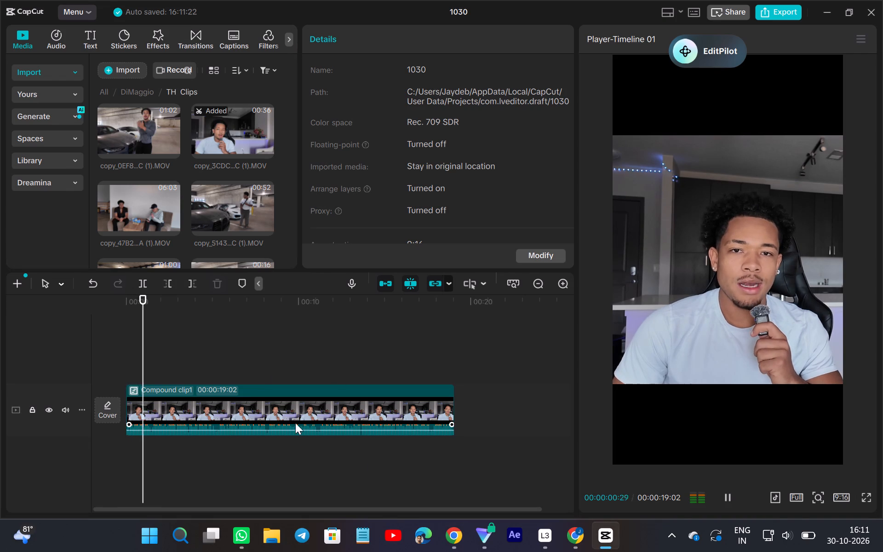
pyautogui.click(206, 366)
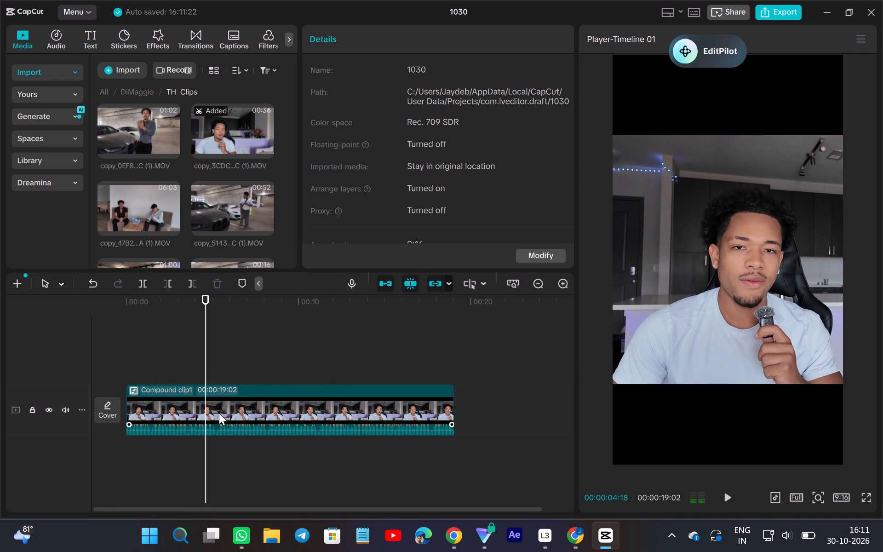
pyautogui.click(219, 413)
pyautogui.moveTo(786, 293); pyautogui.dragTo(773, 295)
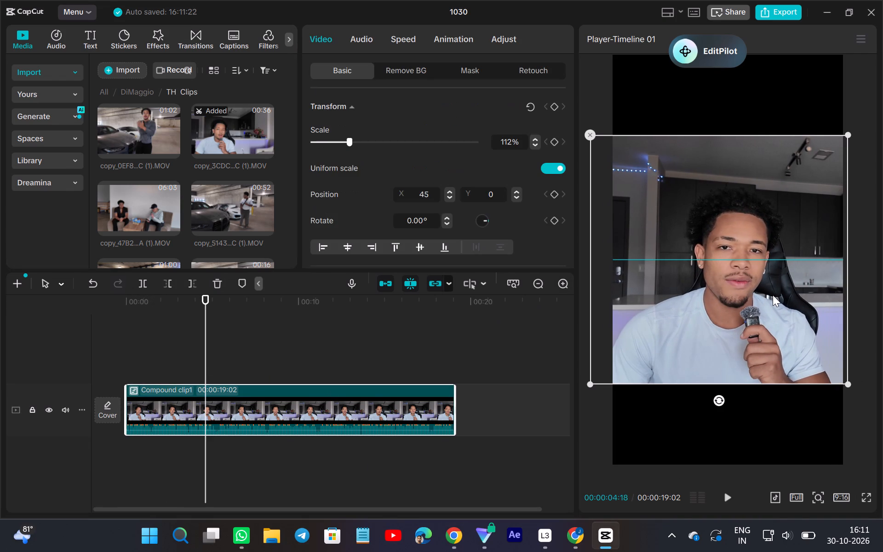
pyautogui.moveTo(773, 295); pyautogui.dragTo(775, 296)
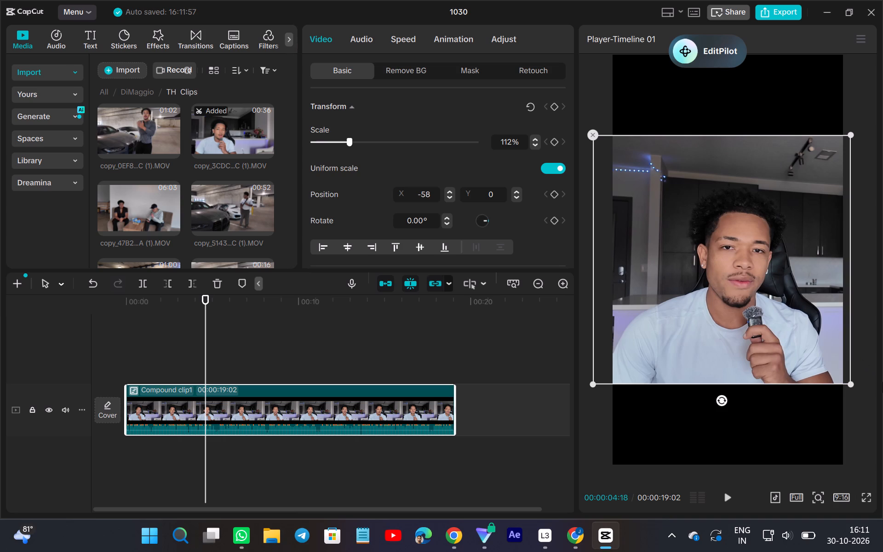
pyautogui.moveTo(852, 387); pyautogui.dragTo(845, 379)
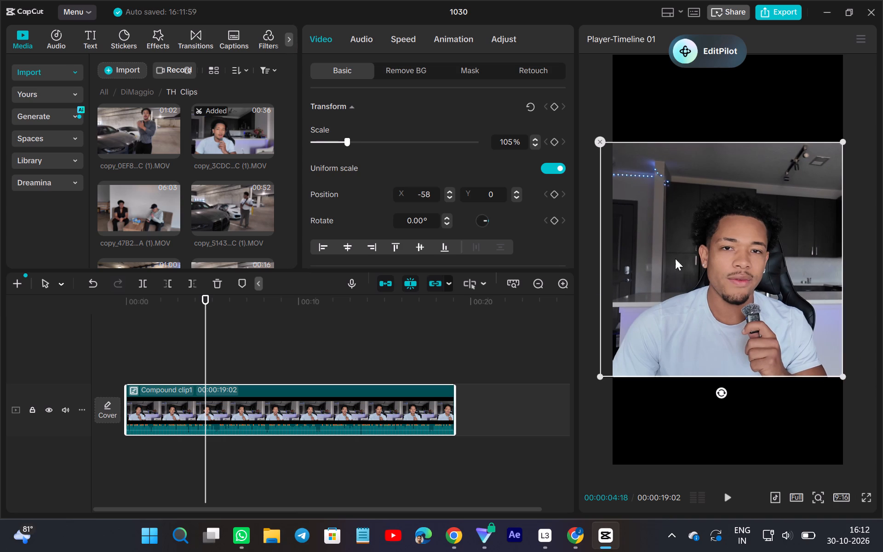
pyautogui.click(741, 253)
# From the first frame, widen the compound clip's crop by moving its right edge out past the wall outlet.
pyautogui.click(106, 358)
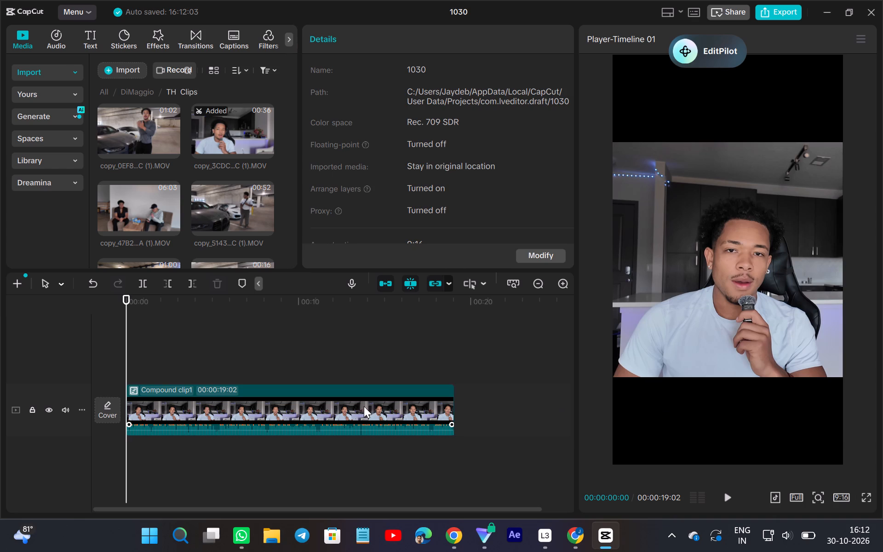
pyautogui.click(183, 411)
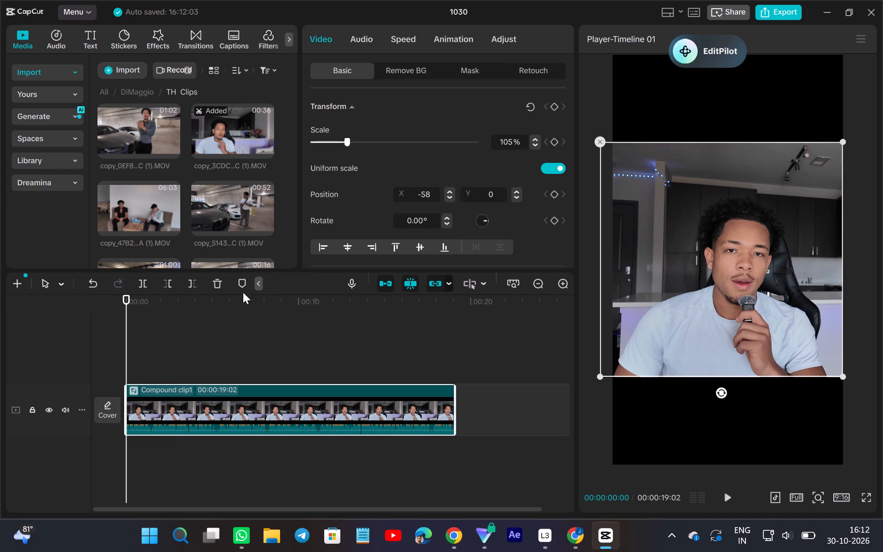
pyautogui.rightClick(254, 400)
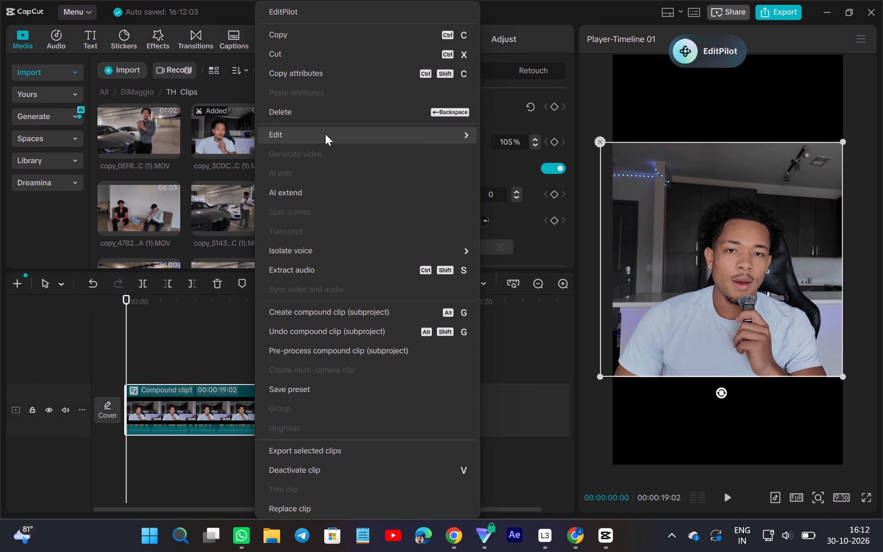
pyautogui.click(515, 208)
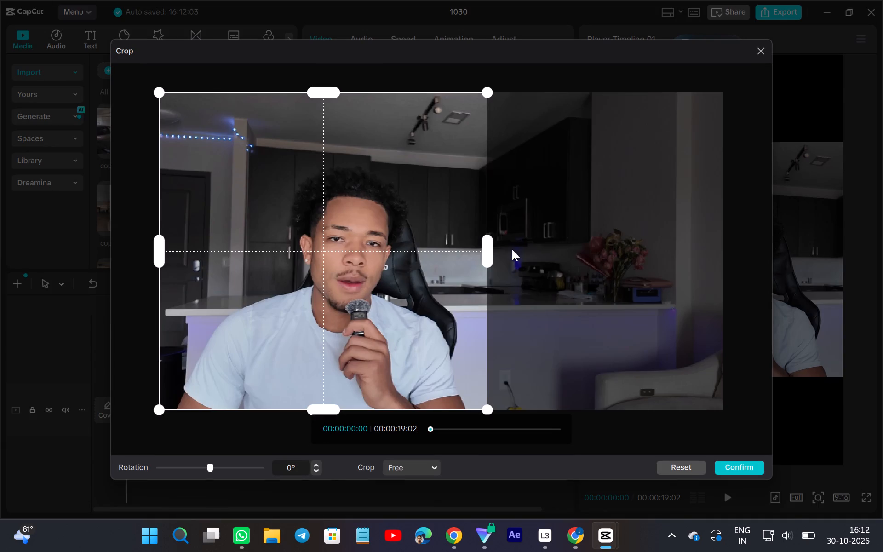
pyautogui.moveTo(488, 248); pyautogui.dragTo(504, 259)
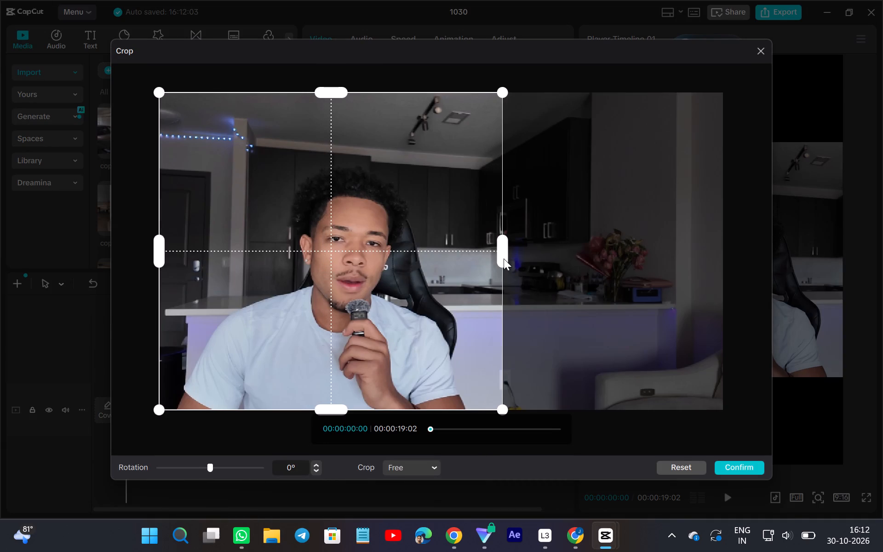
pyautogui.moveTo(504, 259); pyautogui.dragTo(516, 268)
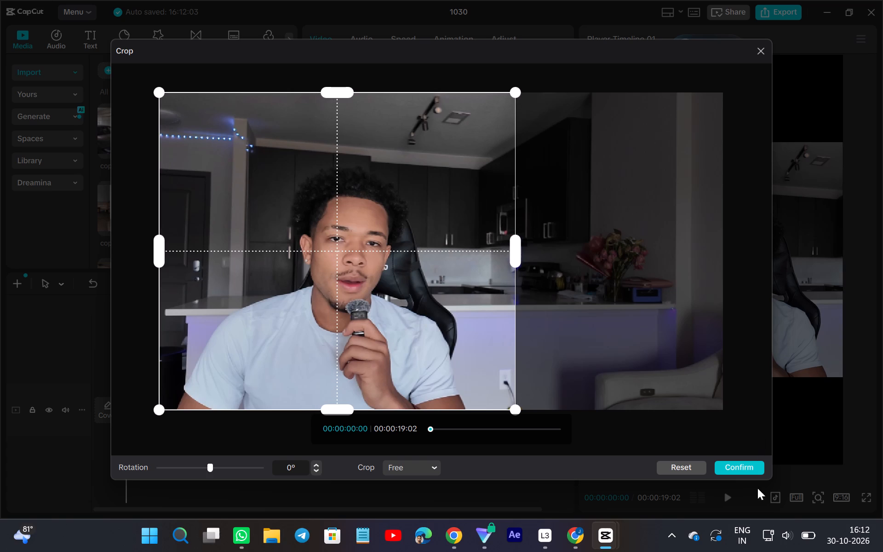
pyautogui.click(747, 472)
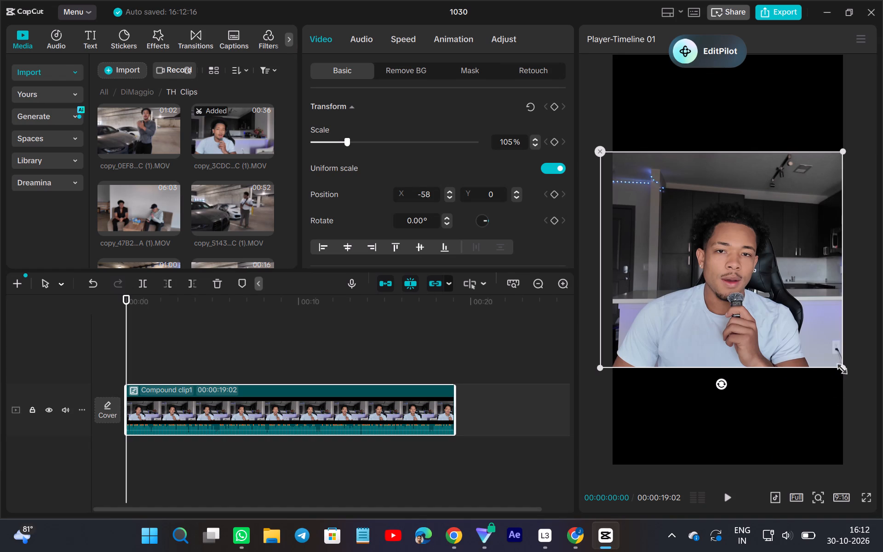
# Scale the compound clip to 113% and shift it to X position -39 so it fills the canvas width.
pyautogui.moveTo(839, 367); pyautogui.dragTo(849, 379)
pyautogui.click(785, 320)
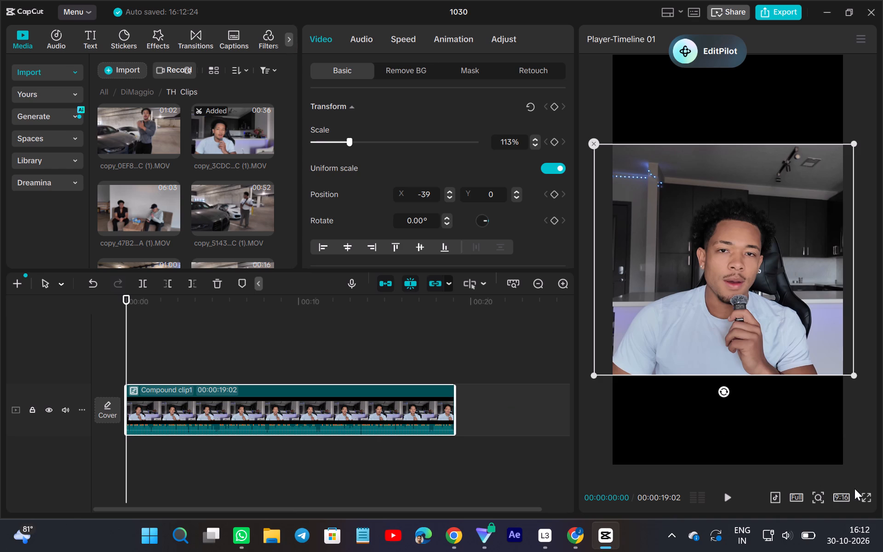
# Check the framing in a full-screen preview, then play the timeline back from the start.
pyautogui.click(865, 500)
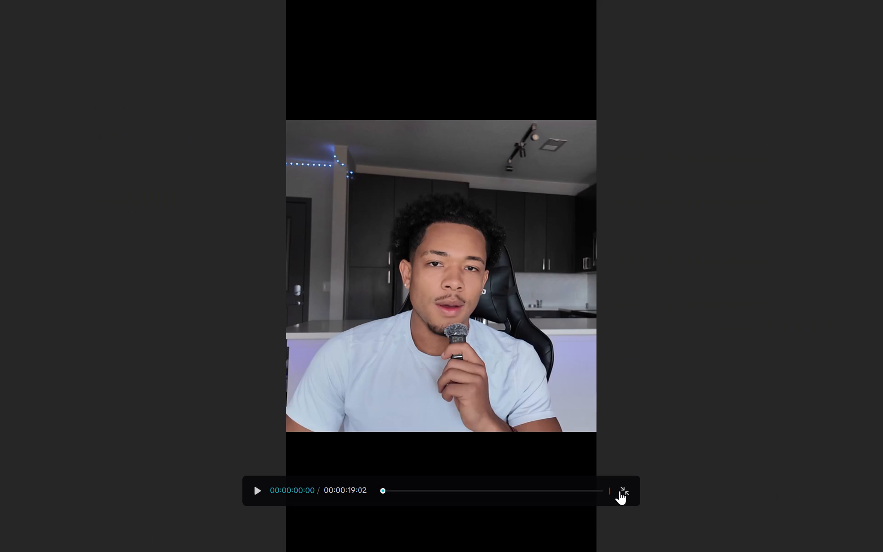
pyautogui.click(619, 491)
pyautogui.click(92, 356)
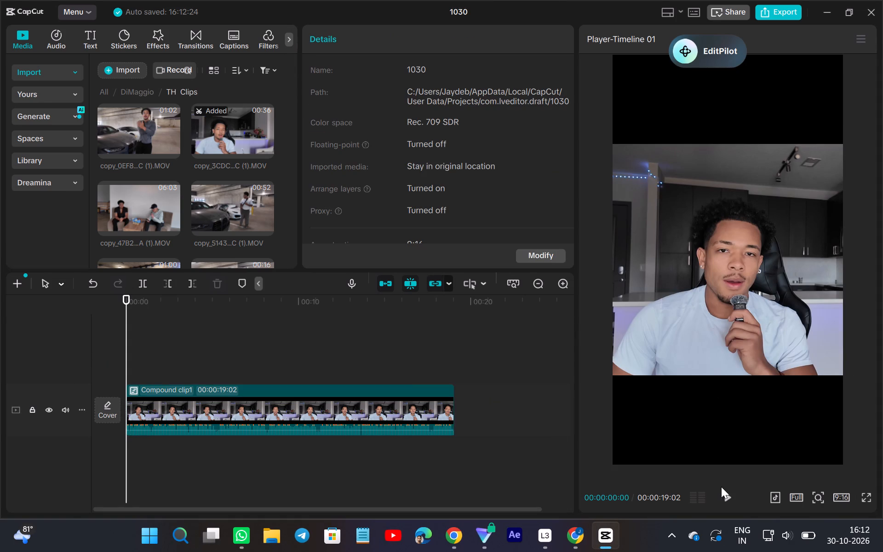
pyautogui.click(727, 495)
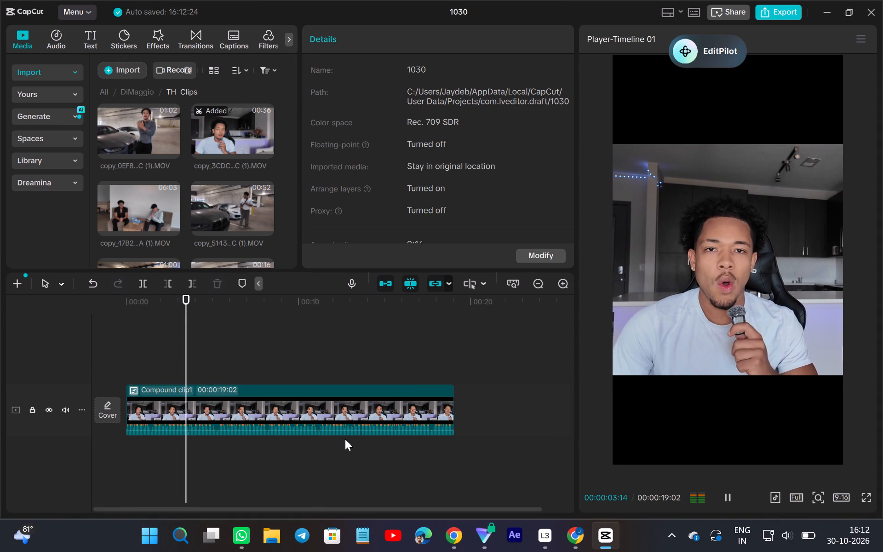
# Speed up the compound clip to 1.06x with a duration of 18.1 s, after trying 1.10x in playback.
pyautogui.click(355, 415)
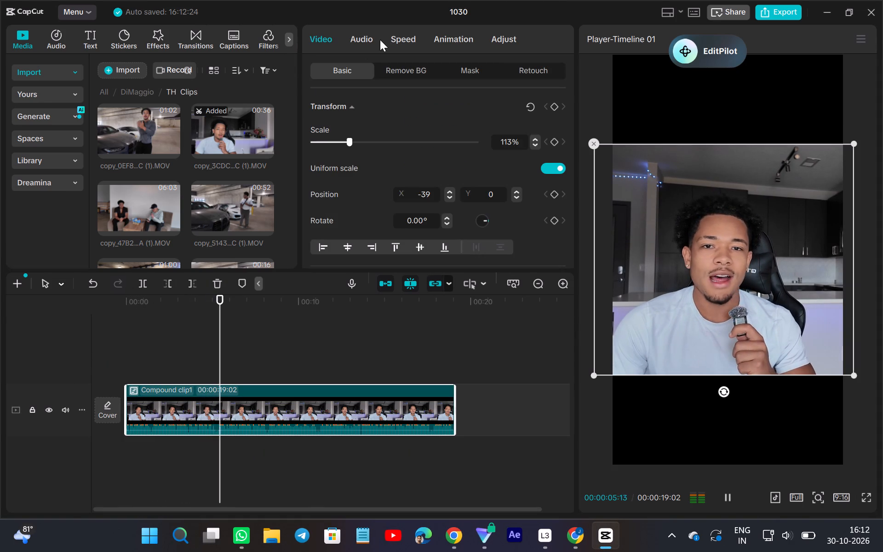
pyautogui.click(416, 40)
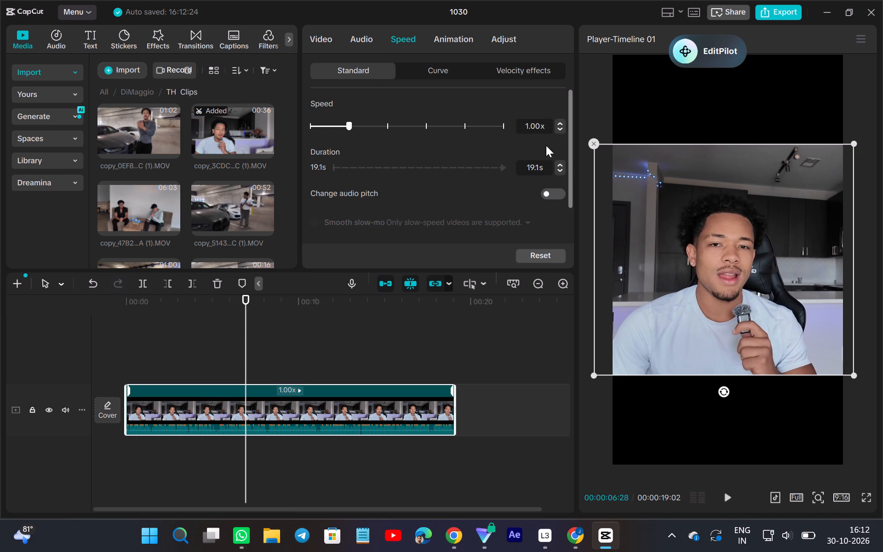
pyautogui.click(557, 123)
pyautogui.click(726, 494)
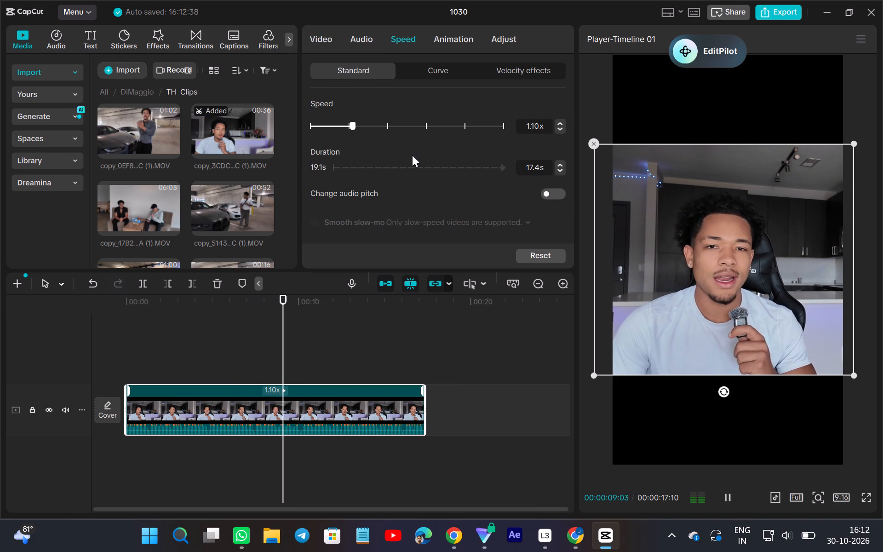
pyautogui.click(560, 130)
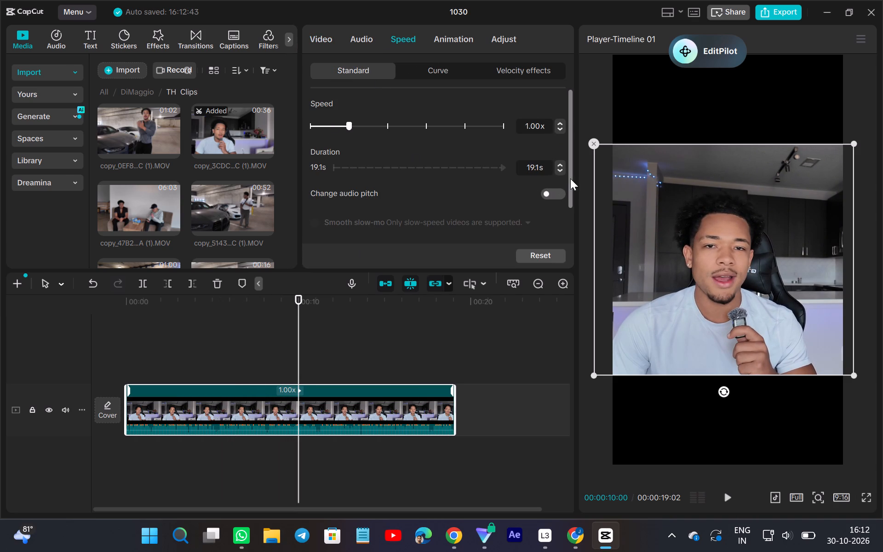
pyautogui.click(557, 171)
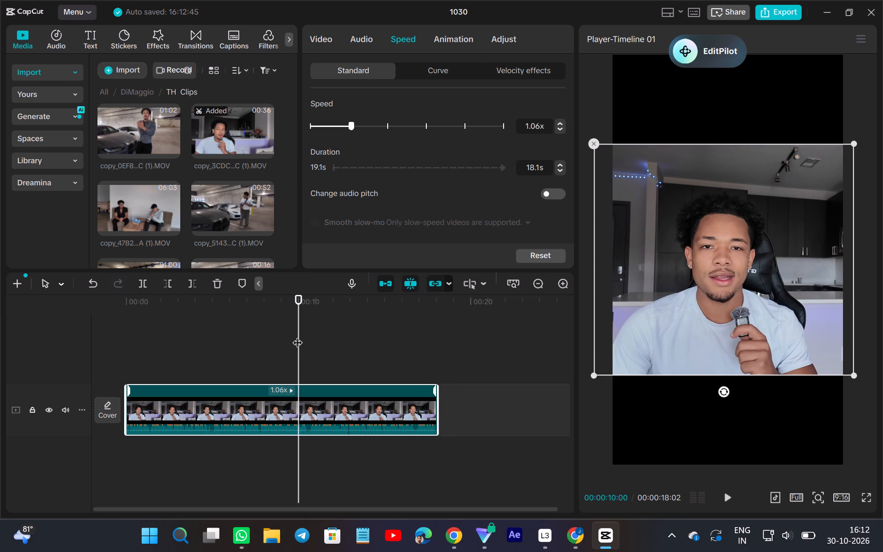
# Play the timeline from the start to check the compound clip's pacing.
pyautogui.click(113, 371)
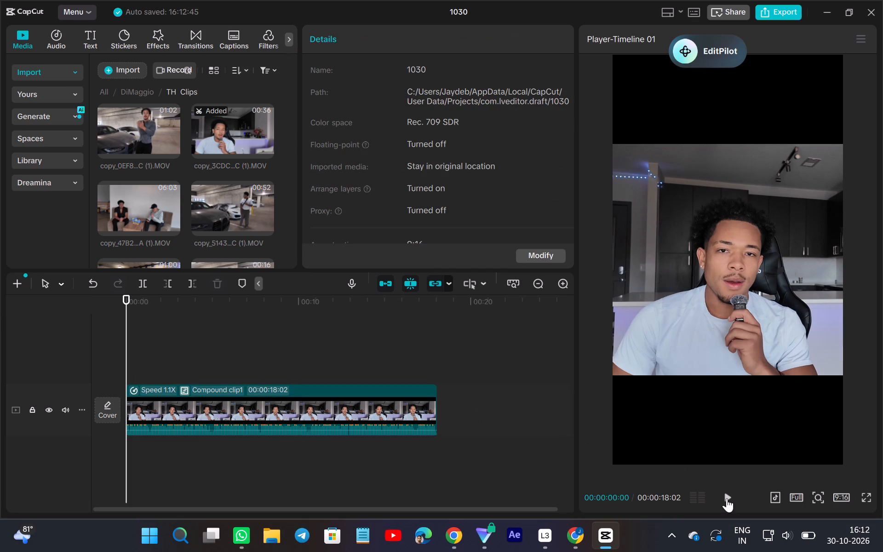
pyautogui.click(727, 506)
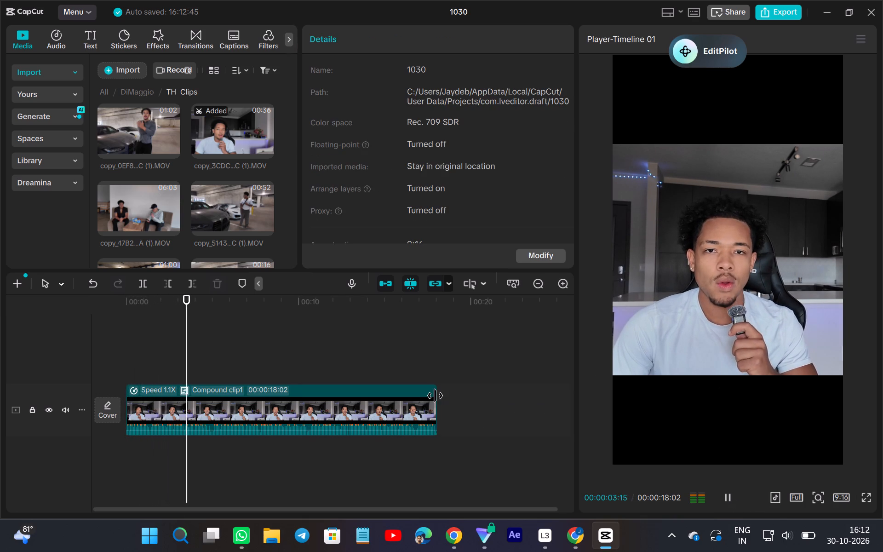
pyautogui.click(367, 407)
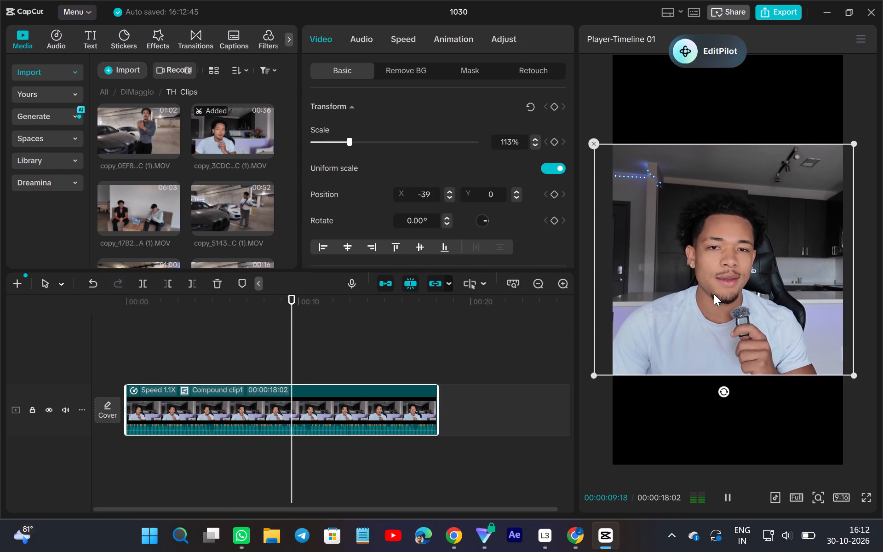
# From the first frame, shift the compound clip sideways until it snaps to the canvas's vertical centre line.
pyautogui.click(109, 382)
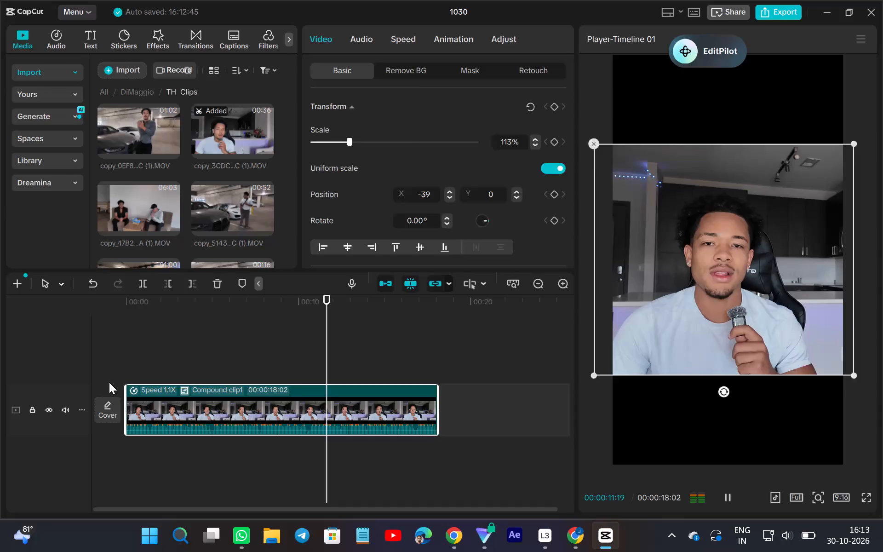
pyautogui.click(708, 360)
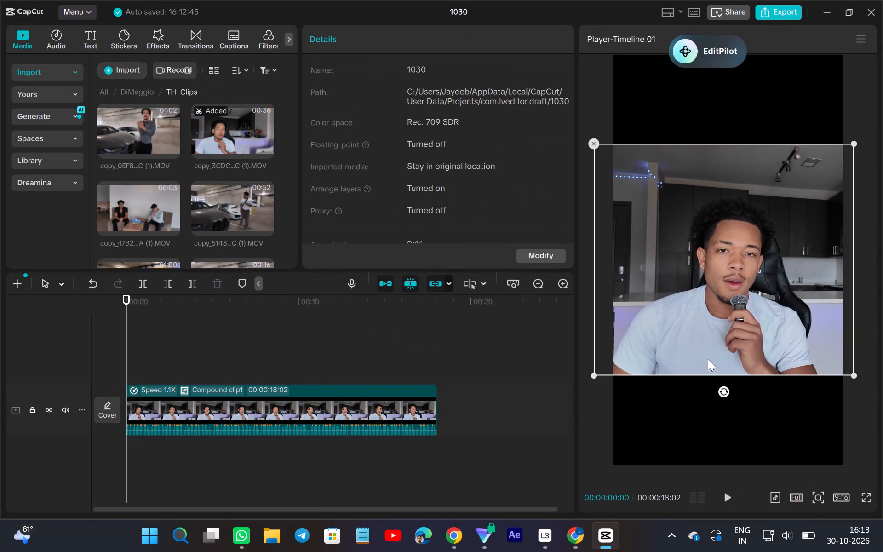
pyautogui.click(713, 348)
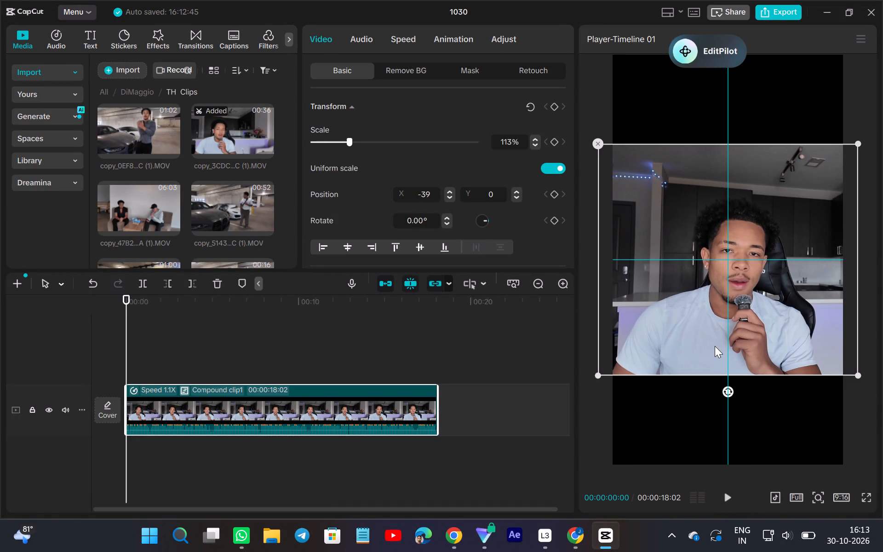
pyautogui.click(103, 359)
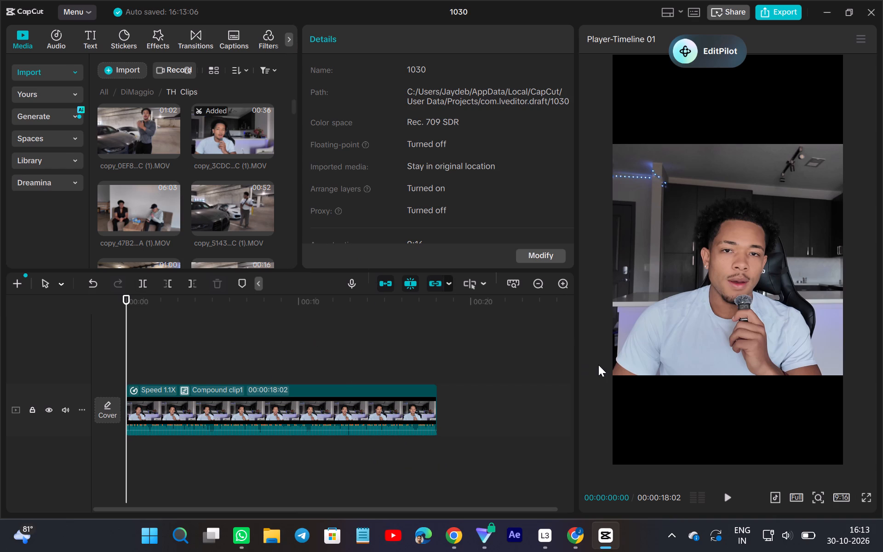
# Add the Legacy (TJR theme song) video from the DiMaggio project's Bgm folder to the main track after the compound clip.
pyautogui.click(105, 85)
pyautogui.click(104, 90)
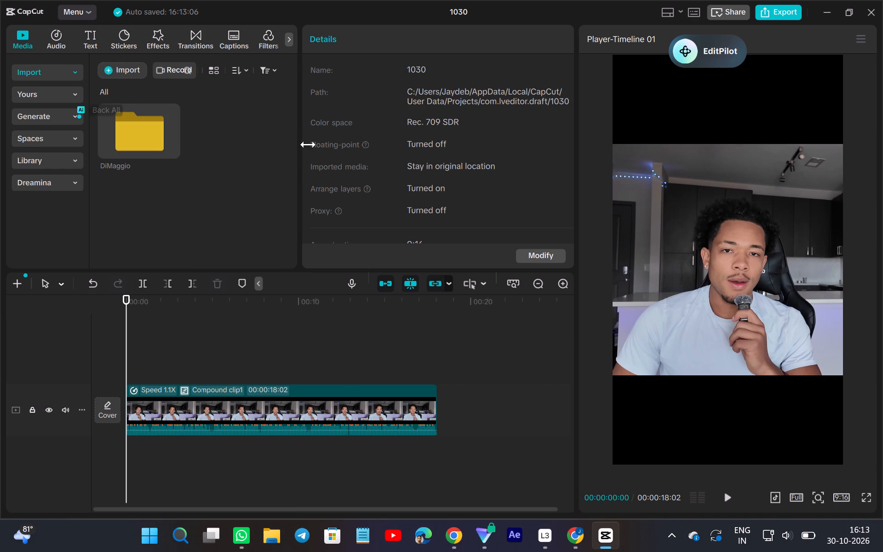
pyautogui.doubleClick(134, 124)
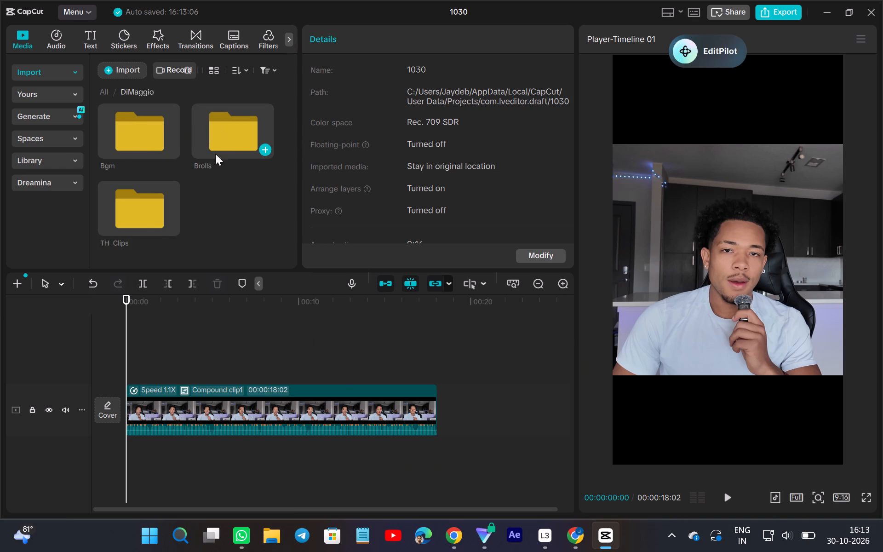
pyautogui.doubleClick(139, 206)
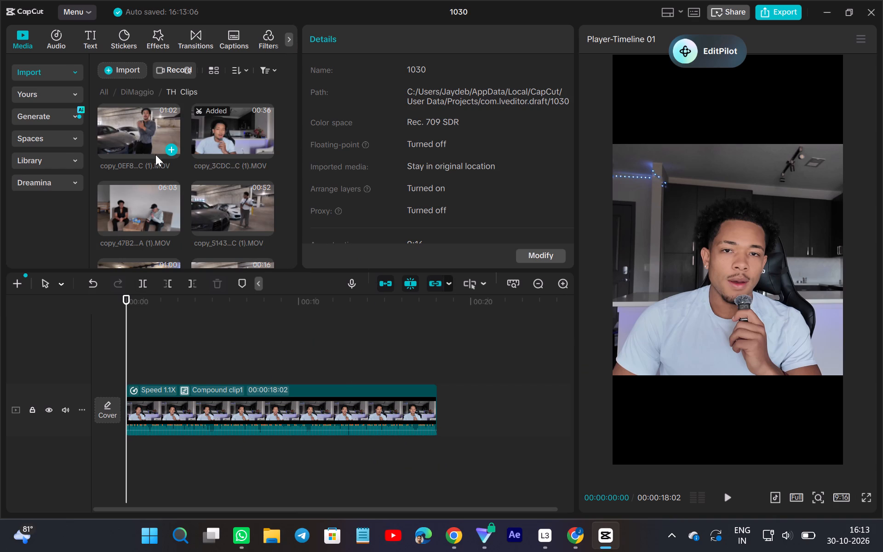
pyautogui.click(109, 88)
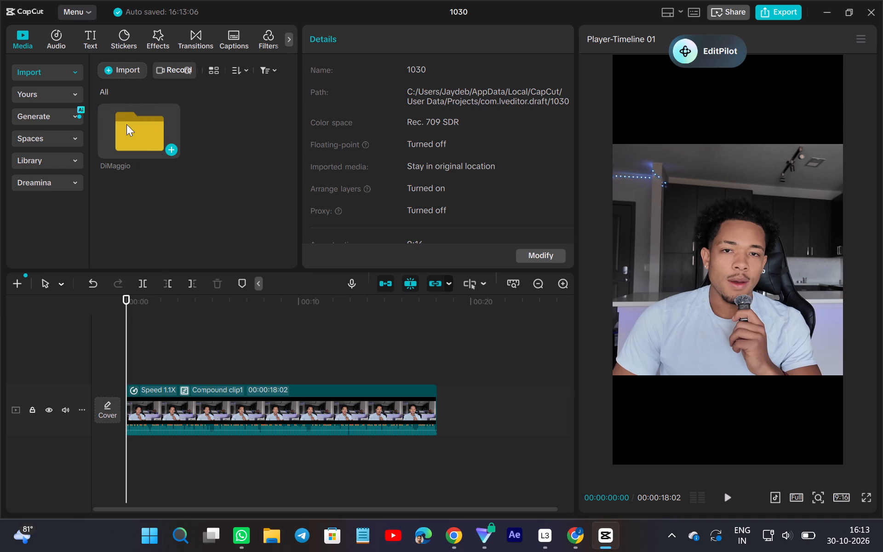
pyautogui.doubleClick(138, 144)
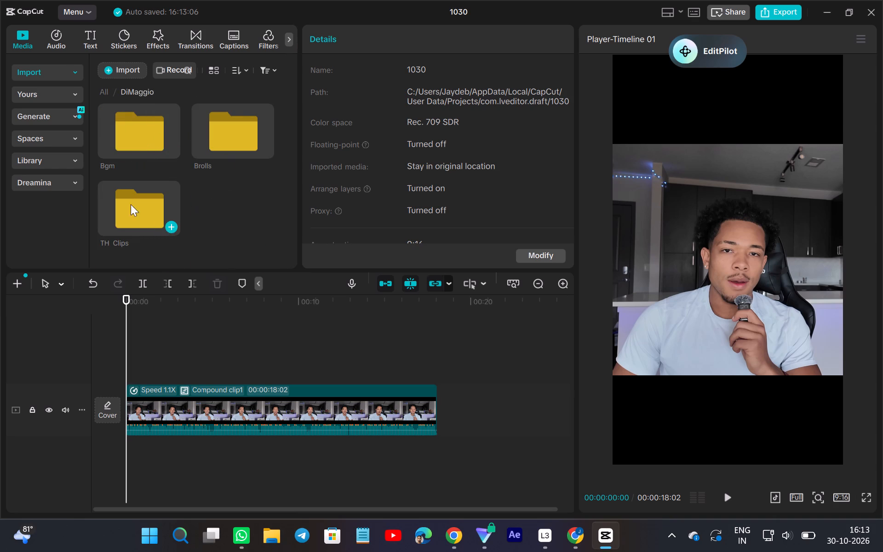
pyautogui.doubleClick(128, 138)
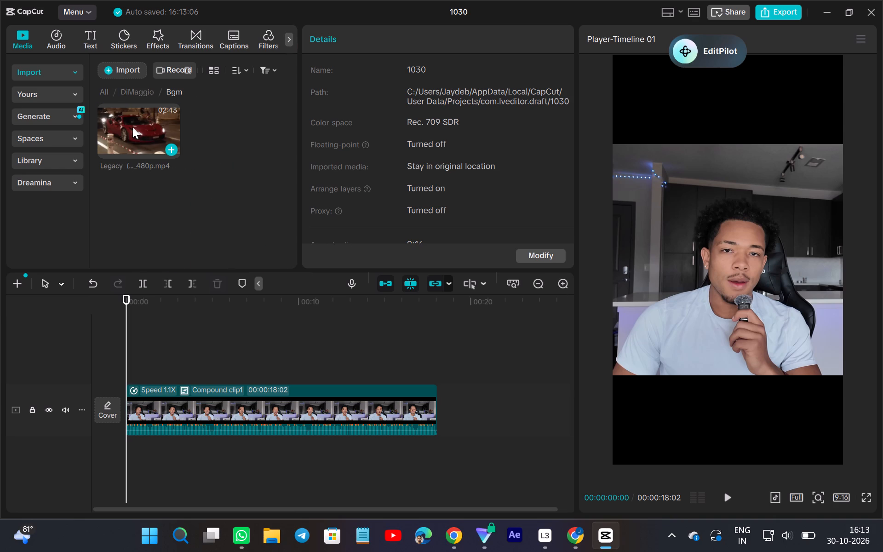
pyautogui.click(132, 127)
pyautogui.moveTo(140, 128); pyautogui.dragTo(462, 387)
# Play the Legacy clip from 00:00:32:00 onward and listen for the section to use as background music.
pyautogui.hscroll(-1, 460, 403)
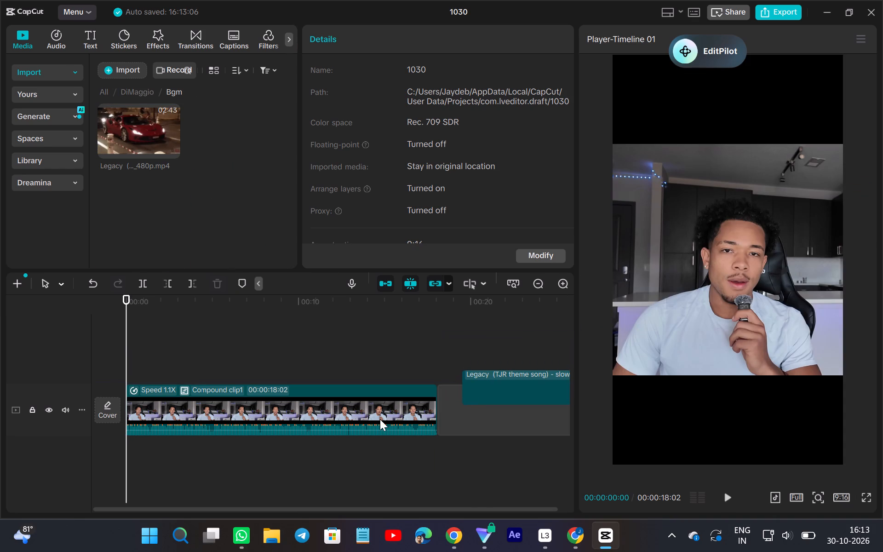
pyautogui.hscroll(-1, 380, 419)
pyautogui.click(384, 352)
pyautogui.click(725, 497)
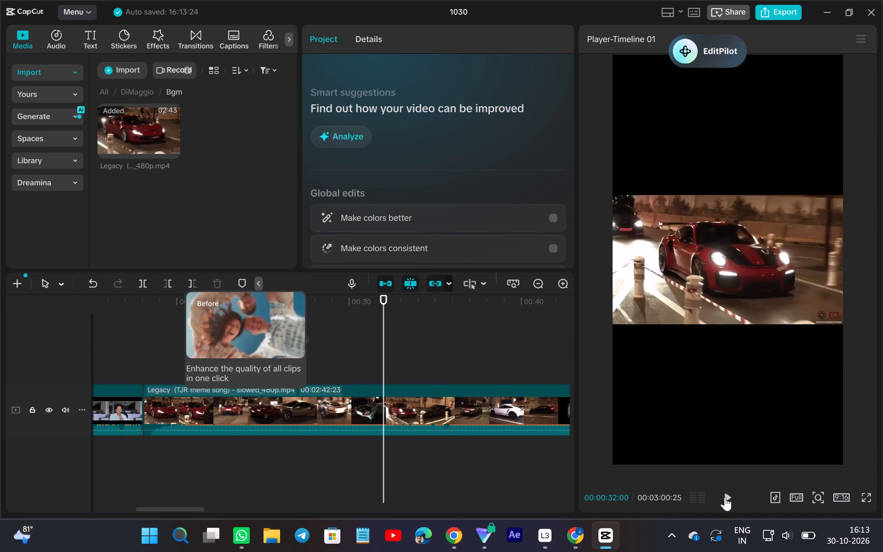
pyautogui.hscroll(-1, 474, 460)
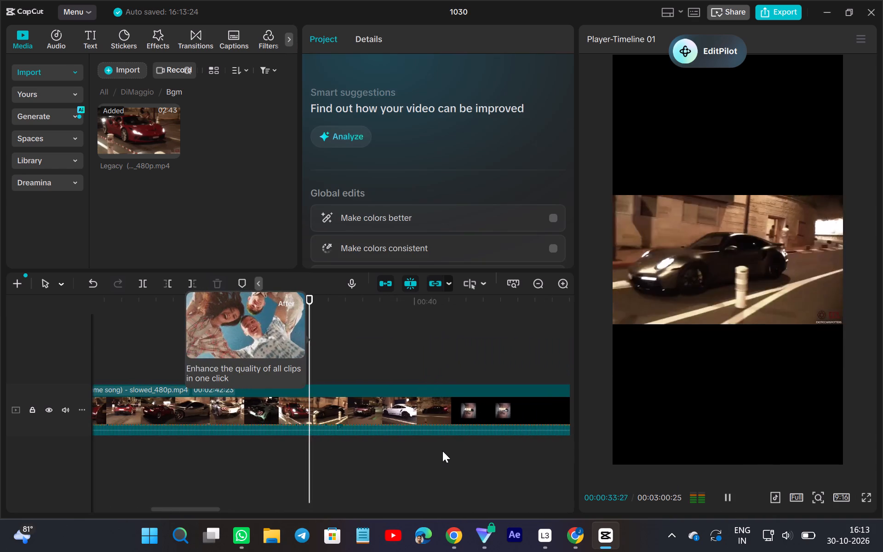
pyautogui.hscroll(-1, 442, 451)
pyautogui.hscroll(-1, 509, 468)
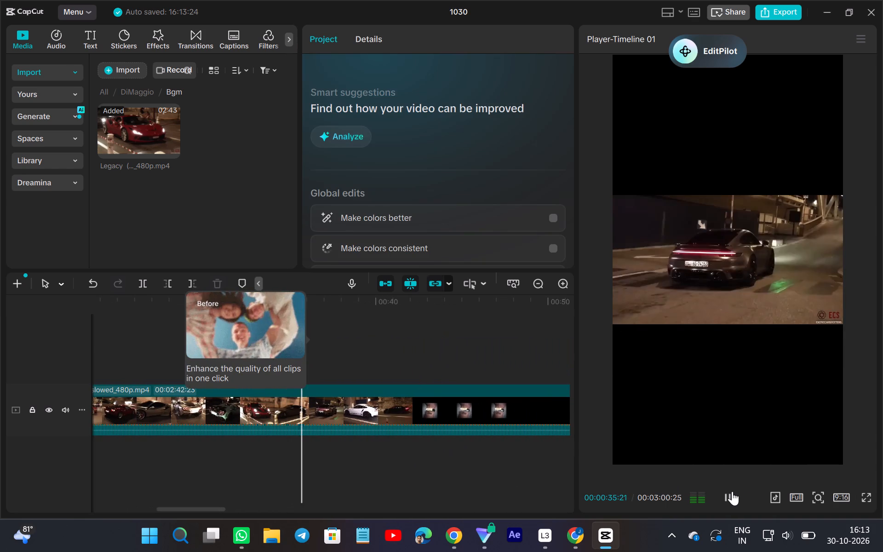
pyautogui.click(731, 493)
pyautogui.click(731, 493)
pyautogui.hscroll(-1, 395, 485)
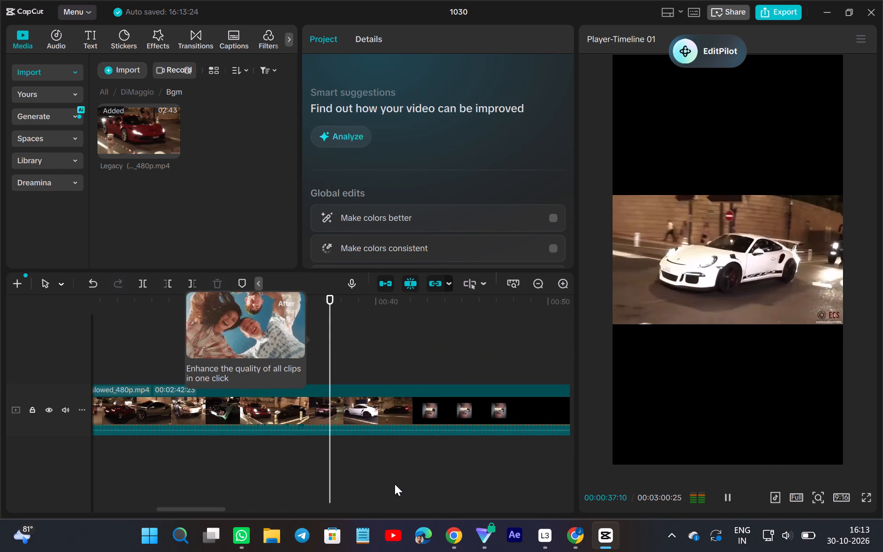
pyautogui.hscroll(-1, 395, 484)
pyautogui.keyDown('ctrl'); pyautogui.scroll(-9, 430, 465); pyautogui.keyUp('ctrl')
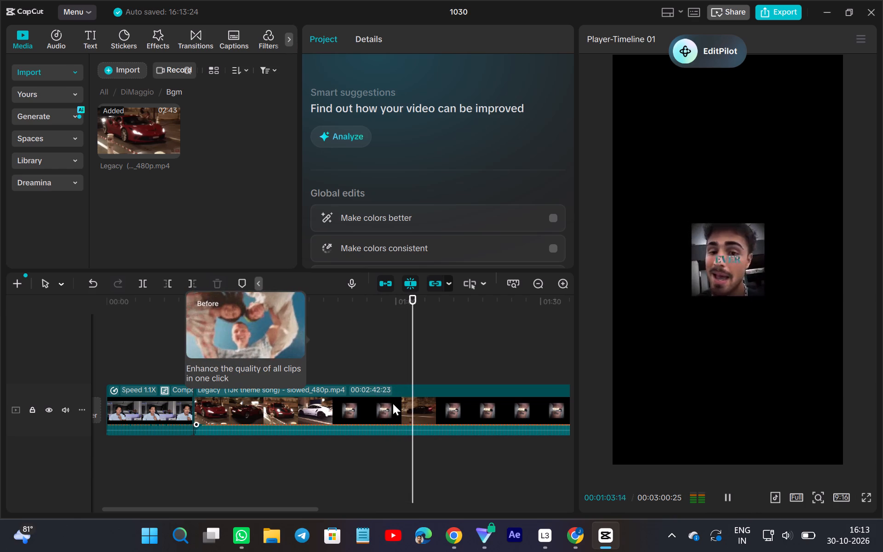
# Locate the music's starting point at 00:01:04:10 and trim away the part of the Legacy clip before it.
pyautogui.click(414, 362)
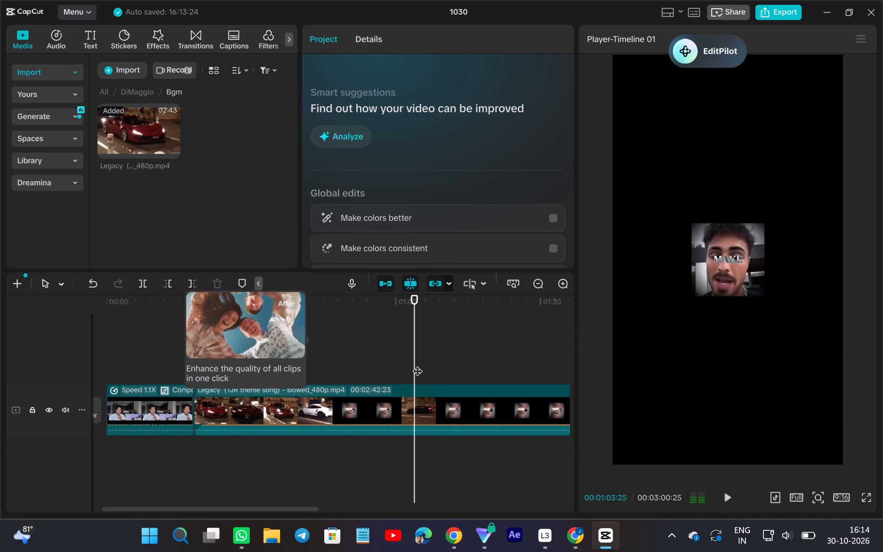
pyautogui.doubleClick(558, 286)
pyautogui.click(412, 410)
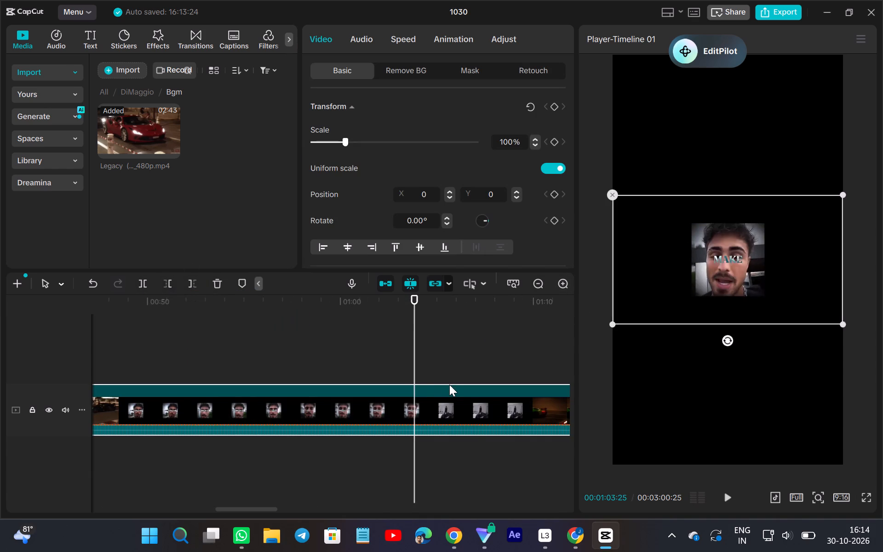
pyautogui.doubleClick(559, 282)
pyautogui.click(379, 356)
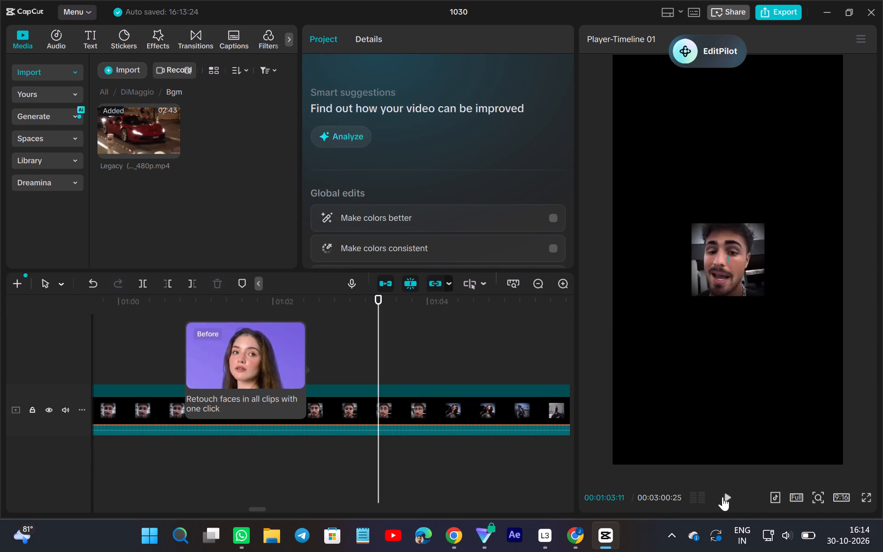
pyautogui.click(722, 496)
pyautogui.click(734, 491)
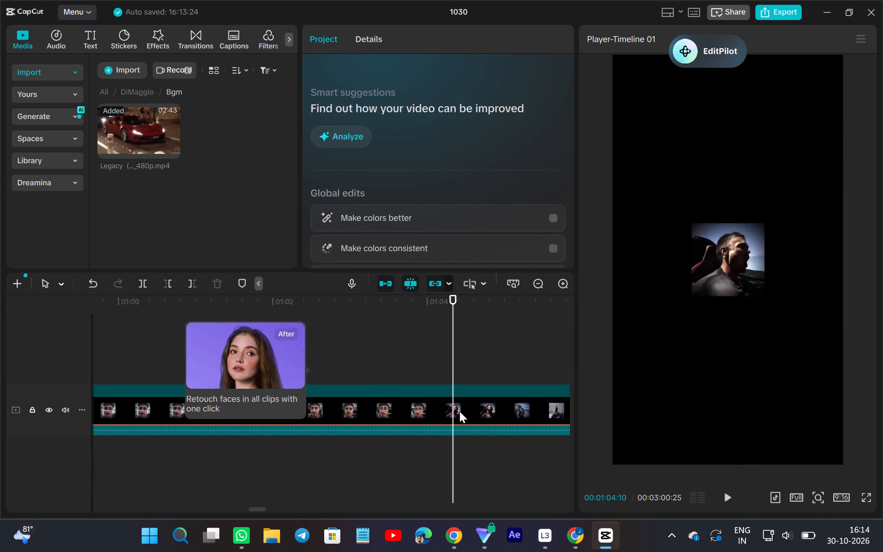
pyautogui.click(459, 411)
pyautogui.click(172, 280)
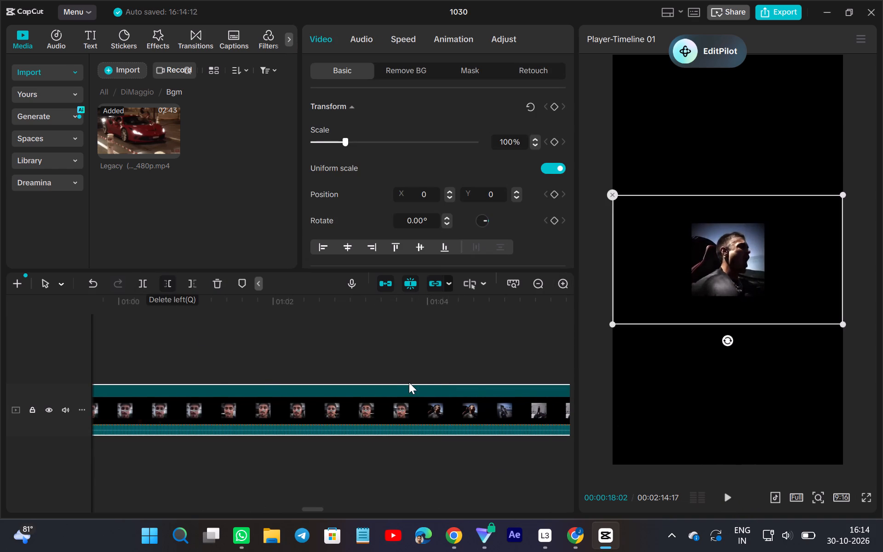
# Extract the audio from the trimmed Legacy clip onto its own audio track.
pyautogui.keyDown('ctrl'); pyautogui.scroll(-18, 362, 412); pyautogui.keyUp('ctrl')
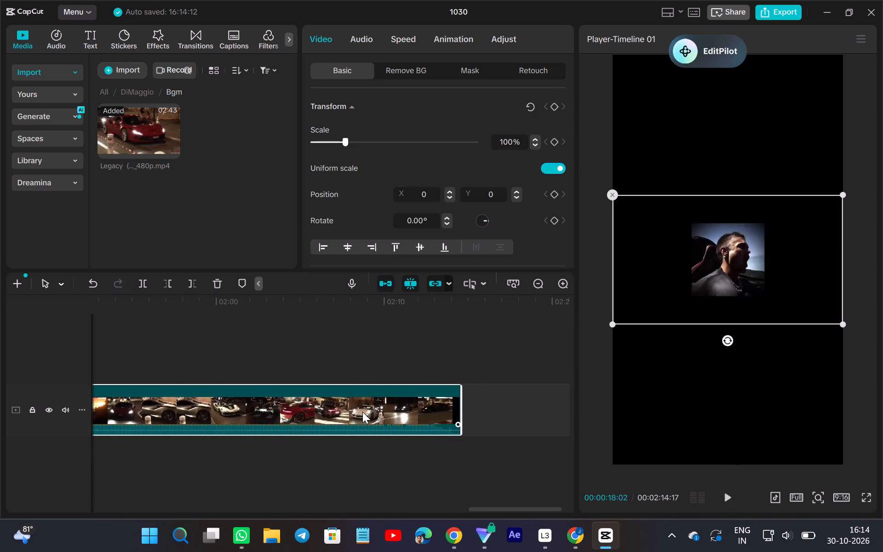
pyautogui.hscroll(8, 362, 412)
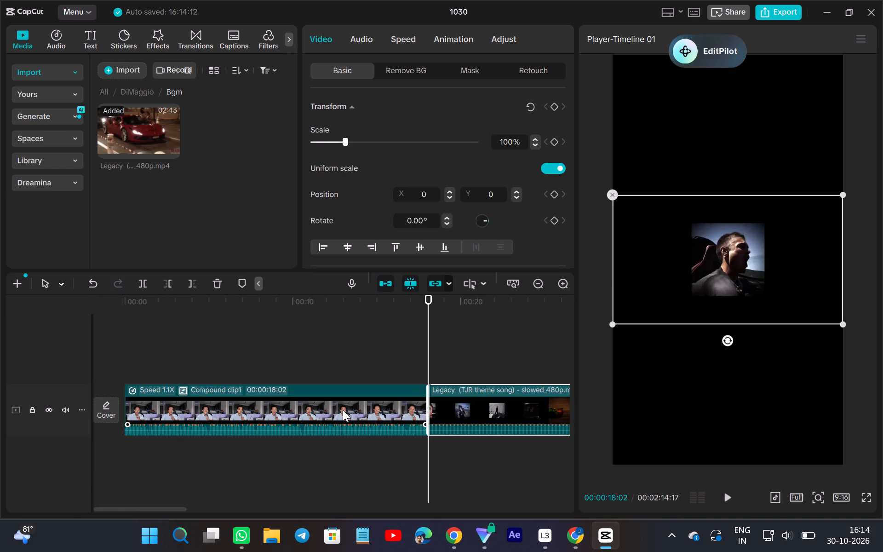
pyautogui.click(447, 406)
pyautogui.rightClick(447, 406)
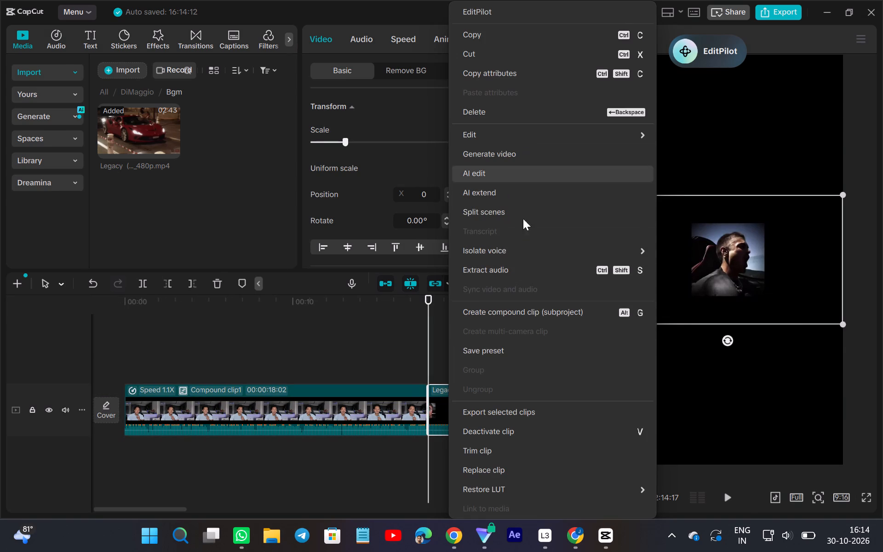
pyautogui.click(526, 270)
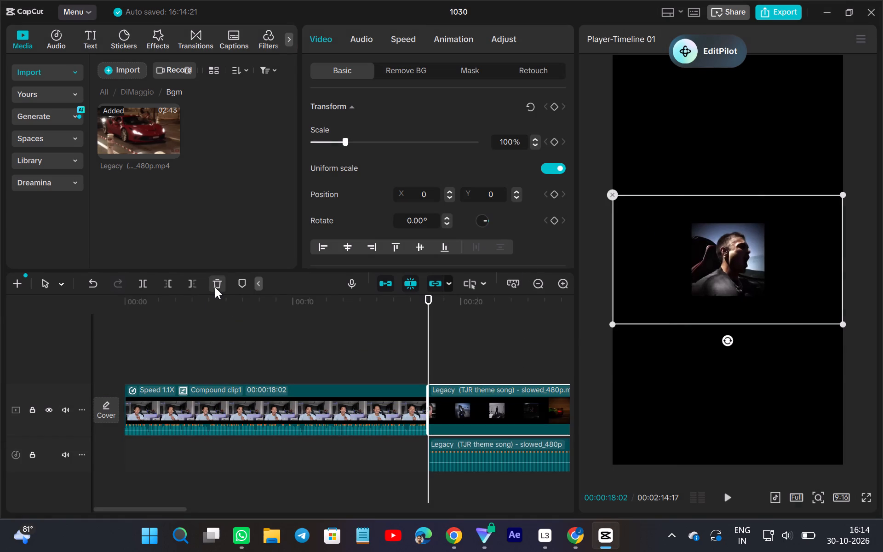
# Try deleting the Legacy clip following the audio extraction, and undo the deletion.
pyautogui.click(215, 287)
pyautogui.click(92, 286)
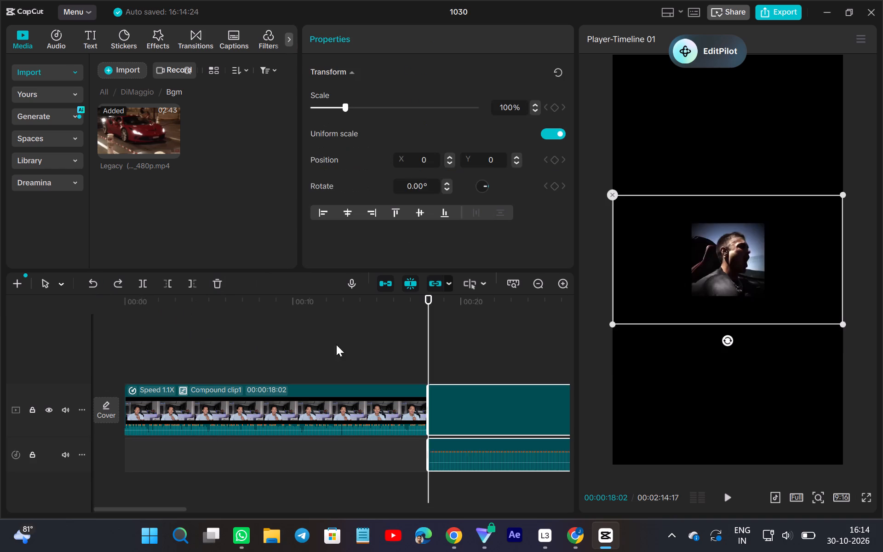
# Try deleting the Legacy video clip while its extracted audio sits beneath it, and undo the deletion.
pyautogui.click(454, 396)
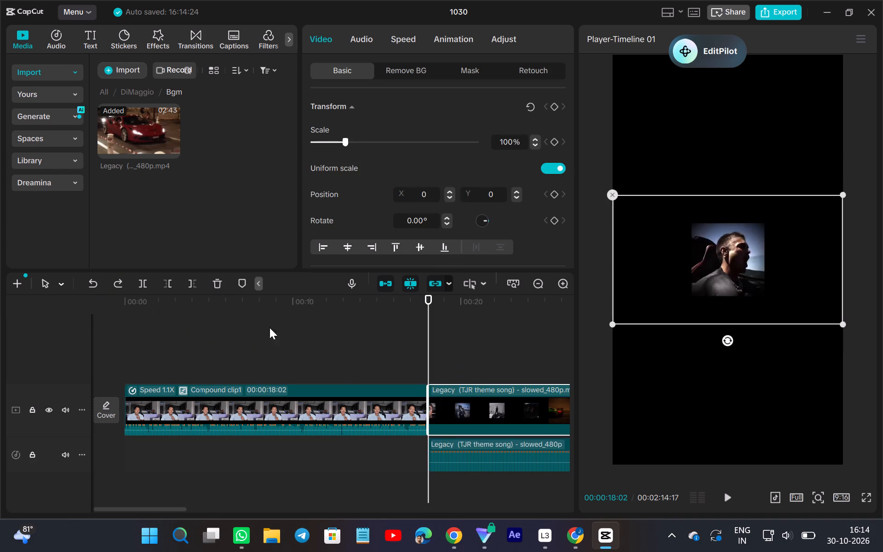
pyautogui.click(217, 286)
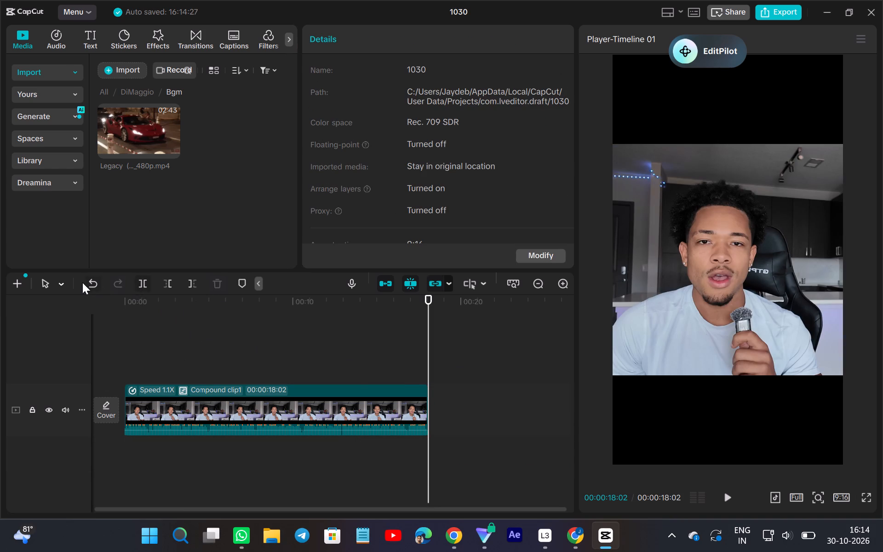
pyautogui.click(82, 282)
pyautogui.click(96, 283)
# Move the extracted Legacy audio earlier so it starts under the compound clip, and delete the Legacy video clip.
pyautogui.click(476, 331)
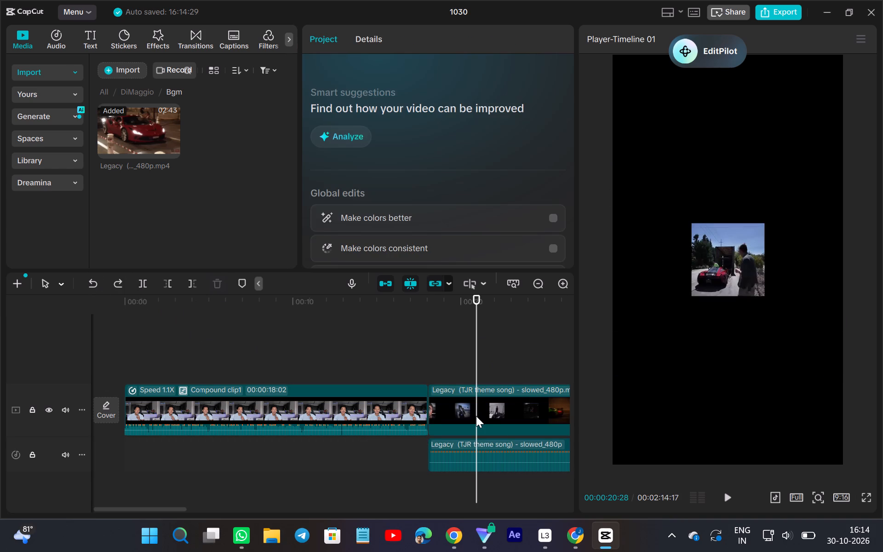
pyautogui.hscroll(-1, 473, 416)
pyautogui.moveTo(466, 443); pyautogui.dragTo(235, 447)
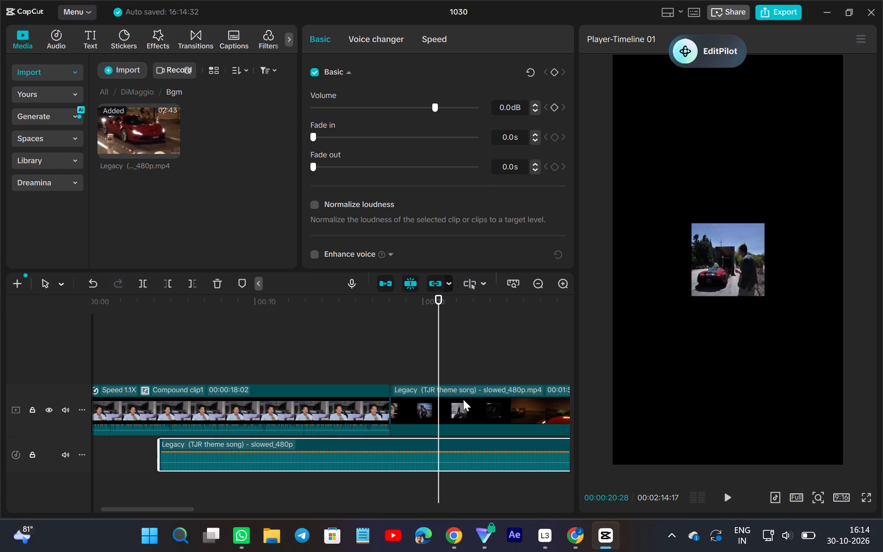
pyautogui.click(469, 398)
pyautogui.click(215, 281)
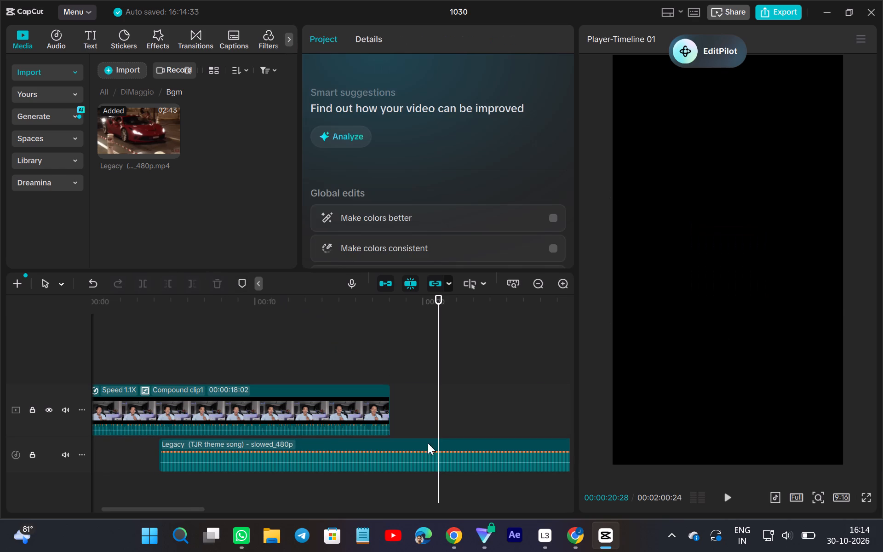
# Move the Legacy audio to start just after the compound clip, at about 00:00:18:15, and play its opening.
pyautogui.moveTo(304, 450); pyautogui.dragTo(416, 450)
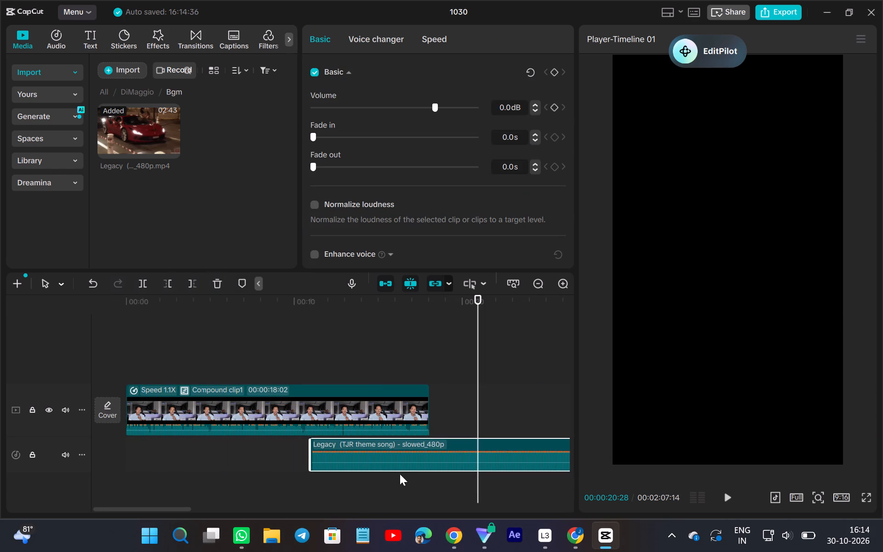
pyautogui.moveTo(407, 451); pyautogui.dragTo(533, 447)
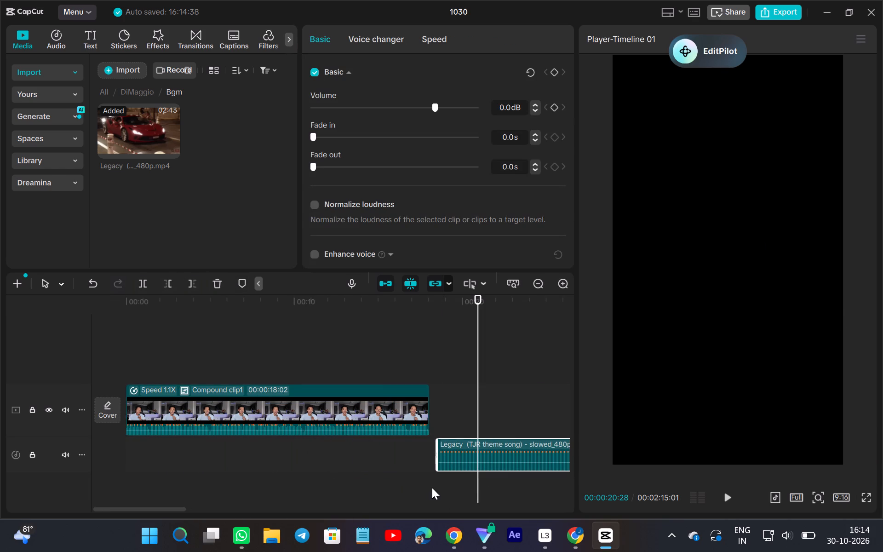
pyautogui.click(430, 489)
pyautogui.click(729, 492)
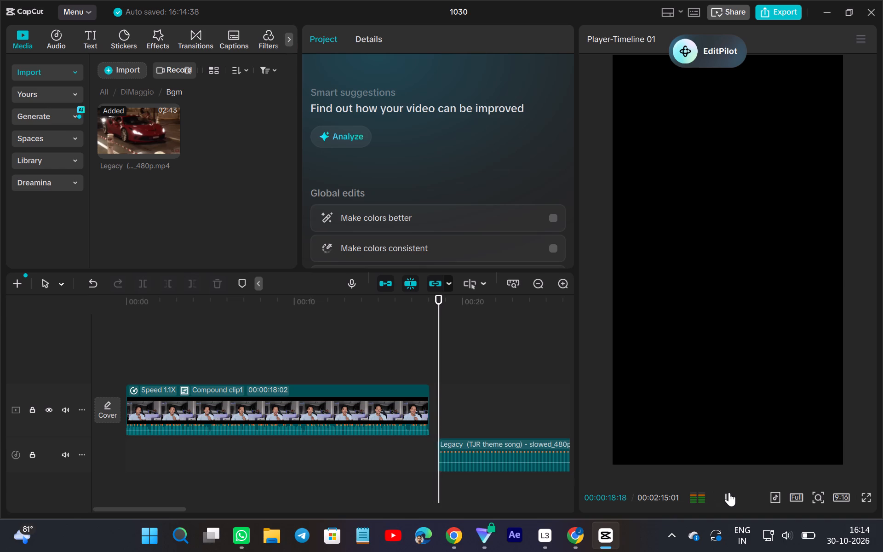
pyautogui.click(729, 492)
# Extend the Legacy audio's start back to about 00:00:16, under the compound clip's end, and play the overlap.
pyautogui.click(450, 454)
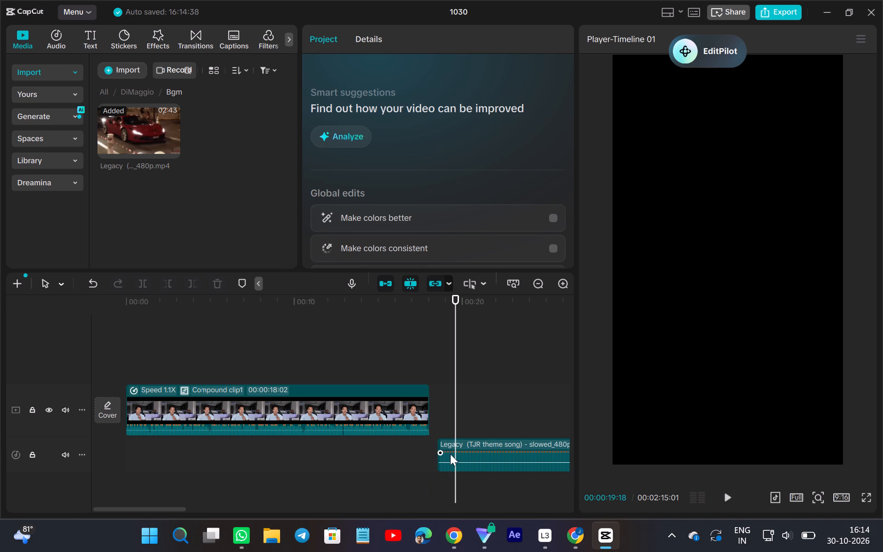
pyautogui.moveTo(439, 446); pyautogui.dragTo(398, 454)
pyautogui.click(415, 477)
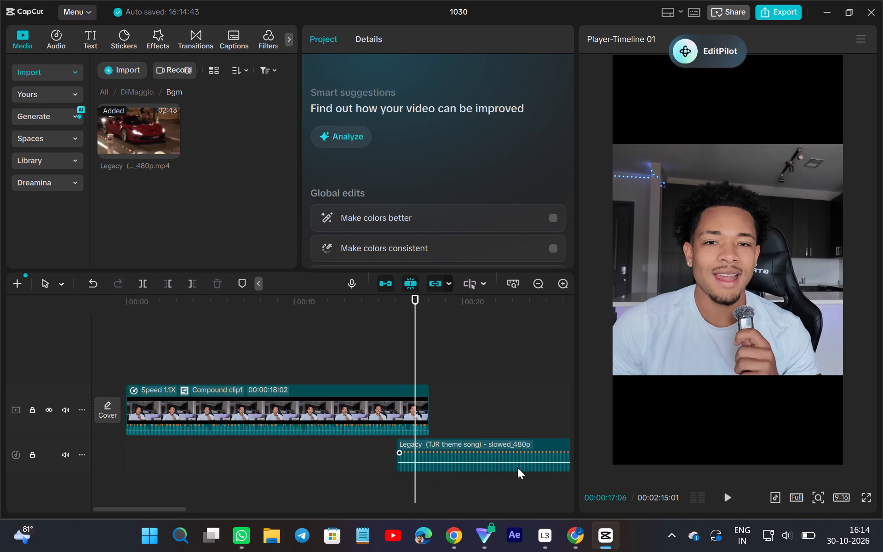
pyautogui.click(724, 496)
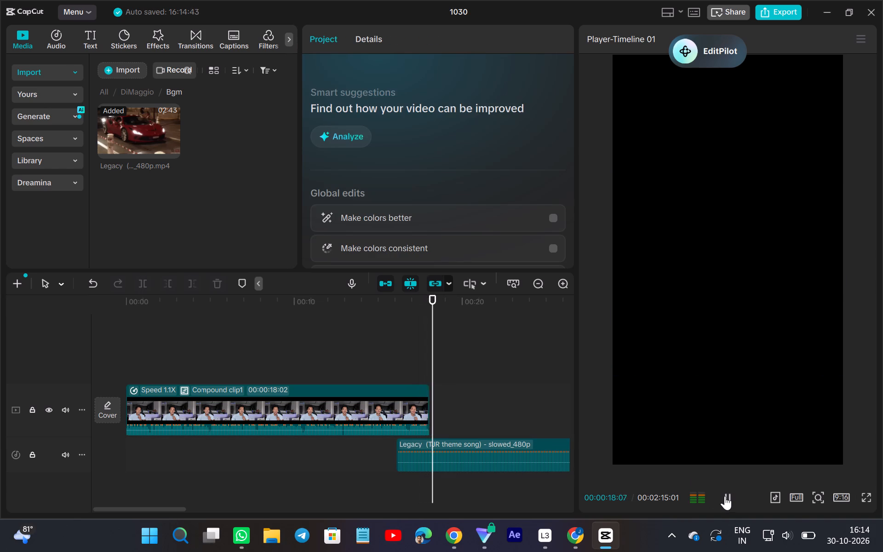
pyautogui.click(445, 487)
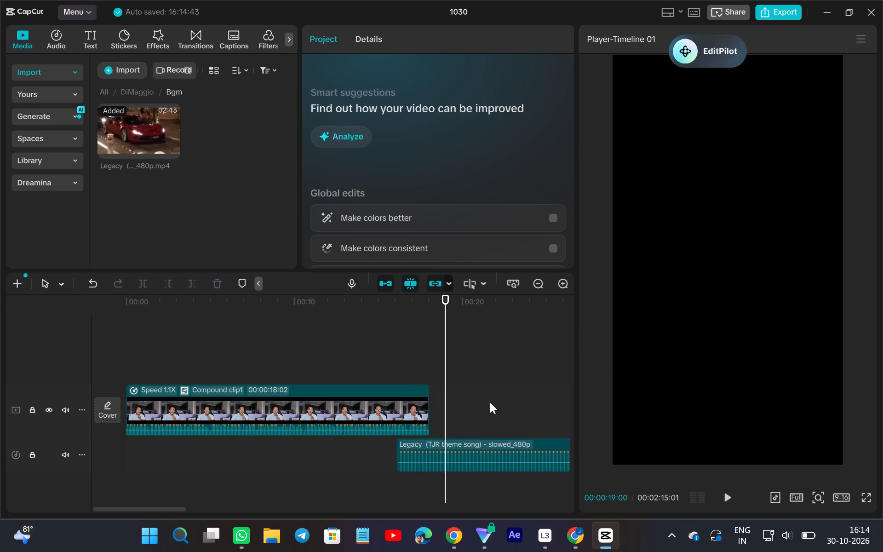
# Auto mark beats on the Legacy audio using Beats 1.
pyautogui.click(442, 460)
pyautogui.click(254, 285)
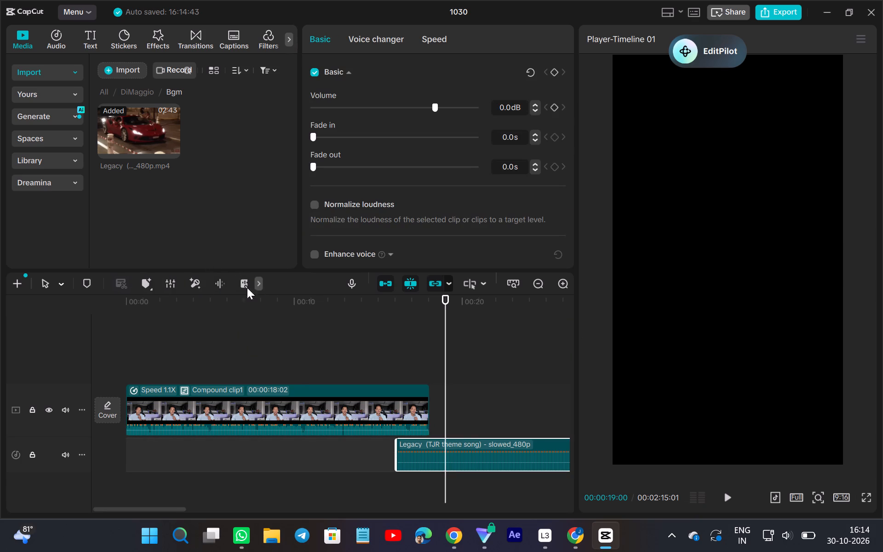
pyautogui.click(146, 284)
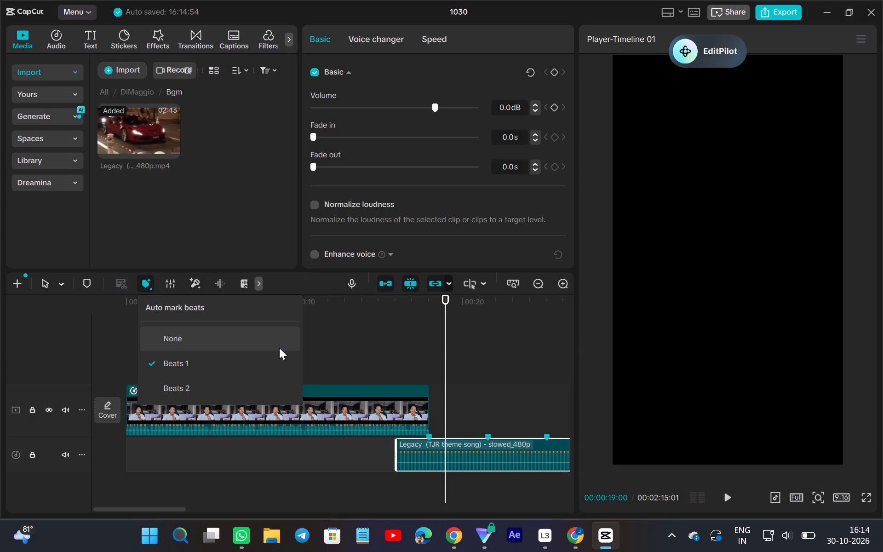
# Play the music repeatedly around the compound clip's end and listen to how its beats line up with the ending.
pyautogui.click(730, 496)
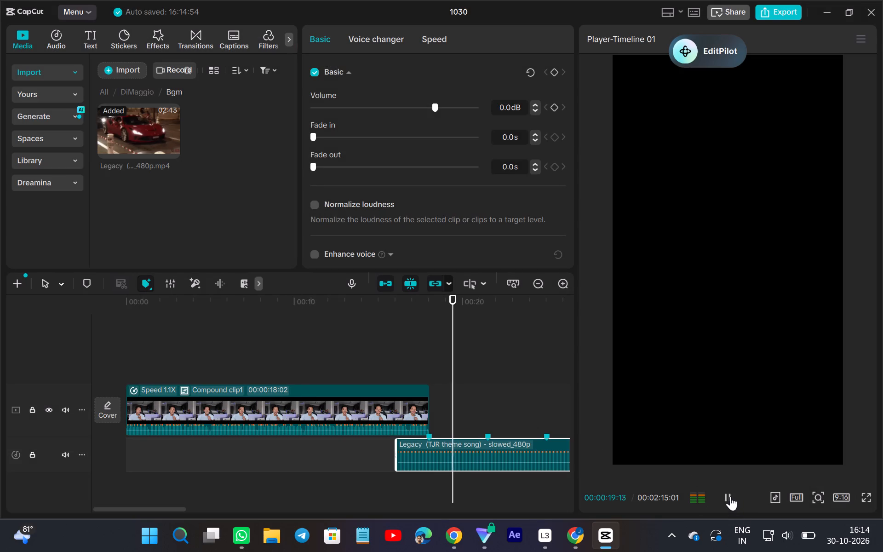
pyautogui.click(430, 484)
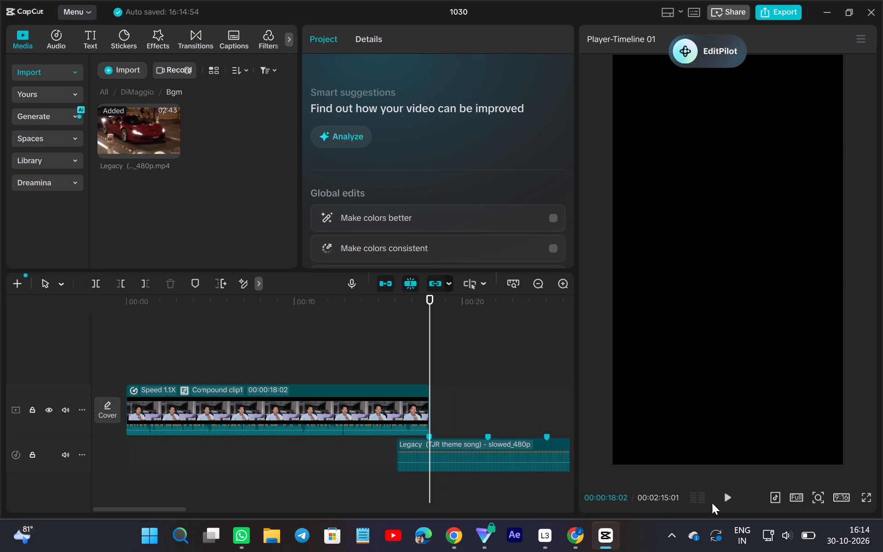
pyautogui.click(725, 502)
pyautogui.click(426, 483)
pyautogui.click(417, 497)
pyautogui.click(727, 499)
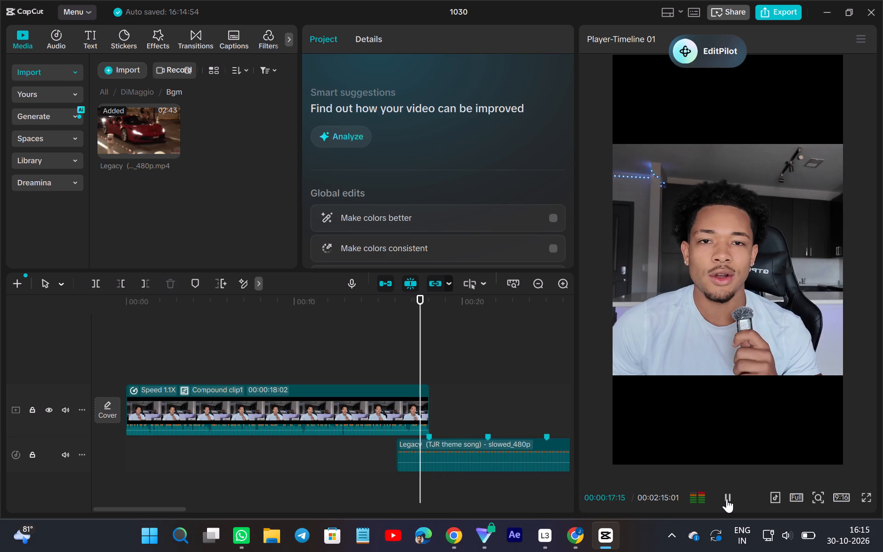
pyautogui.click(411, 478)
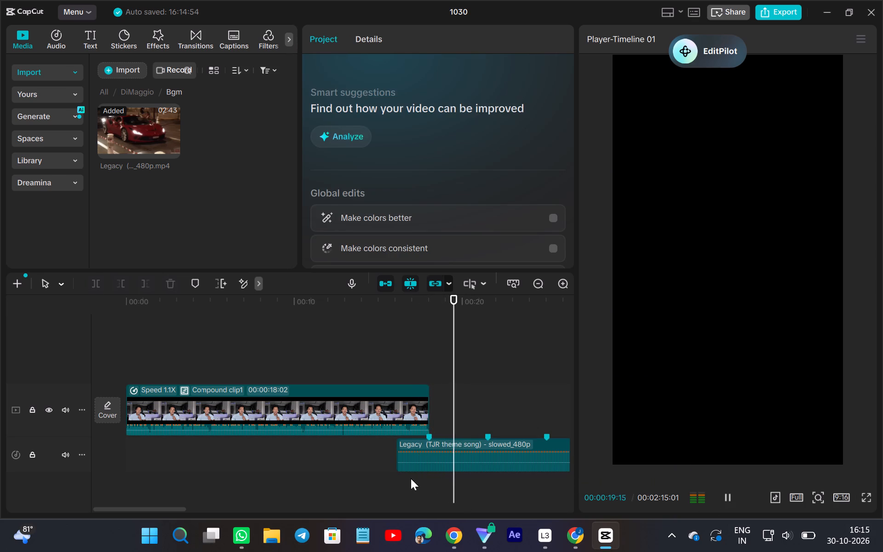
pyautogui.click(718, 500)
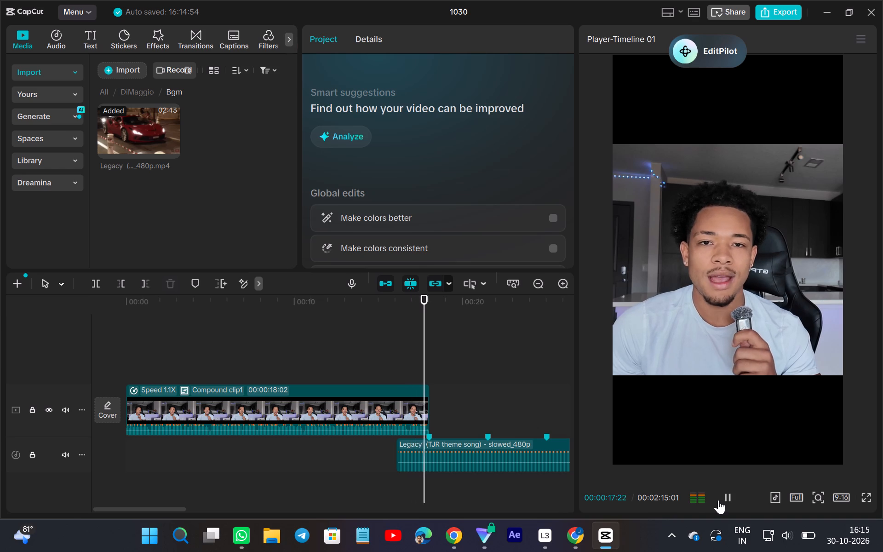
# Extend the Legacy audio's start back to the beginning of the timeline at 00:00.
pyautogui.click(418, 451)
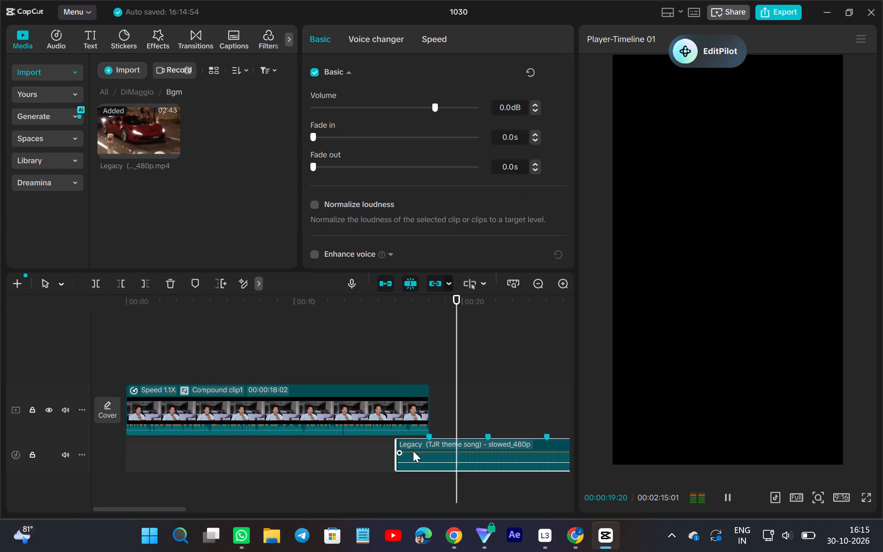
pyautogui.moveTo(397, 444); pyautogui.dragTo(339, 448)
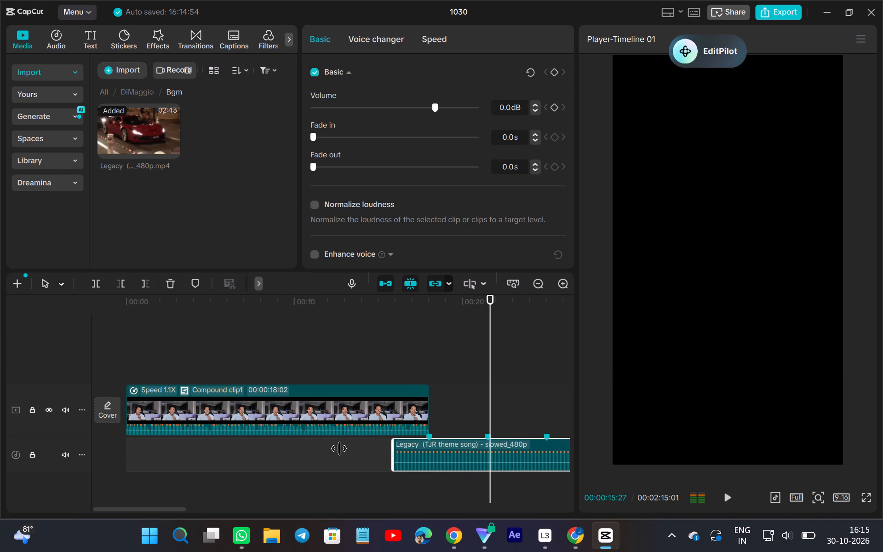
pyautogui.moveTo(339, 448); pyautogui.dragTo(111, 462)
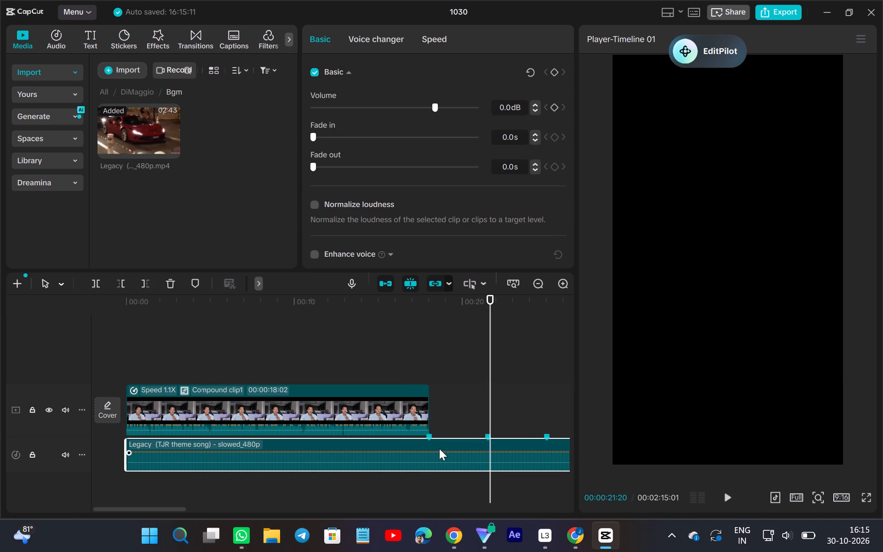
# Set the Legacy audio's automatic beat marking to Beats 2.
pyautogui.click(259, 282)
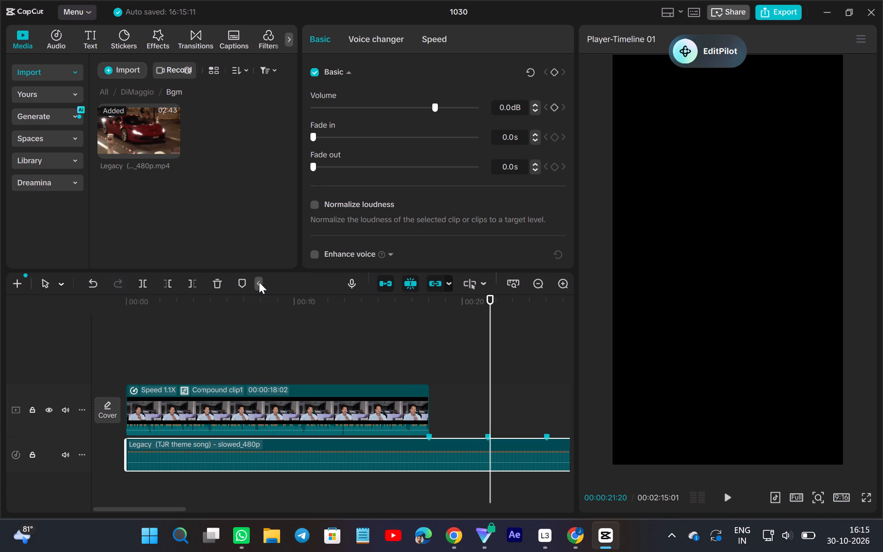
pyautogui.click(259, 282)
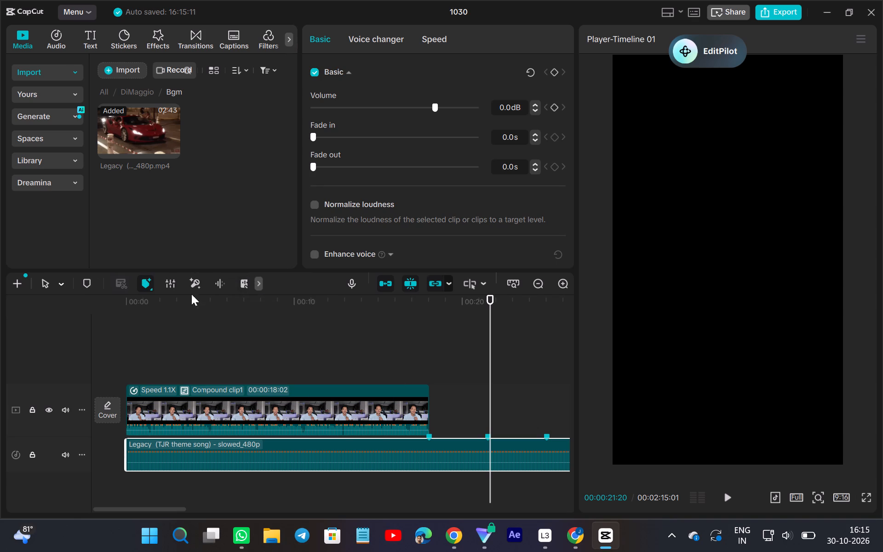
pyautogui.click(164, 388)
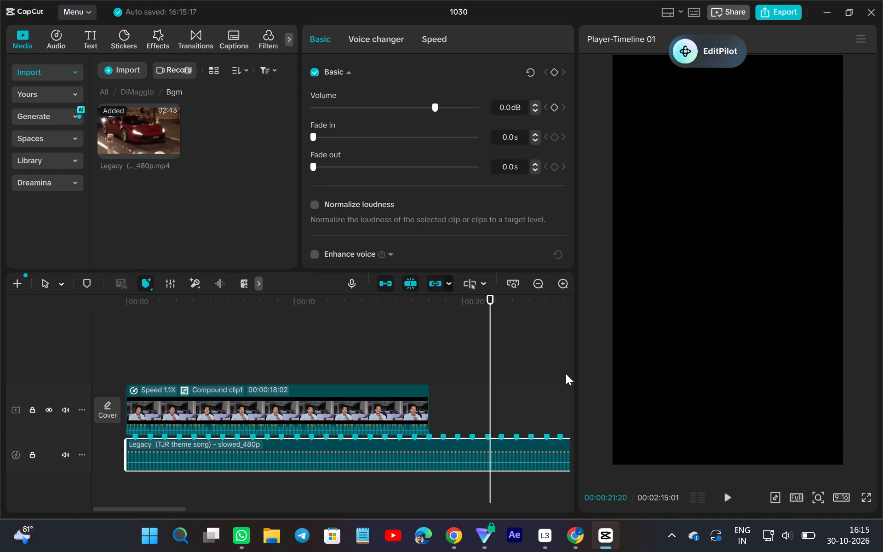
# Listen to the music around the compound clip's end, shift the Legacy audio about 2.6 s later, and replay it.
pyautogui.click(424, 481)
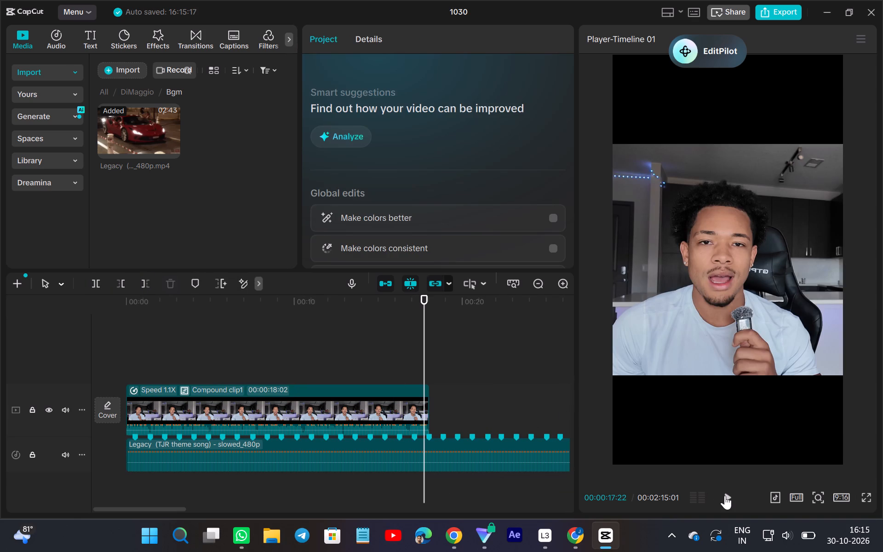
pyautogui.click(725, 495)
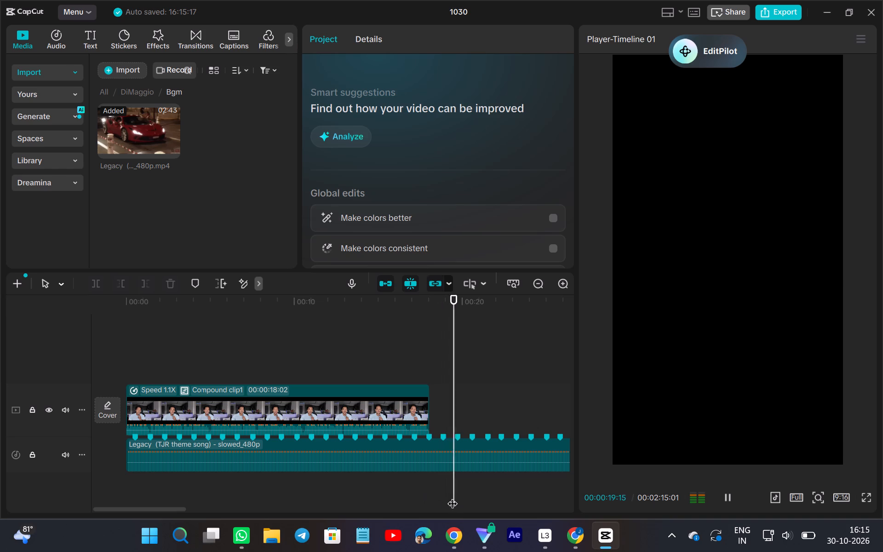
pyautogui.click(429, 480)
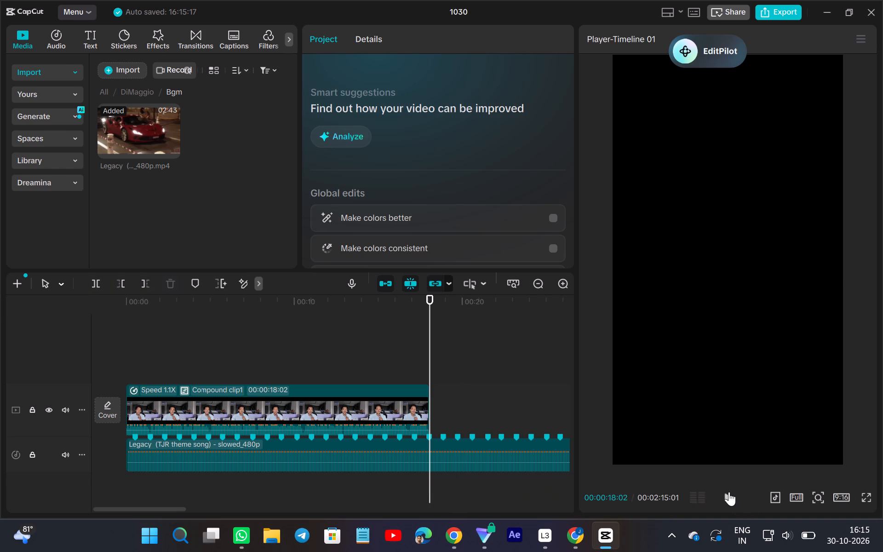
pyautogui.click(729, 492)
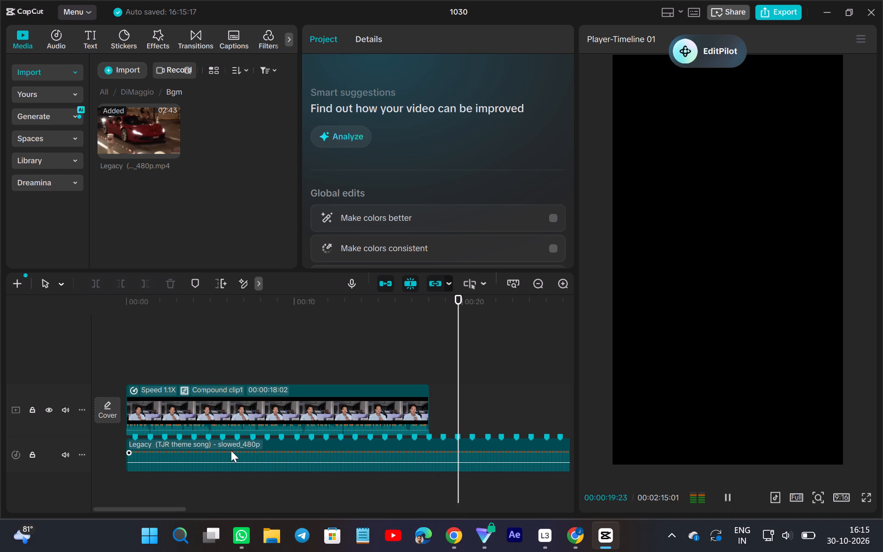
pyautogui.moveTo(235, 450); pyautogui.dragTo(279, 450)
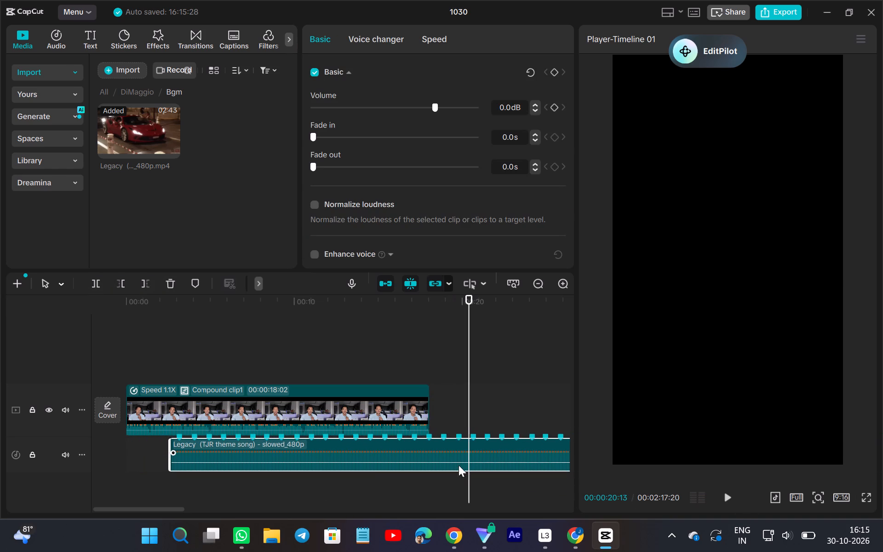
pyautogui.click(443, 492)
pyautogui.click(728, 492)
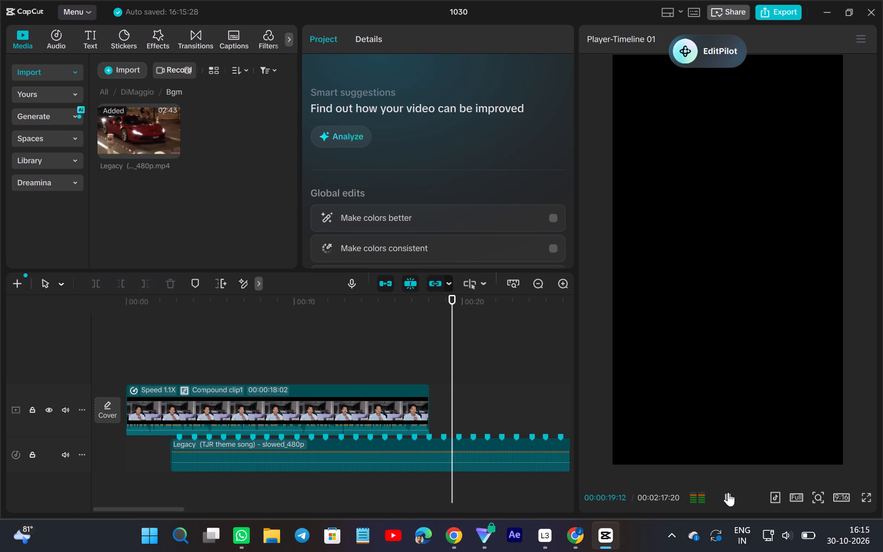
pyautogui.click(474, 483)
# Extend the shifted Legacy audio's start back to the timeline's beginning and place the playhead at 00:00:18:02.
pyautogui.click(452, 449)
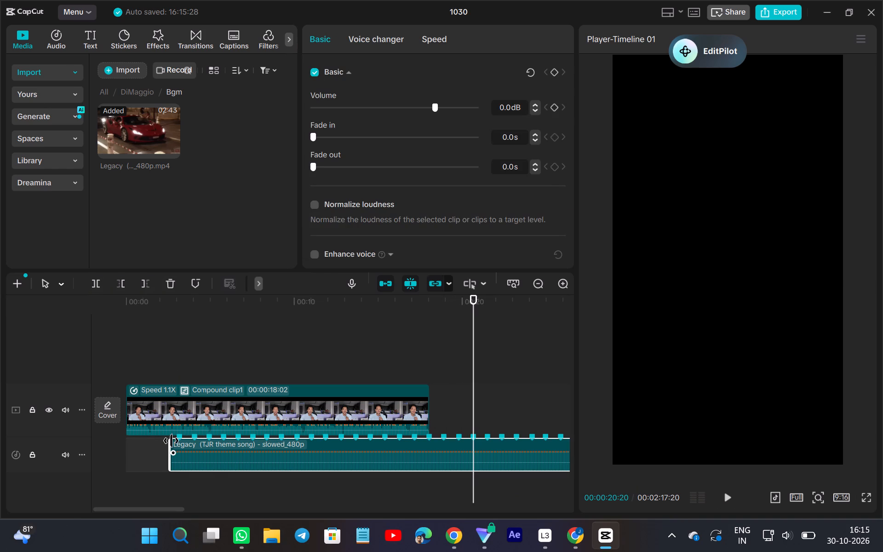
pyautogui.moveTo(171, 443); pyautogui.dragTo(111, 452)
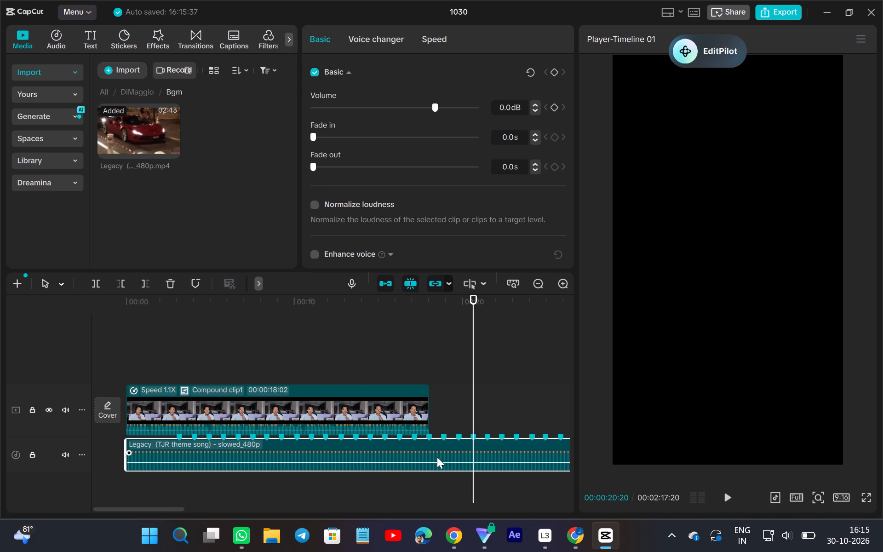
pyautogui.click(430, 484)
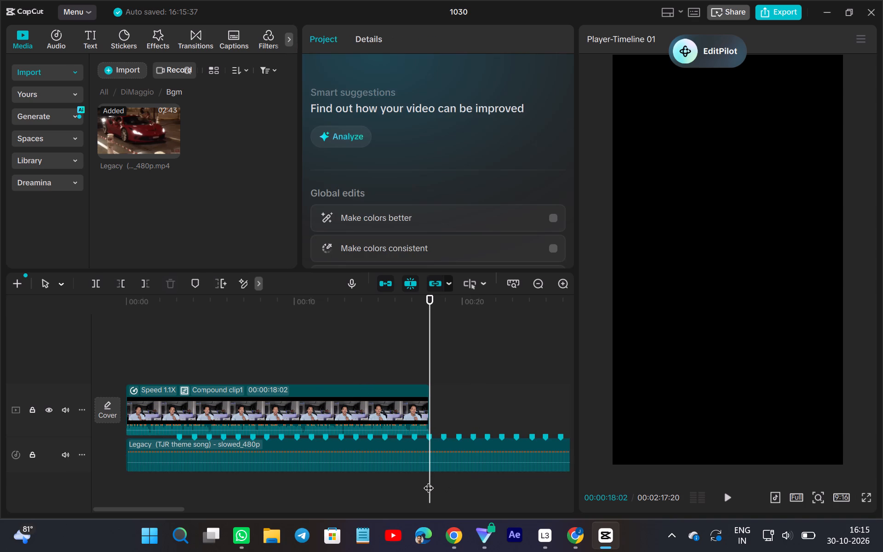
# Split the Legacy audio at the compound clip's end, 00:00:18:02, and leave both pieces deselected.
pyautogui.moveTo(428, 481); pyautogui.dragTo(428, 489)
pyautogui.click(414, 460)
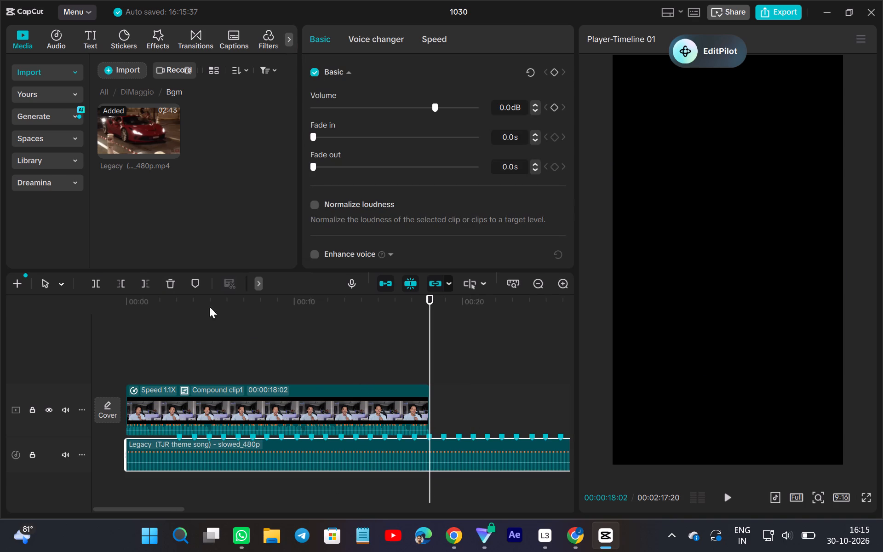
pyautogui.click(106, 285)
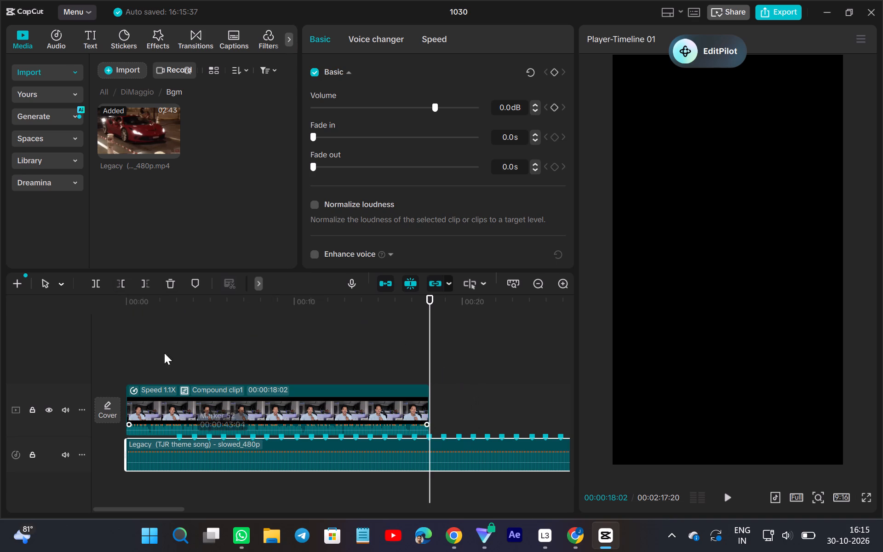
pyautogui.click(91, 285)
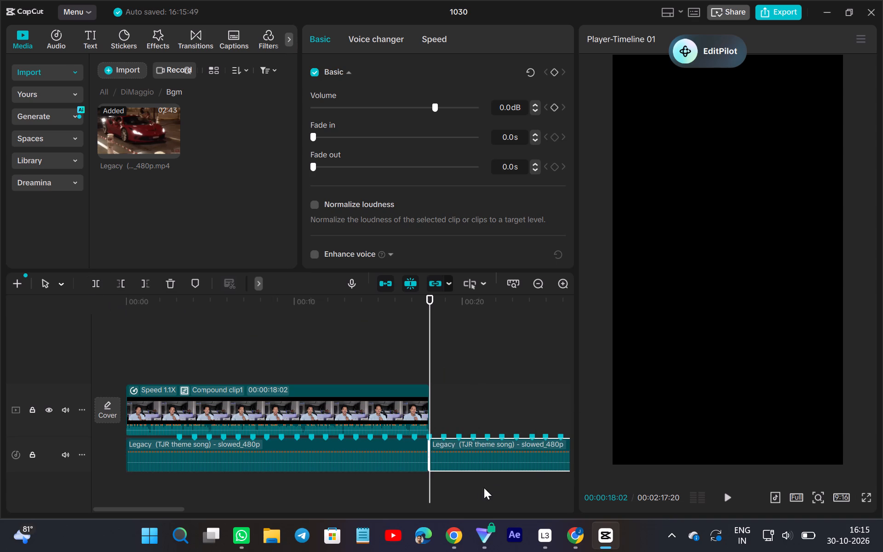
pyautogui.click(484, 488)
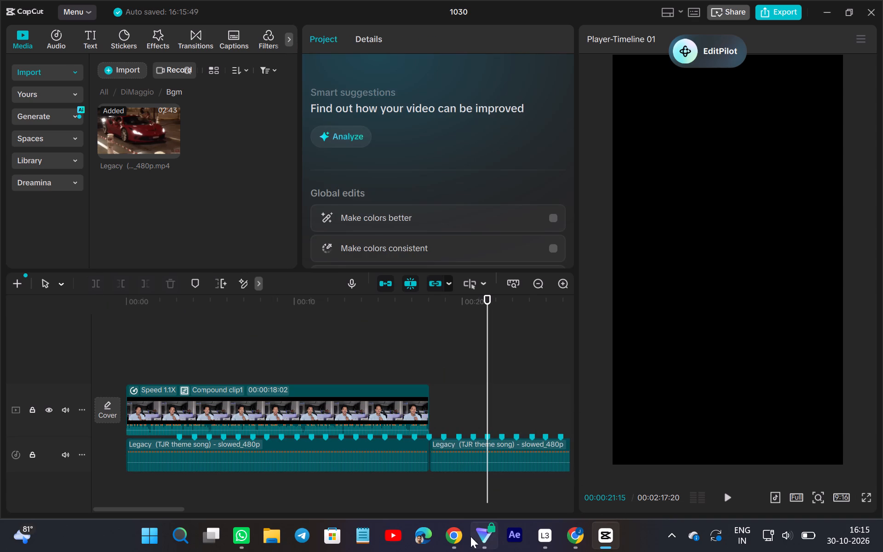
pyautogui.click(457, 536)
pyautogui.click(246, 254)
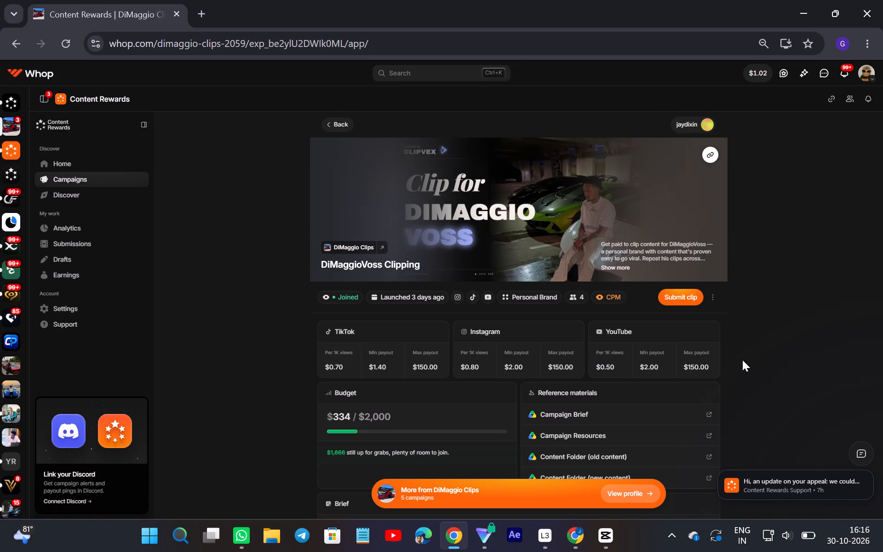
pyautogui.scroll(-2, 742, 360)
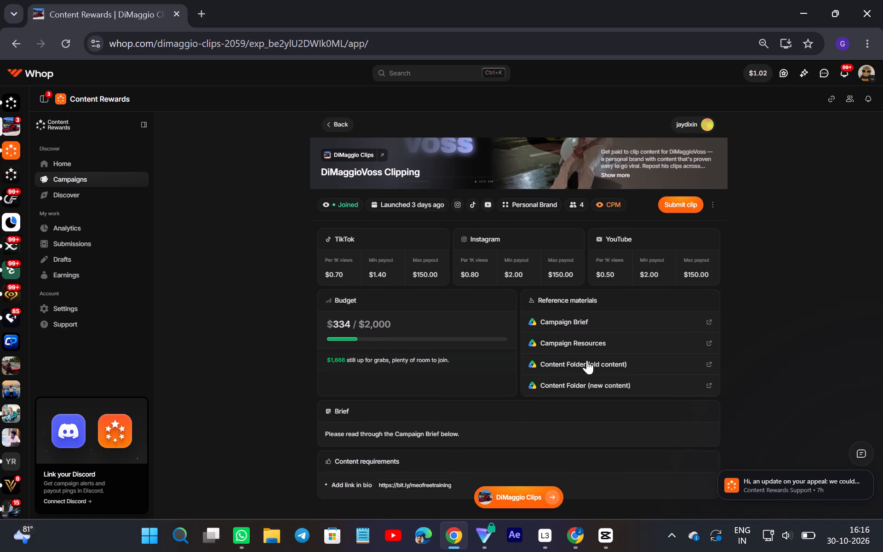
pyautogui.click(811, 71)
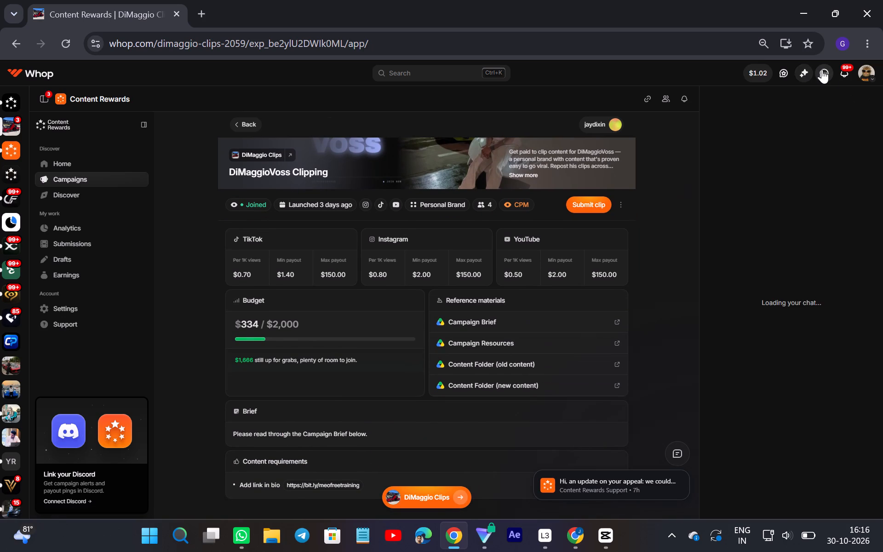
pyautogui.click(822, 69)
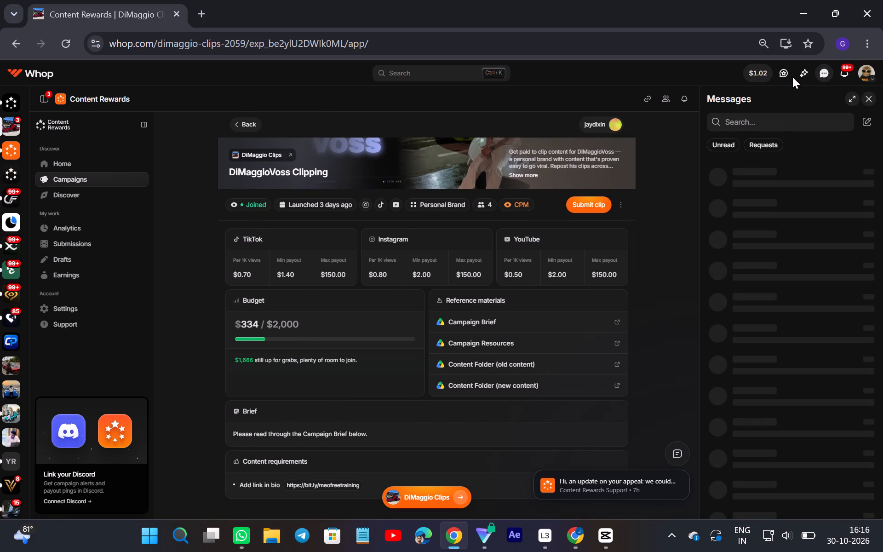
pyautogui.click(821, 70)
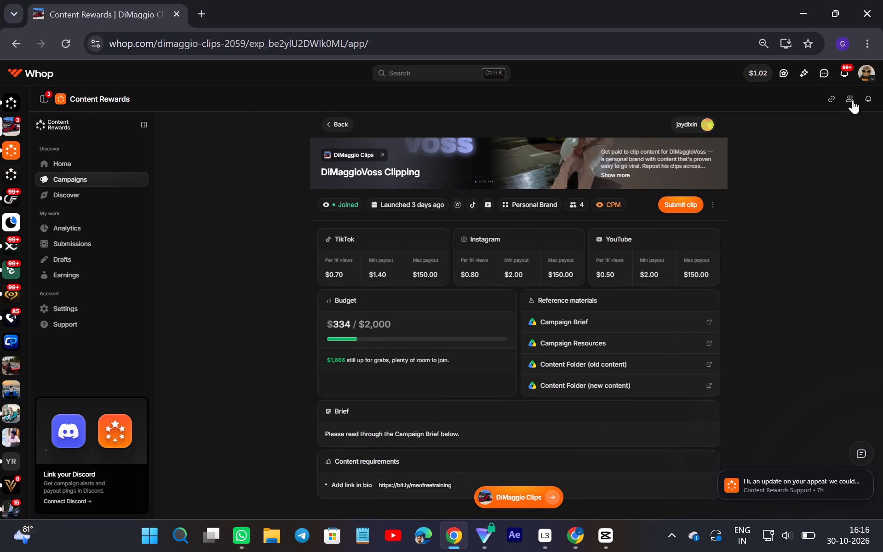
pyautogui.click(825, 71)
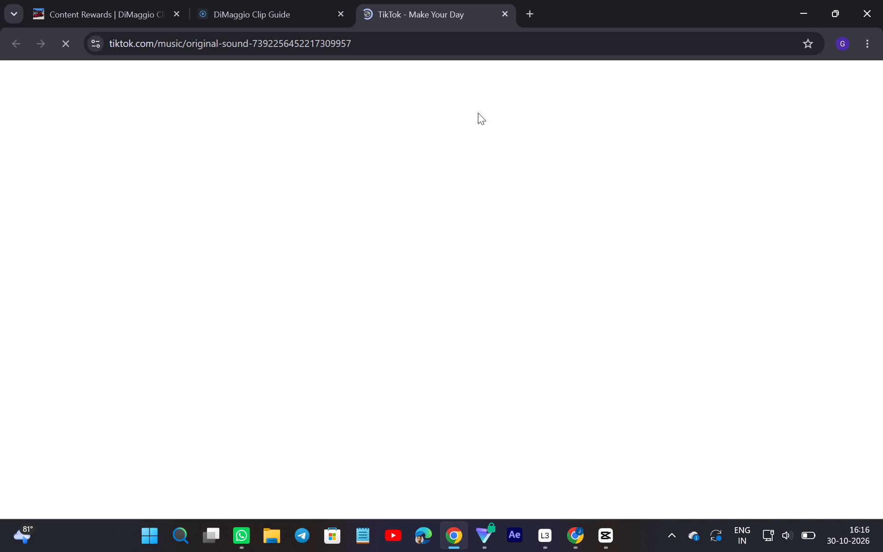
pyautogui.click(505, 8)
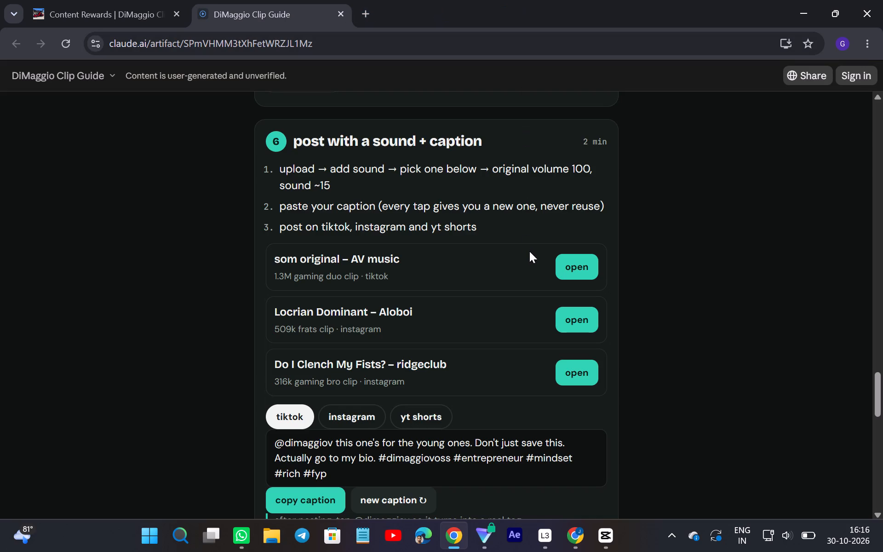
pyautogui.scroll(-2, 529, 251)
pyautogui.scroll(-1, 488, 268)
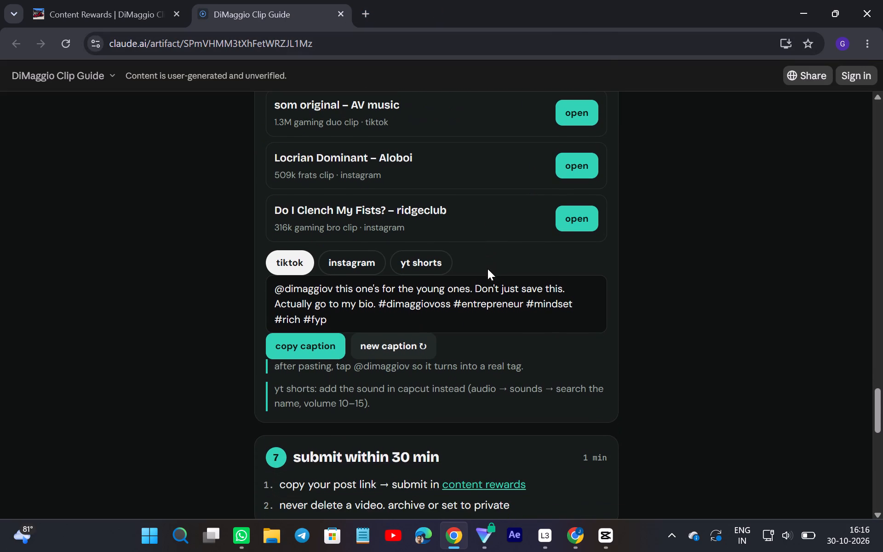
pyautogui.scroll(-1, 487, 269)
pyautogui.scroll(7, 386, 301)
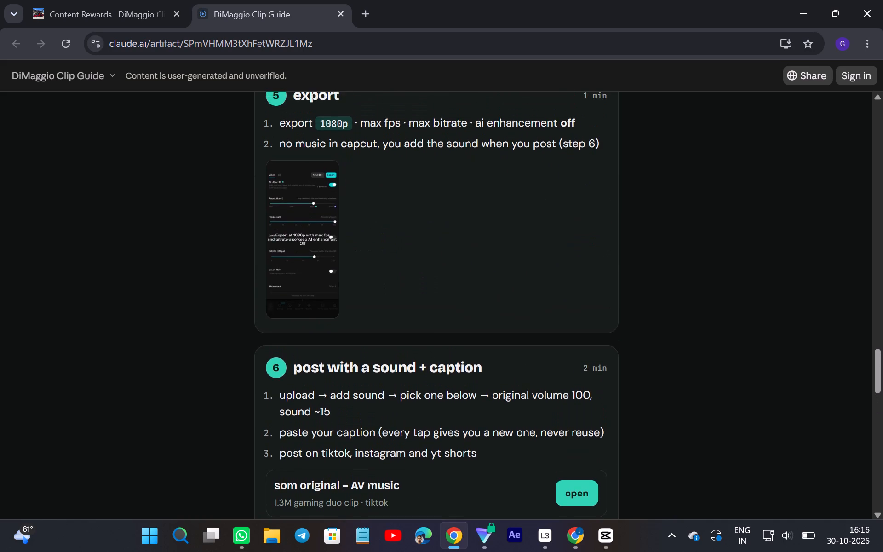
# Reread the guide from its start, examining the pick one moment, black-bar layout, captions and title on top instructions.
pyautogui.scroll(15, 386, 301)
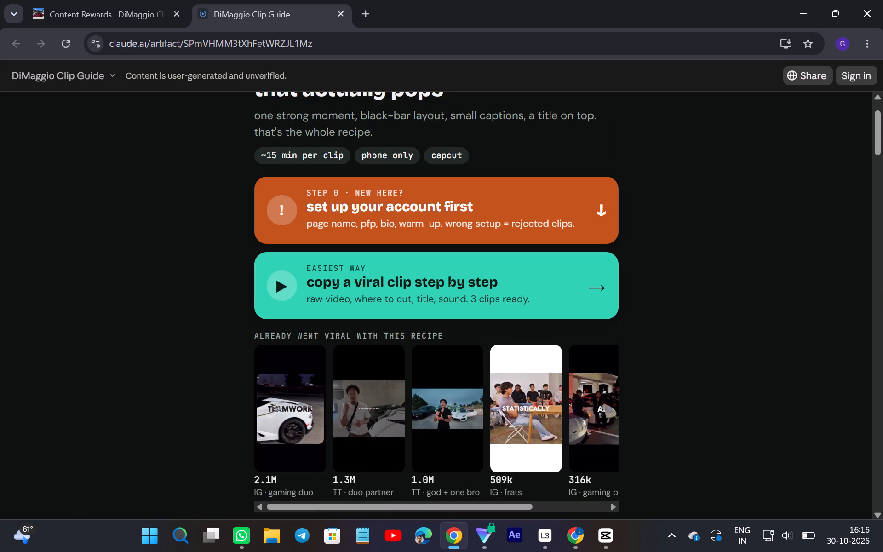
pyautogui.scroll(-9, 386, 301)
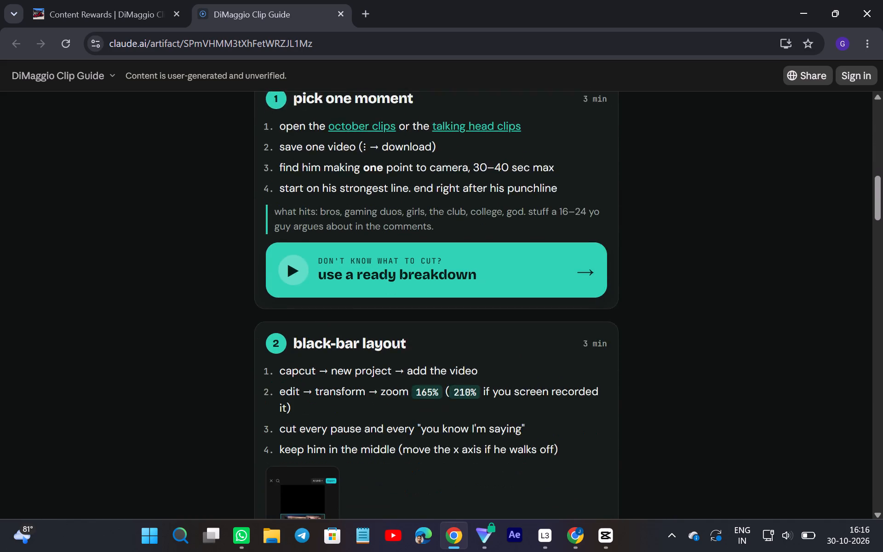
pyautogui.scroll(-3, 386, 301)
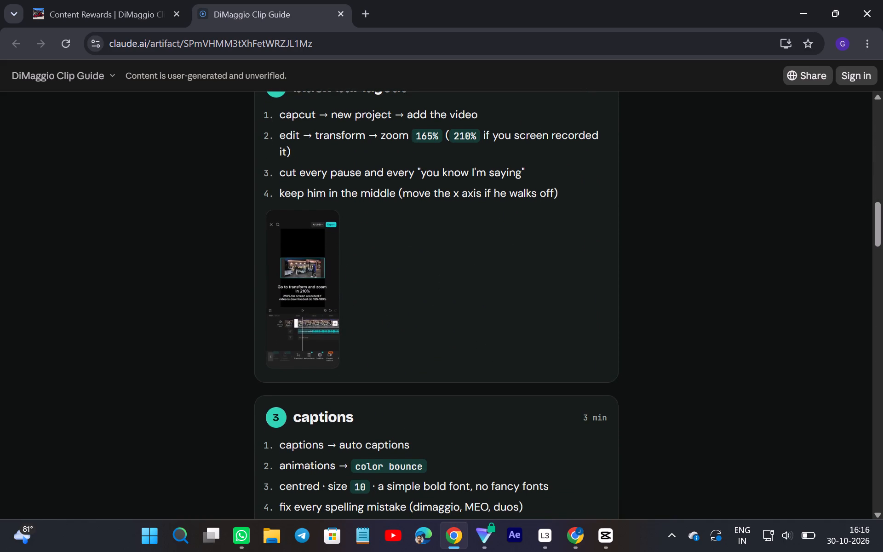
pyautogui.scroll(-1, 386, 301)
pyautogui.scroll(-1, 386, 201)
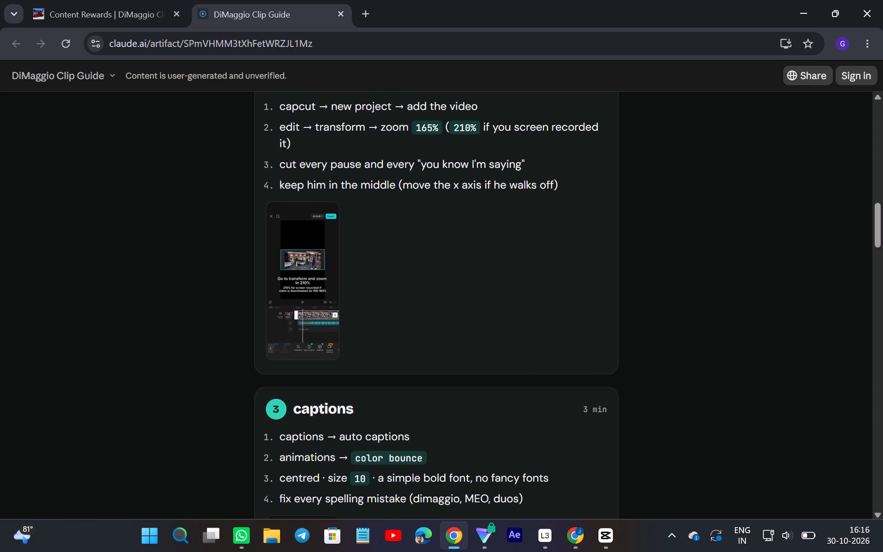
pyautogui.scroll(-2, 566, 192)
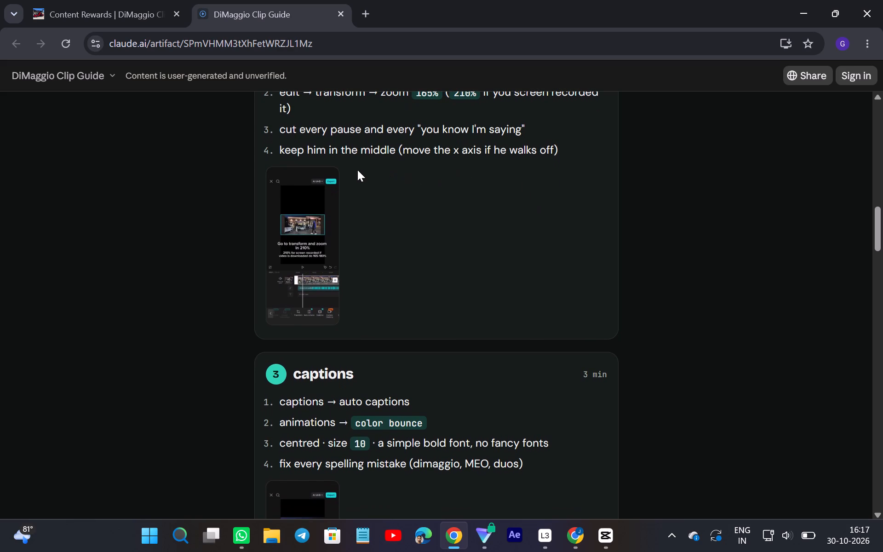
pyautogui.scroll(-1, 356, 169)
pyautogui.scroll(-1, 470, 146)
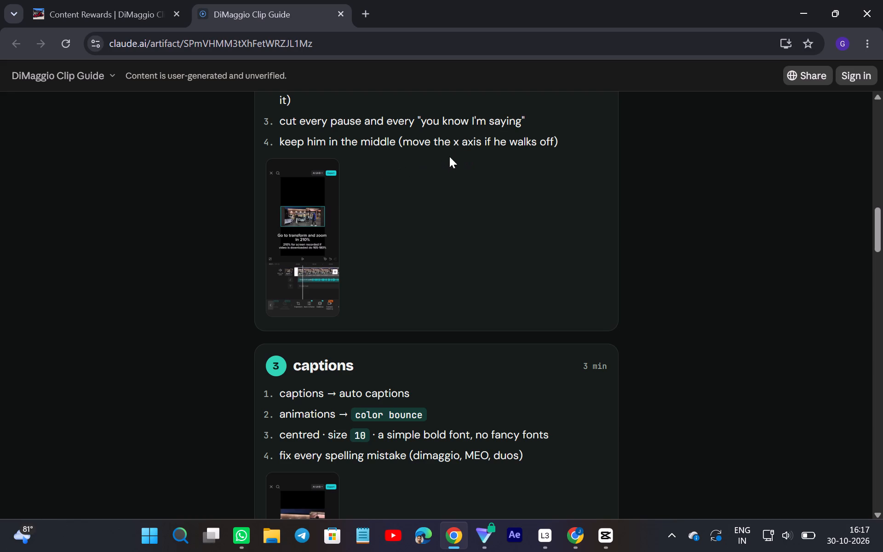
pyautogui.scroll(-2, 540, 157)
pyautogui.scroll(-2, 400, 325)
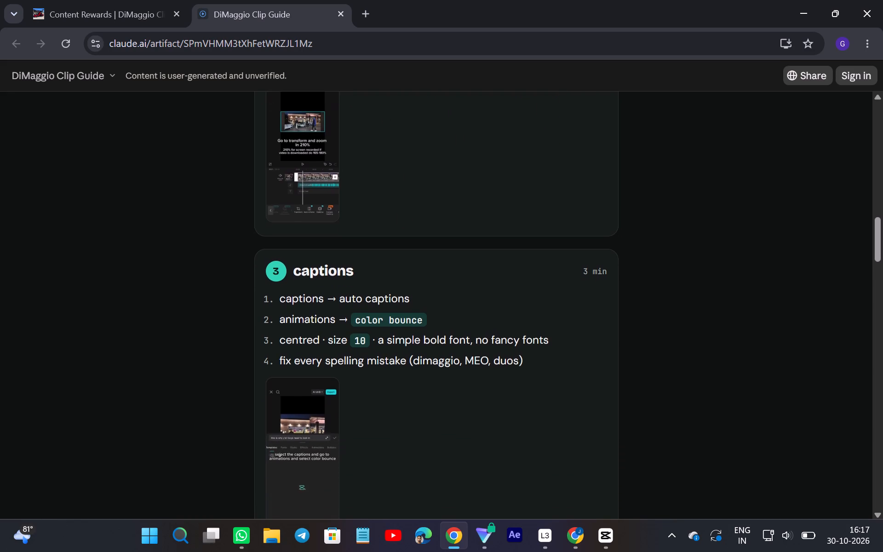
pyautogui.scroll(-5, 400, 342)
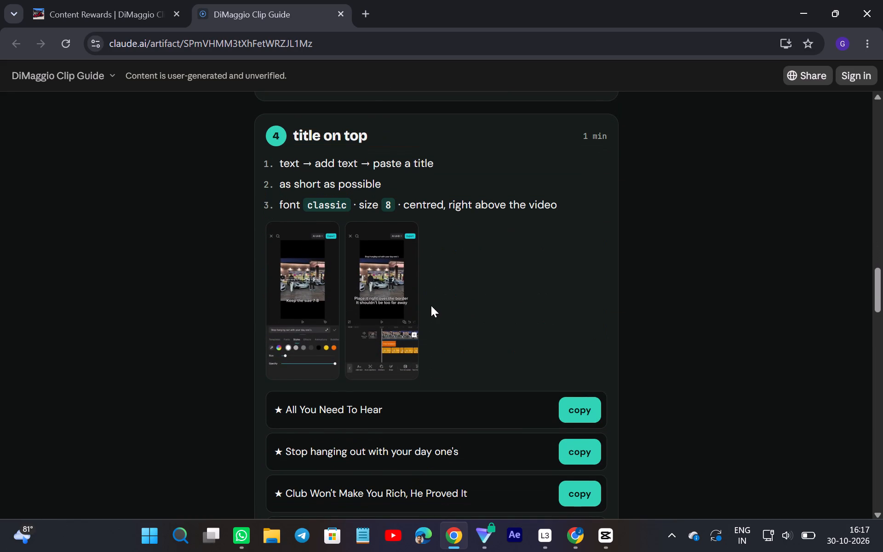
pyautogui.scroll(-1, 431, 305)
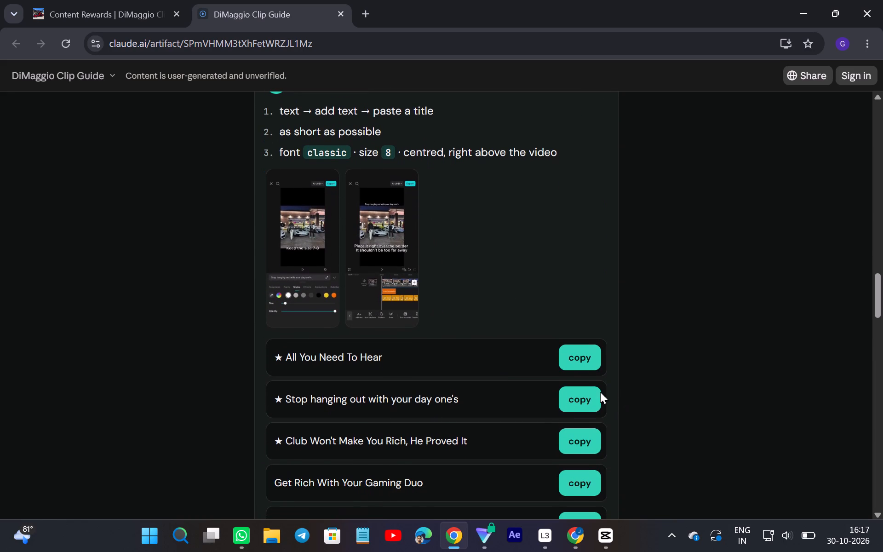
# Examine the suggested titles in the guide's title on top section, including the ones marked as used on a viral clip.
pyautogui.scroll(-1, 443, 439)
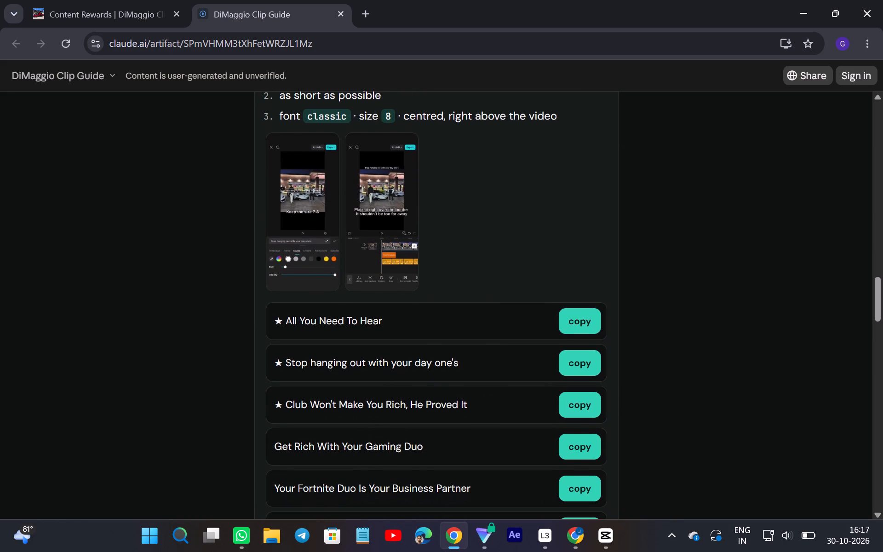
pyautogui.scroll(-1, 436, 380)
pyautogui.scroll(-1, 324, 359)
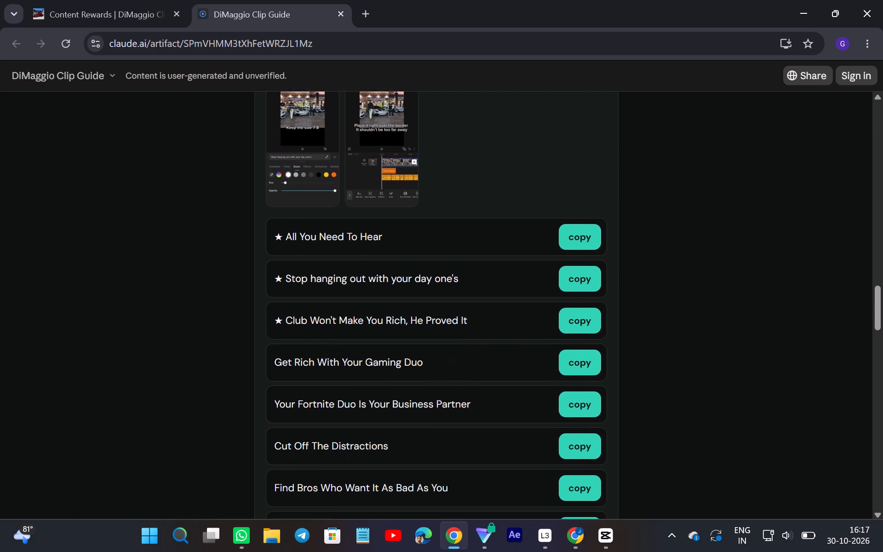
pyautogui.scroll(-2, 327, 351)
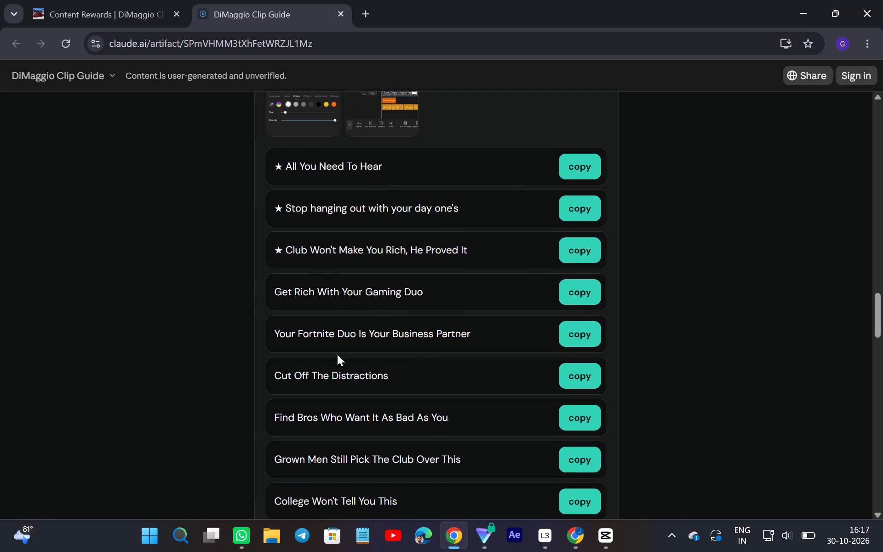
pyautogui.scroll(2, 331, 373)
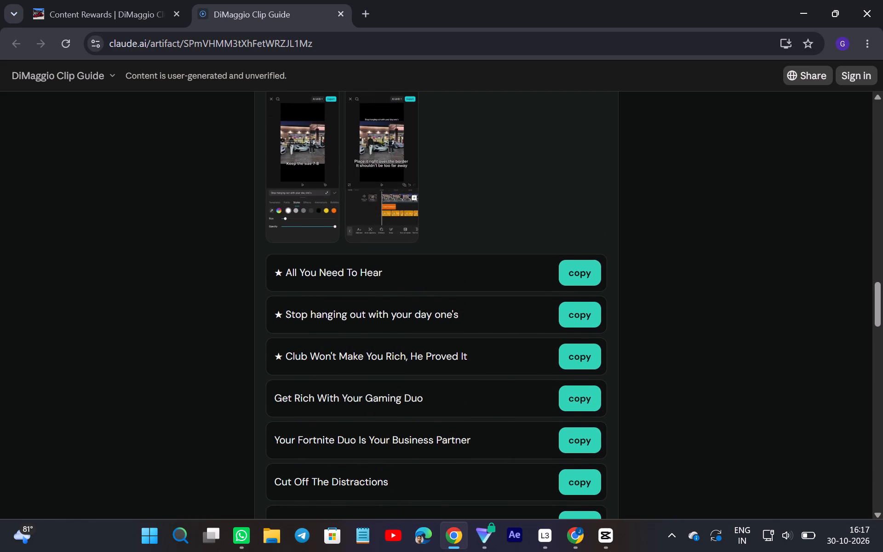
pyautogui.scroll(-1, 329, 360)
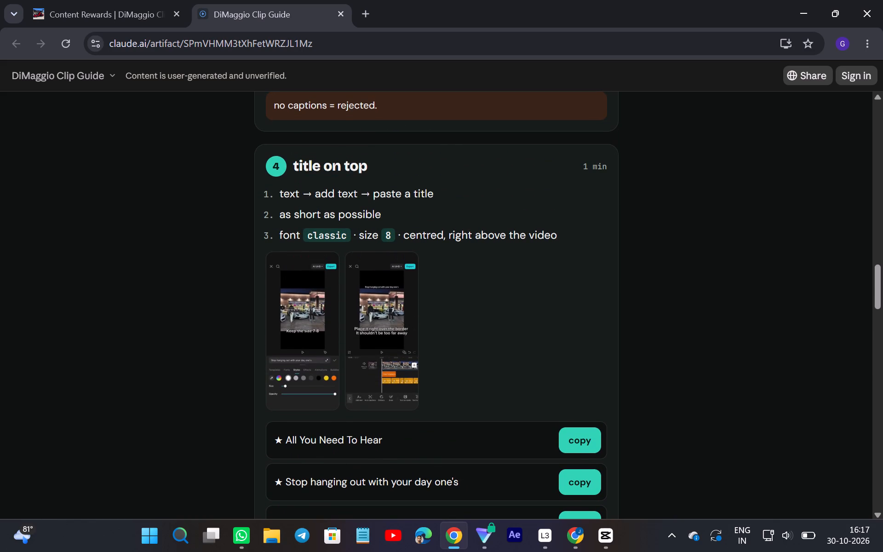
pyautogui.scroll(-1, 372, 207)
pyautogui.scroll(-1, 417, 278)
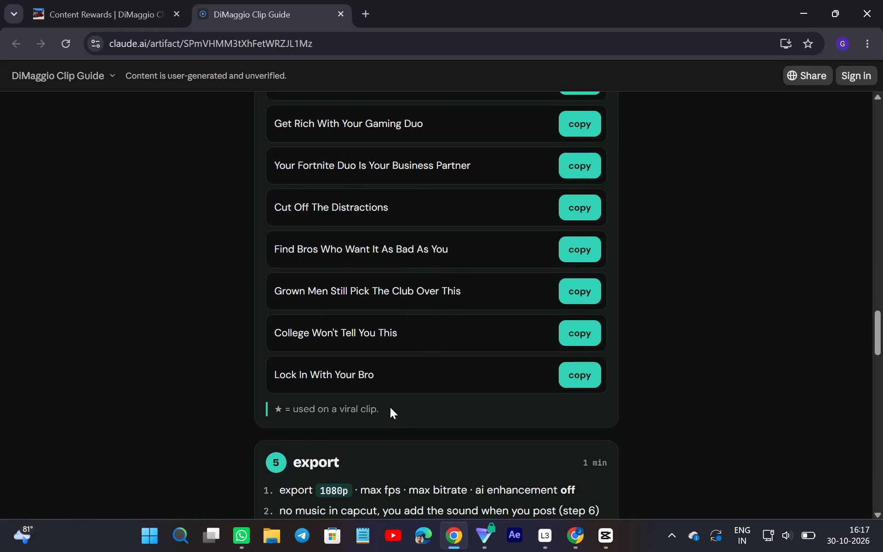
pyautogui.scroll(1, 329, 379)
pyautogui.scroll(1, 563, 382)
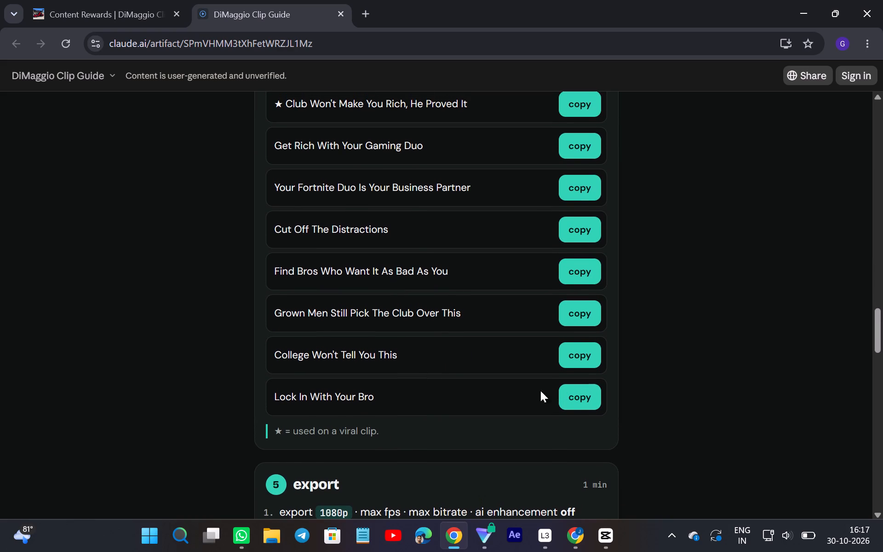
pyautogui.scroll(1, 540, 391)
pyautogui.scroll(1, 490, 379)
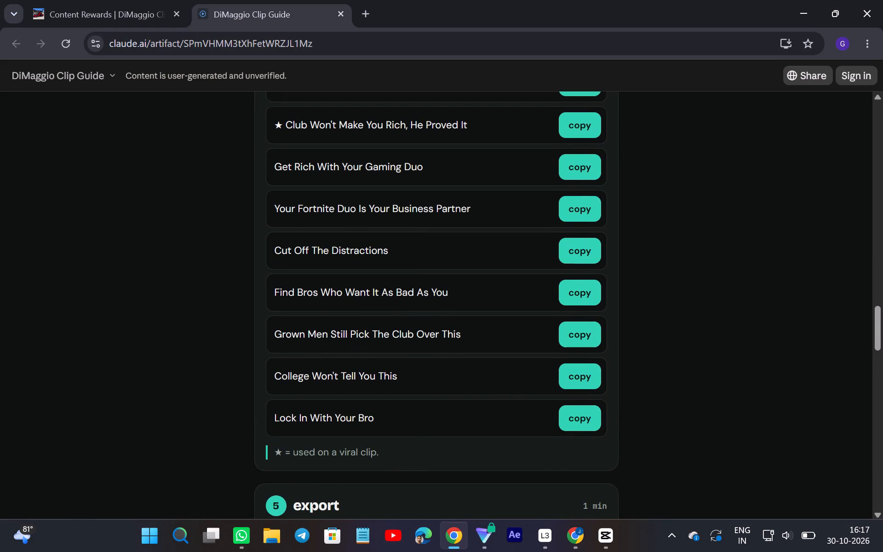
pyautogui.scroll(1, 455, 335)
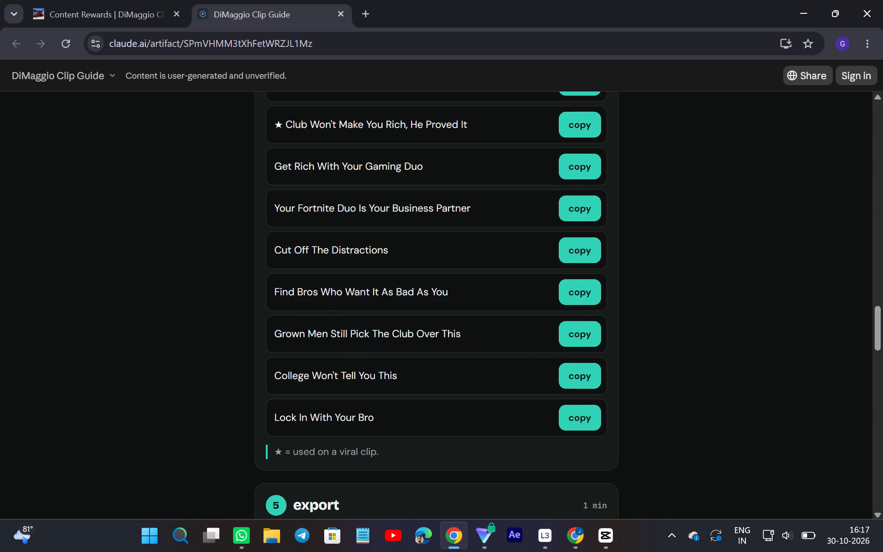
pyautogui.scroll(1, 300, 309)
# Switch to CapCut and raise the talking-head compound clip's audio volume to 1.3 dB.
pyautogui.click(610, 533)
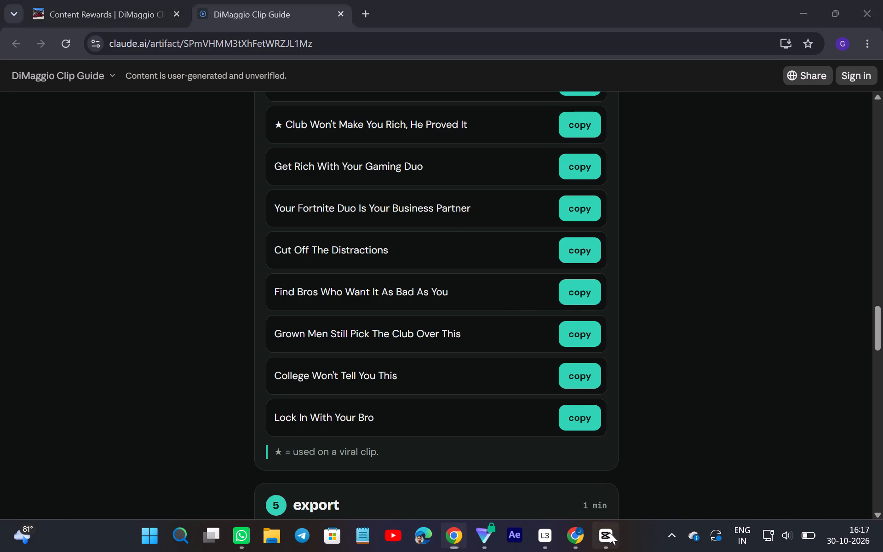
pyautogui.click(123, 359)
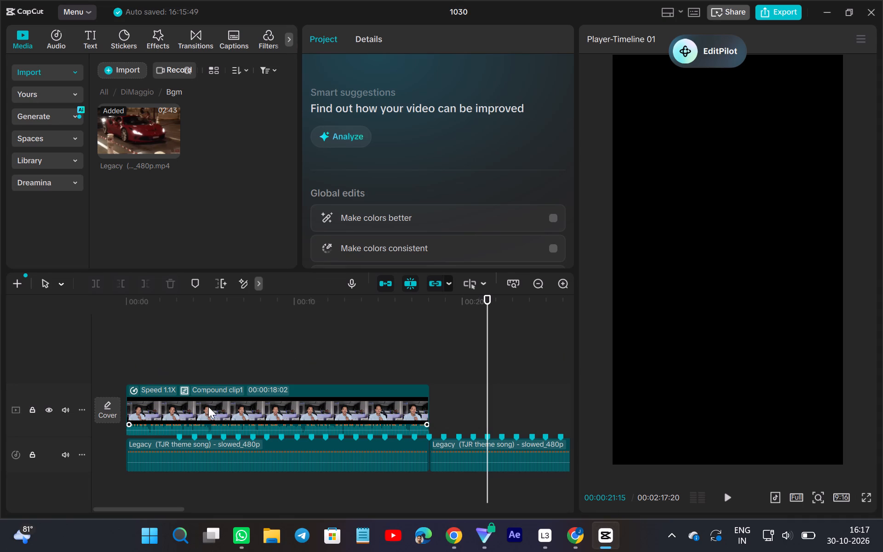
pyautogui.click(209, 411)
pyautogui.click(368, 41)
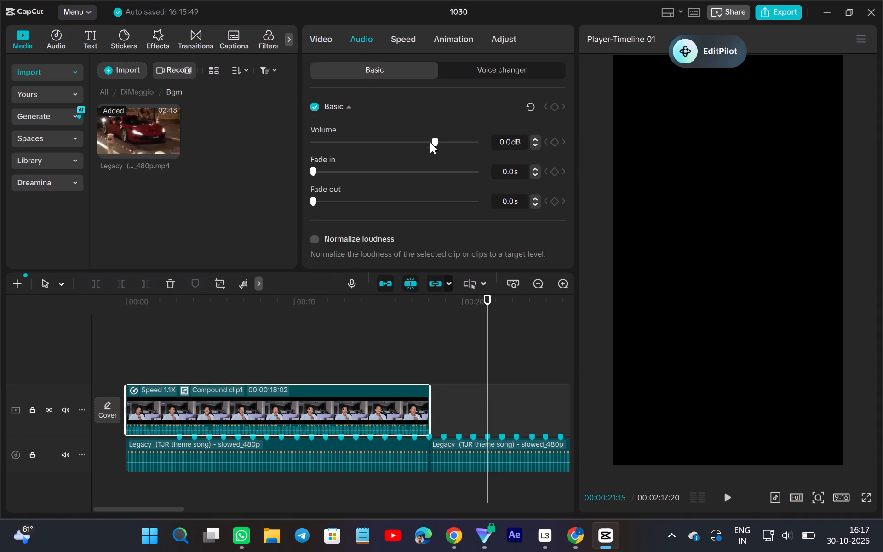
pyautogui.tripleClick(536, 139)
pyautogui.click(536, 139)
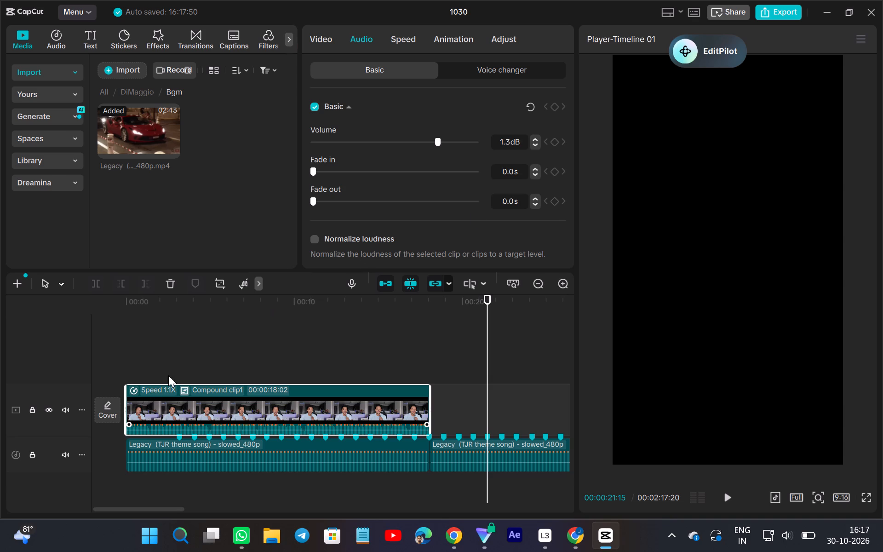
pyautogui.scroll(-2, 342, 235)
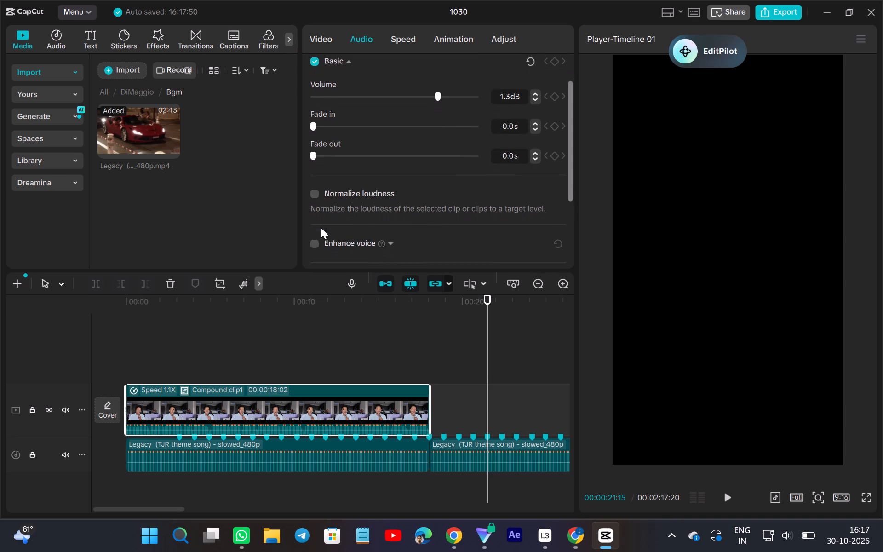
pyautogui.scroll(-1, 321, 227)
pyautogui.click(121, 373)
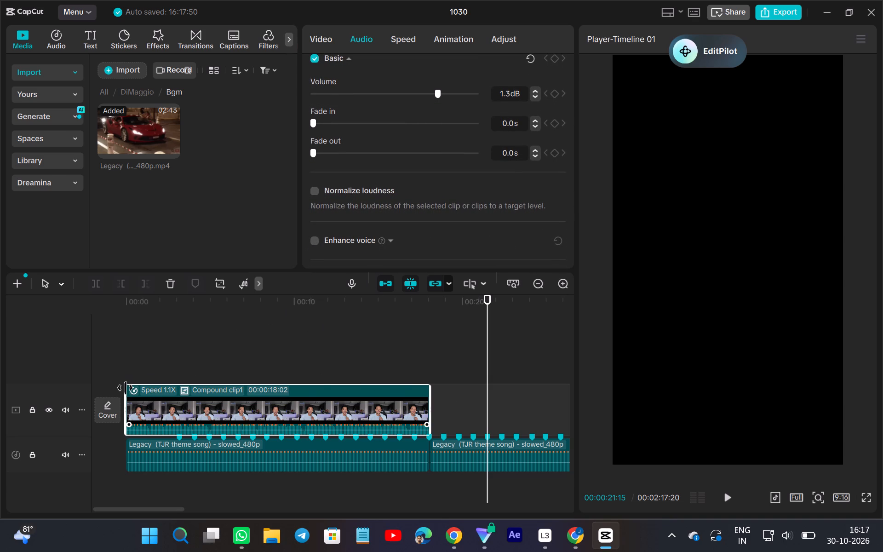
# Play the opening of the timeline and lower the first Legacy music clip's volume to -13.7 dB.
pyautogui.click(116, 384)
pyautogui.click(731, 495)
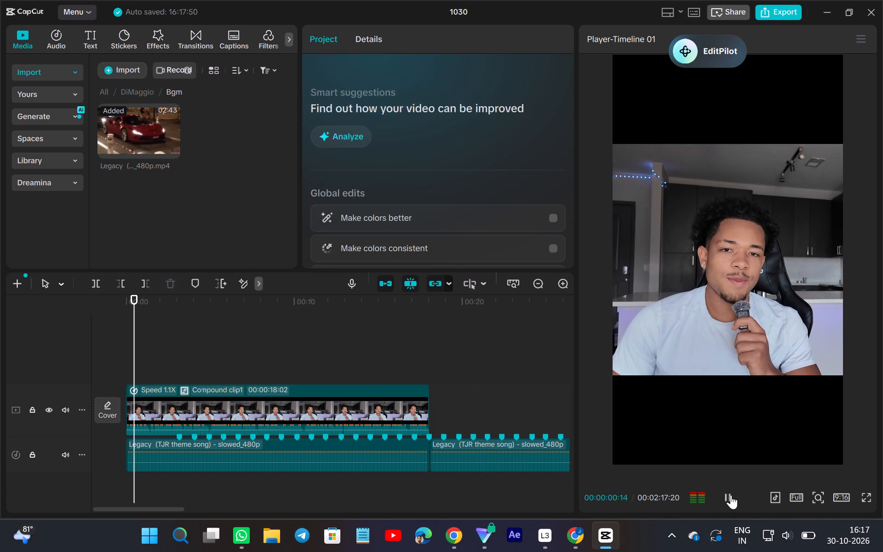
pyautogui.click(731, 495)
pyautogui.click(310, 456)
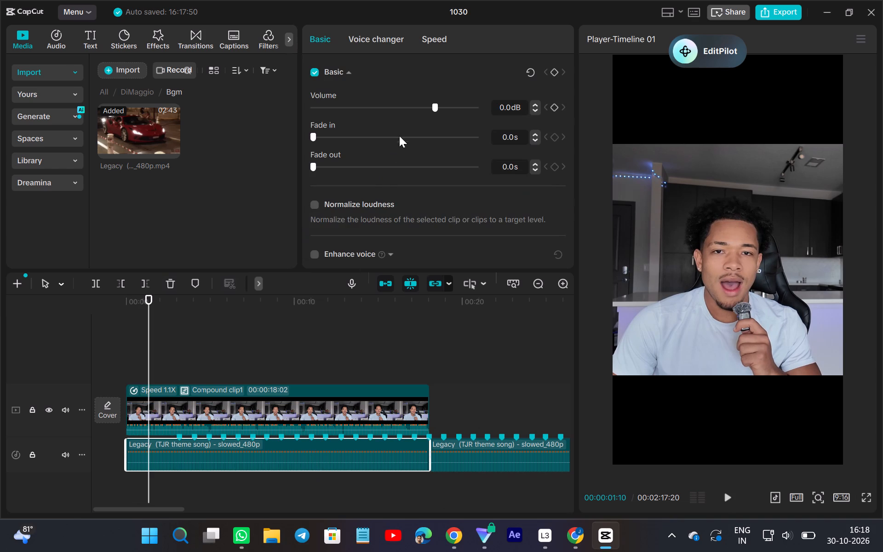
pyautogui.moveTo(430, 103); pyautogui.dragTo(405, 122)
# Play the mix and raise the talking-head compound clip's audio volume to 6.0 dB while listening.
pyautogui.click(725, 494)
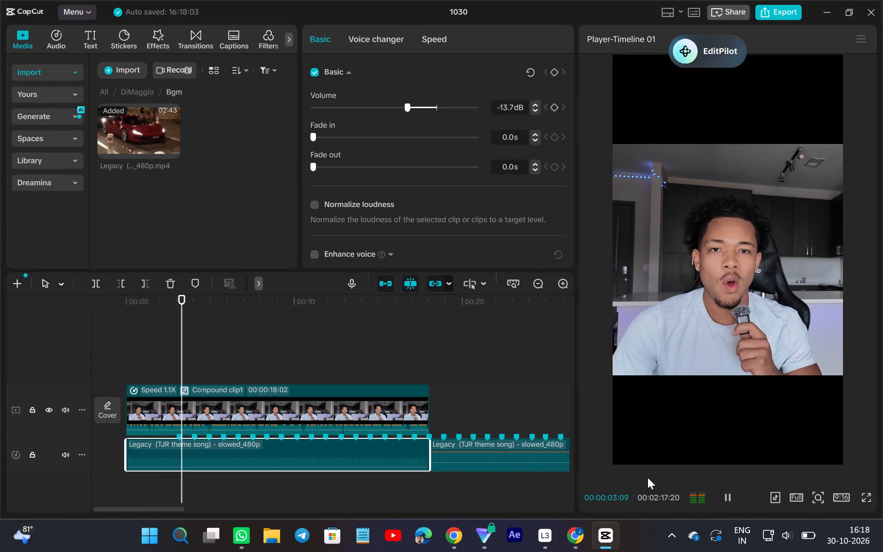
pyautogui.click(318, 391)
pyautogui.click(364, 38)
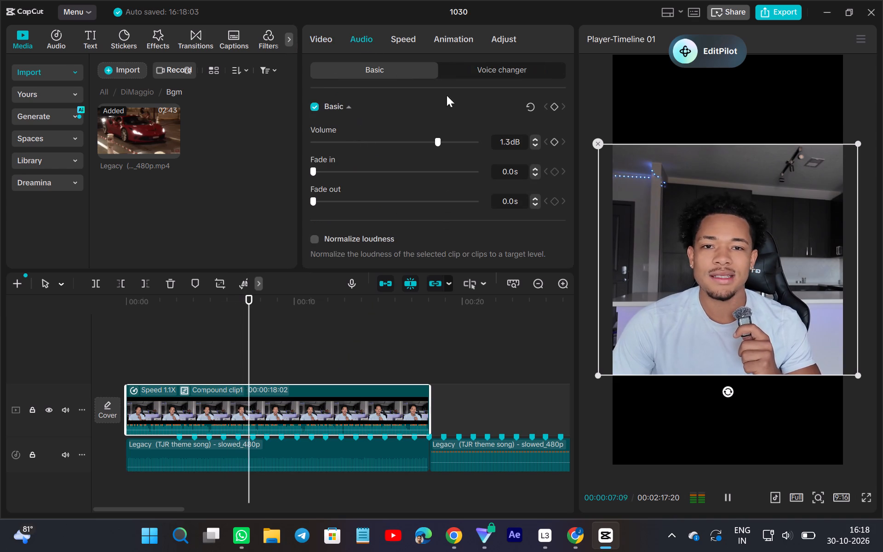
pyautogui.moveTo(439, 139); pyautogui.dragTo(444, 142)
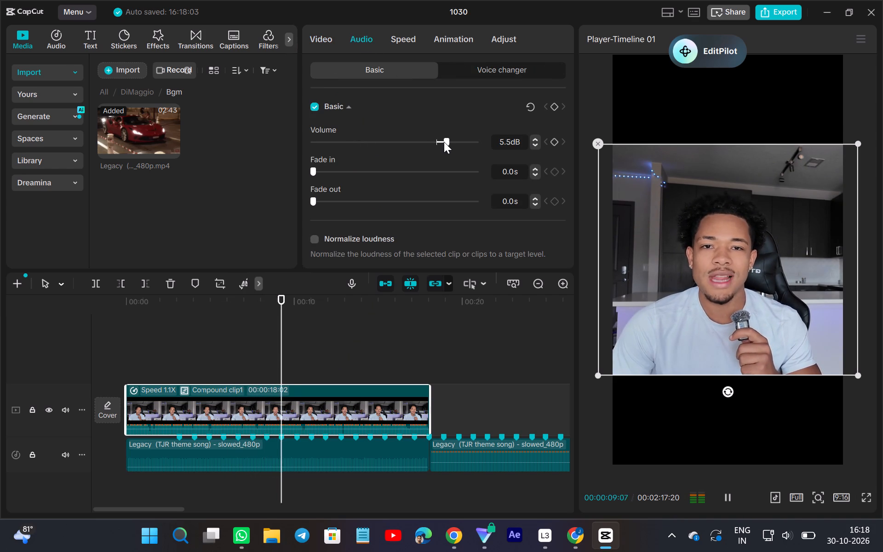
pyautogui.tripleClick(537, 139)
pyautogui.doubleClick(537, 139)
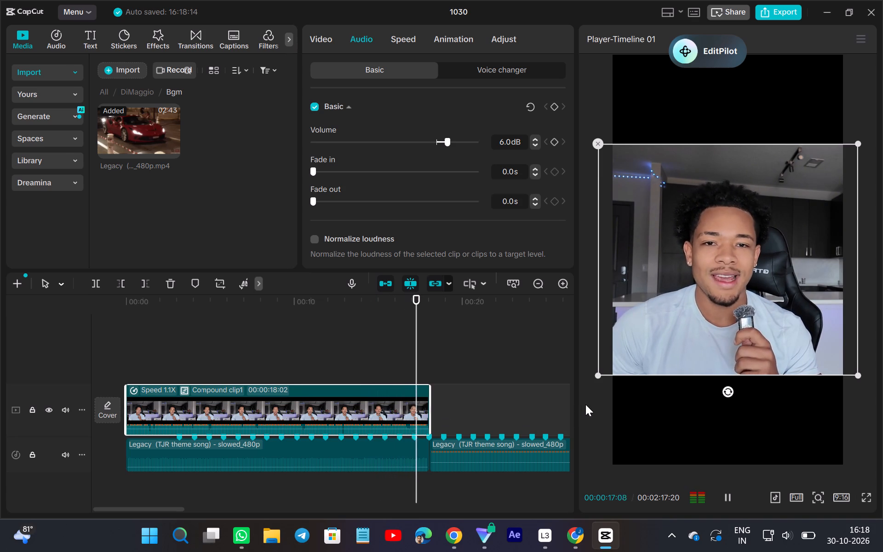
# Replay the short from its start and fine-tune the first Legacy music clip's volume to -13.9 dB.
pyautogui.click(101, 364)
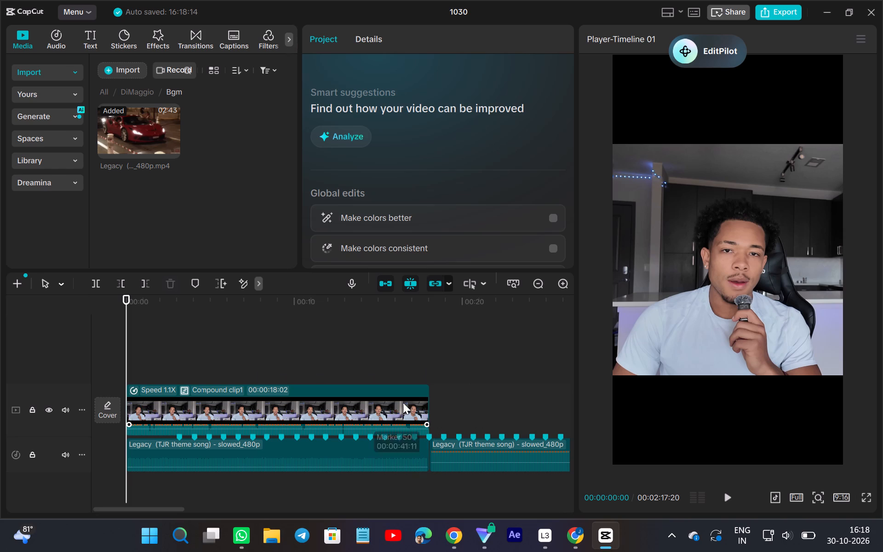
pyautogui.click(420, 408)
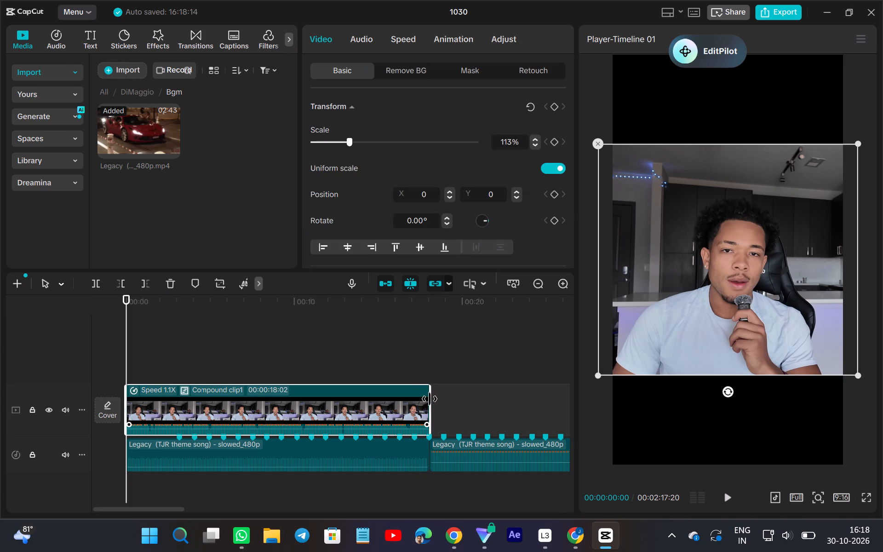
pyautogui.click(727, 497)
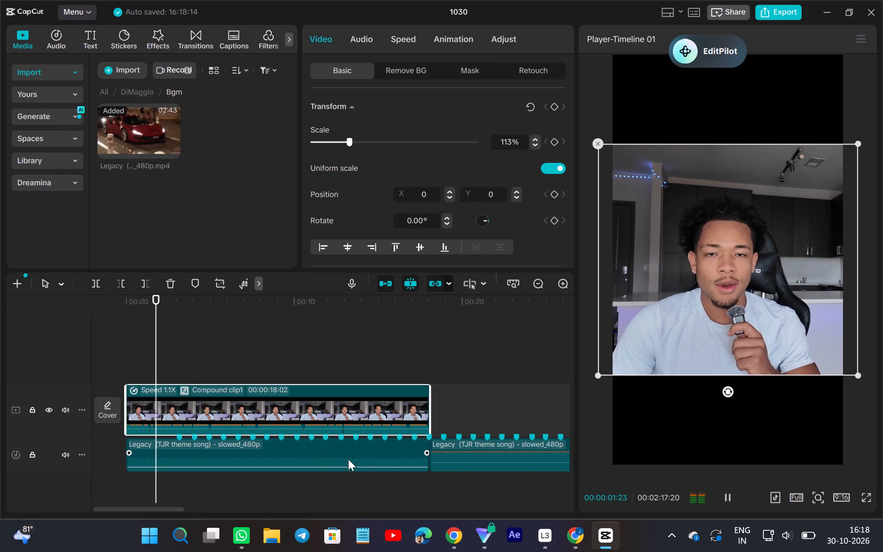
pyautogui.click(318, 445)
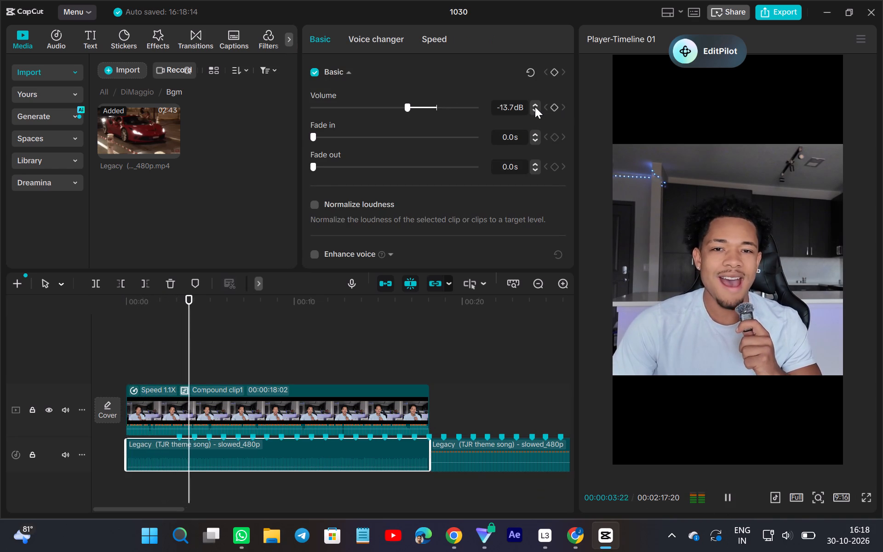
pyautogui.tripleClick(535, 113)
pyautogui.click(535, 113)
pyautogui.tripleClick(533, 110)
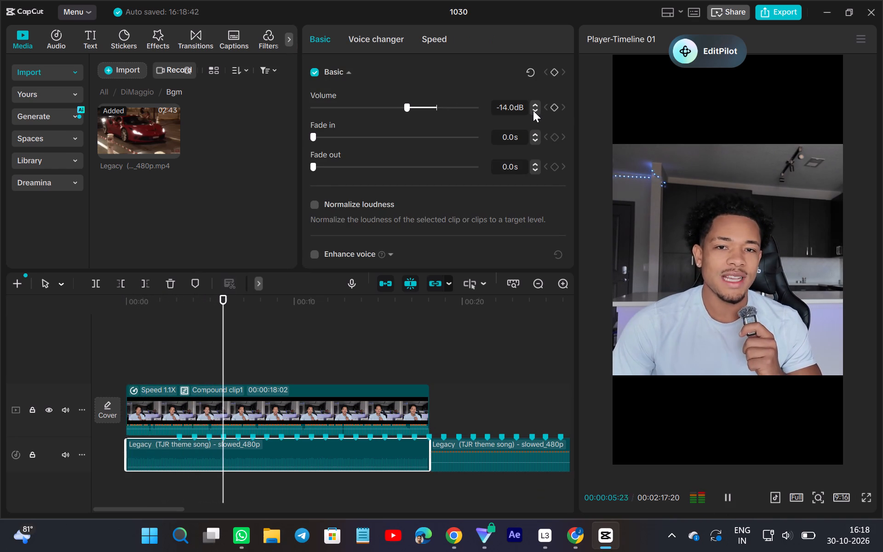
pyautogui.click(533, 110)
pyautogui.tripleClick(533, 110)
pyautogui.tripleClick(533, 110)
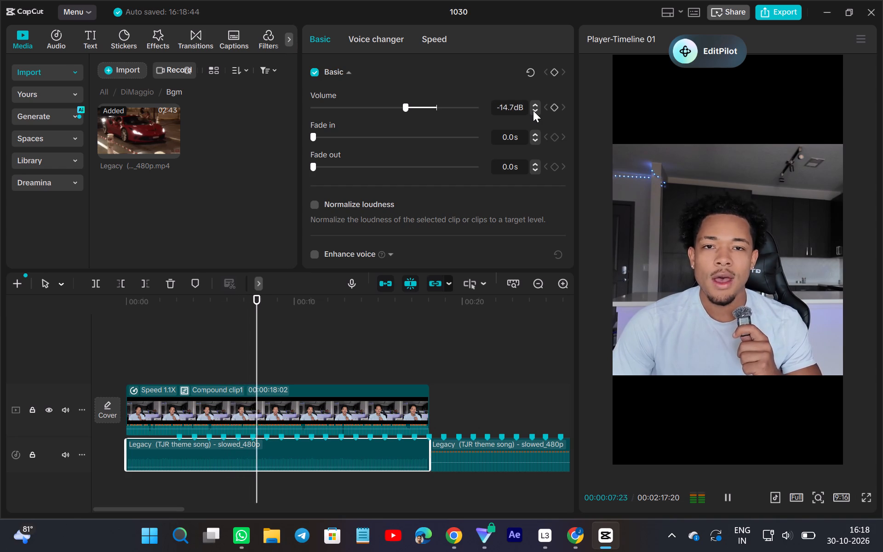
pyautogui.tripleClick(533, 110)
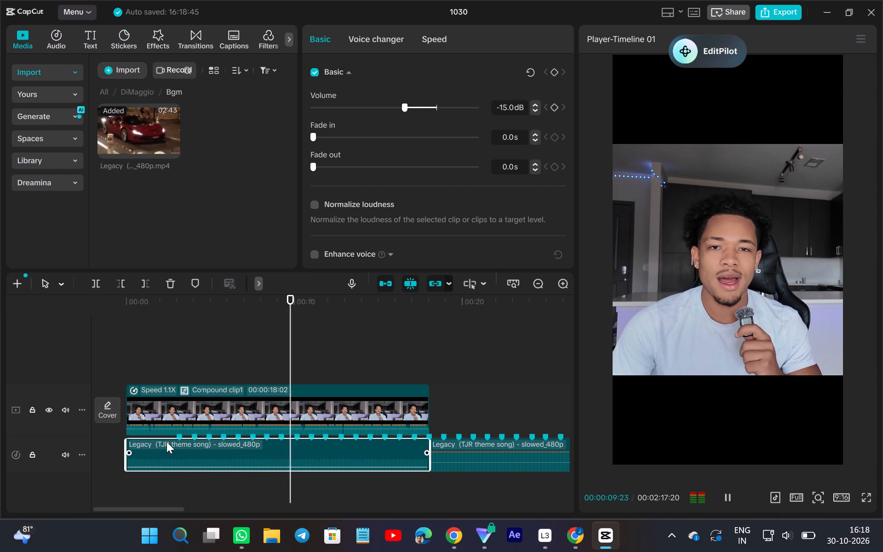
pyautogui.tripleClick(533, 104)
pyautogui.tripleClick(533, 104)
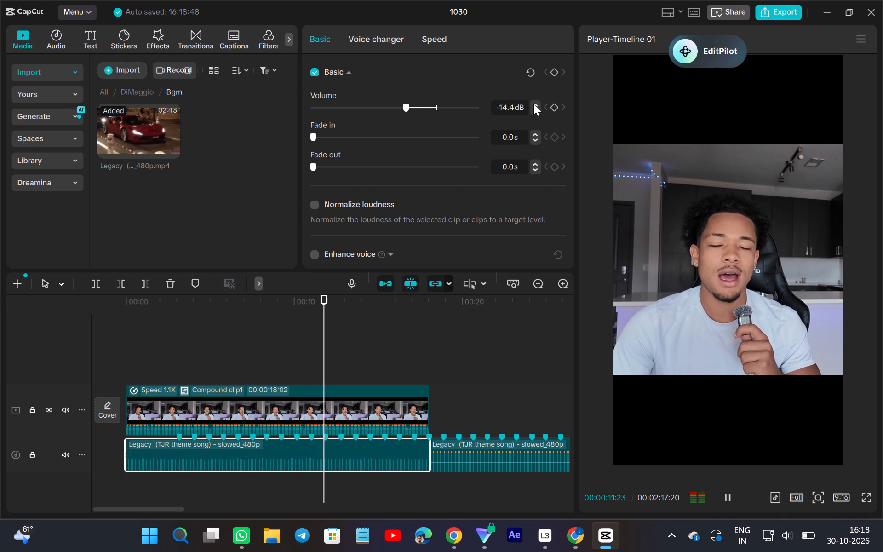
pyautogui.tripleClick(533, 104)
pyautogui.doubleClick(533, 104)
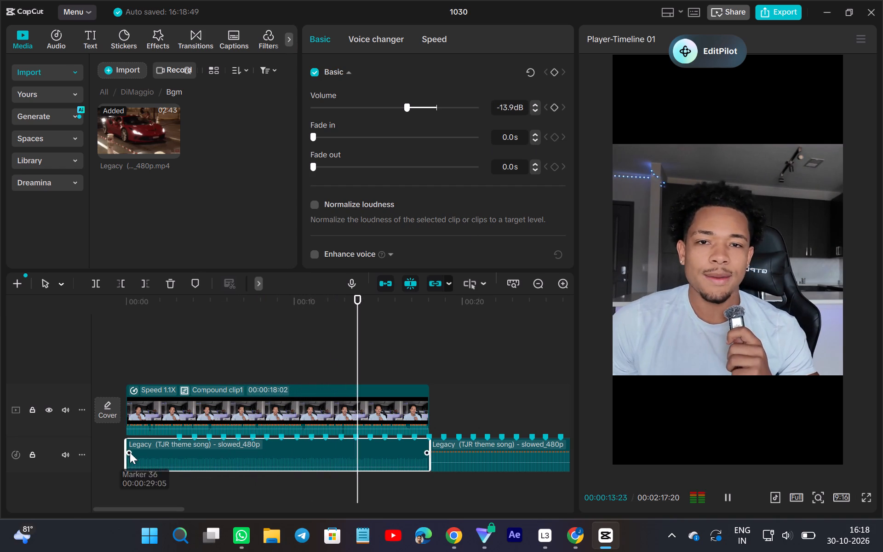
# Turn on Enhance voice for the talking-head compound clip.
pyautogui.click(107, 460)
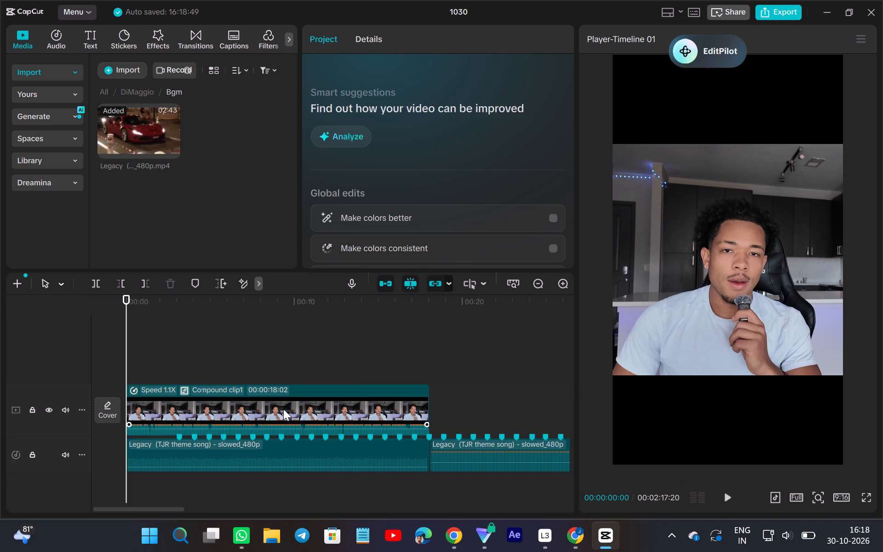
pyautogui.click(283, 409)
pyautogui.click(367, 32)
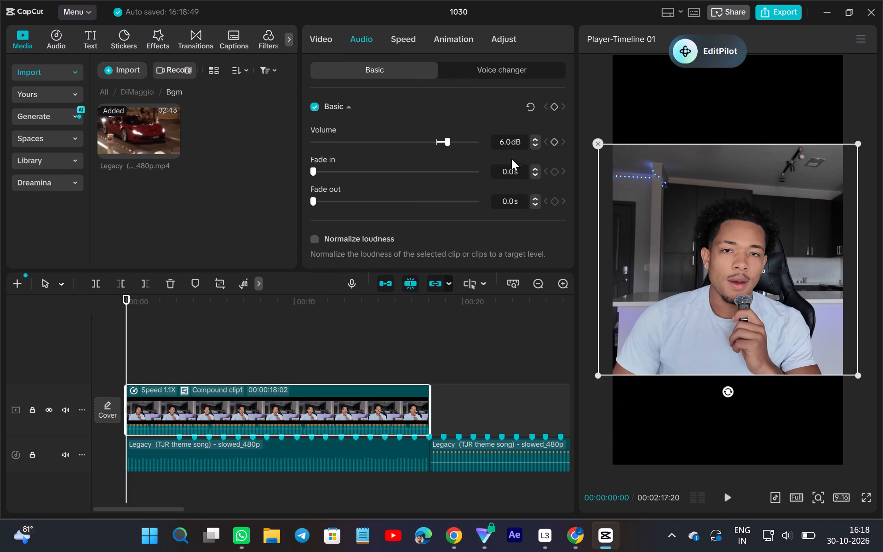
pyautogui.scroll(-3, 490, 165)
pyautogui.click(311, 237)
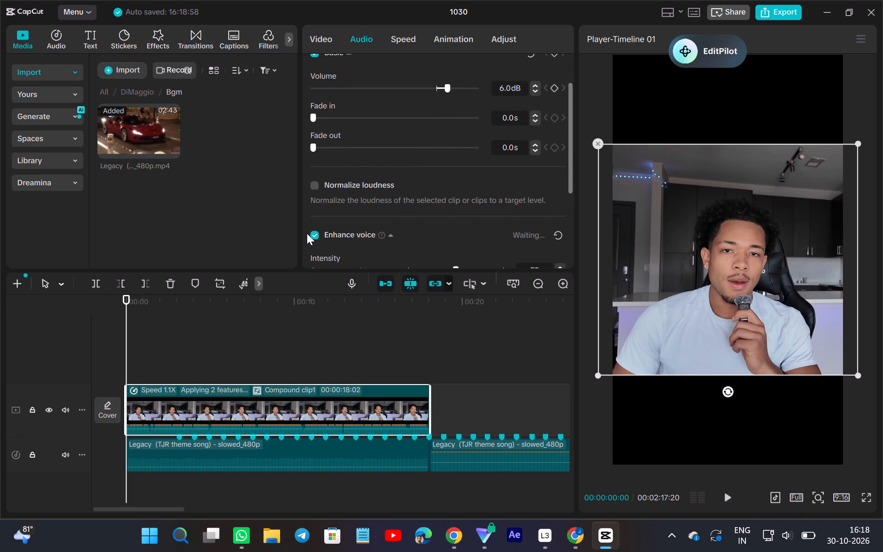
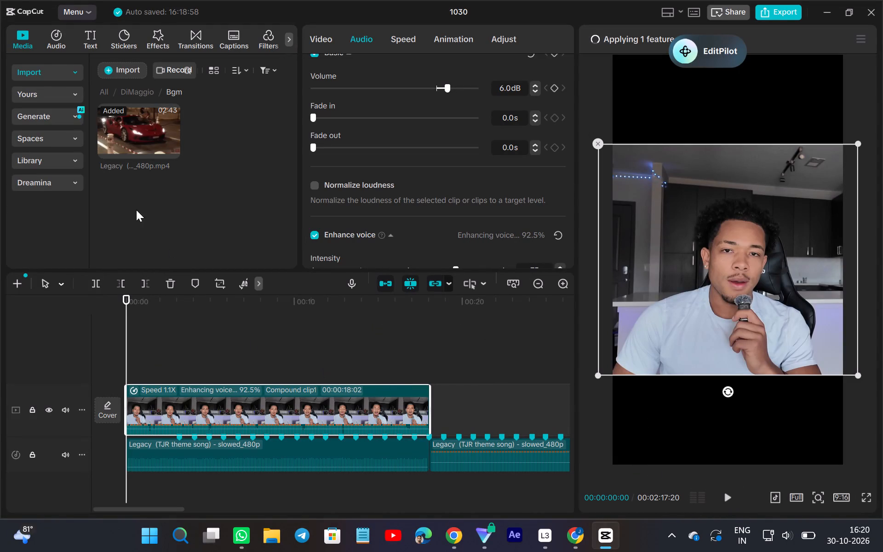
# Scrub through the short's first seconds and play them to listen to the voice and music mix.
pyautogui.moveTo(126, 325); pyautogui.dragTo(143, 331)
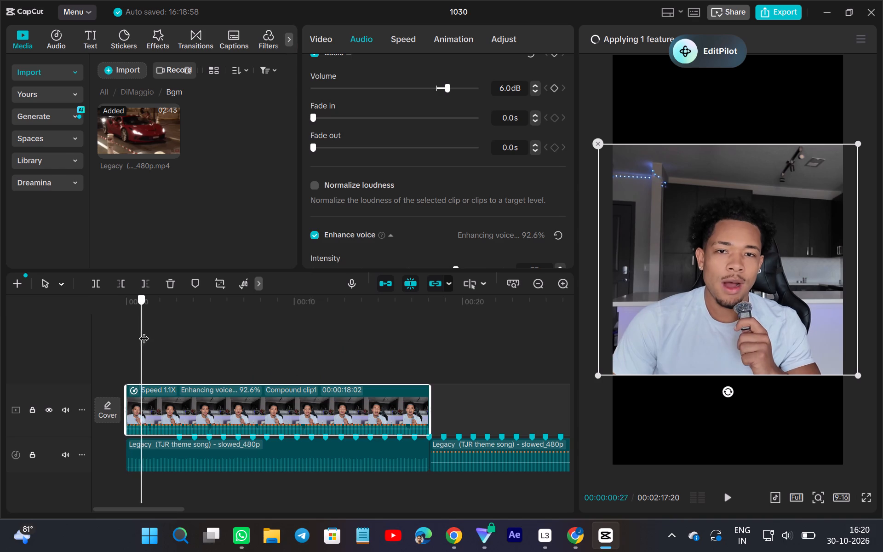
pyautogui.moveTo(143, 331); pyautogui.dragTo(154, 338)
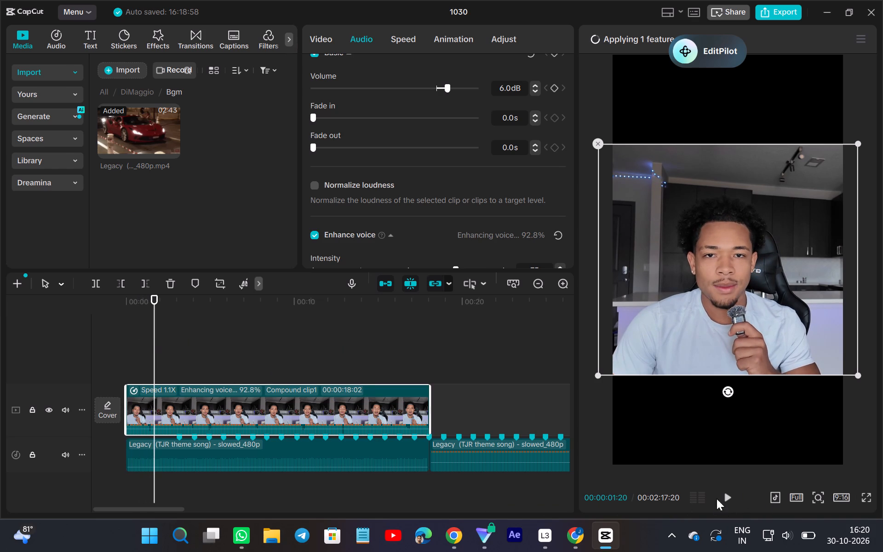
pyautogui.click(733, 494)
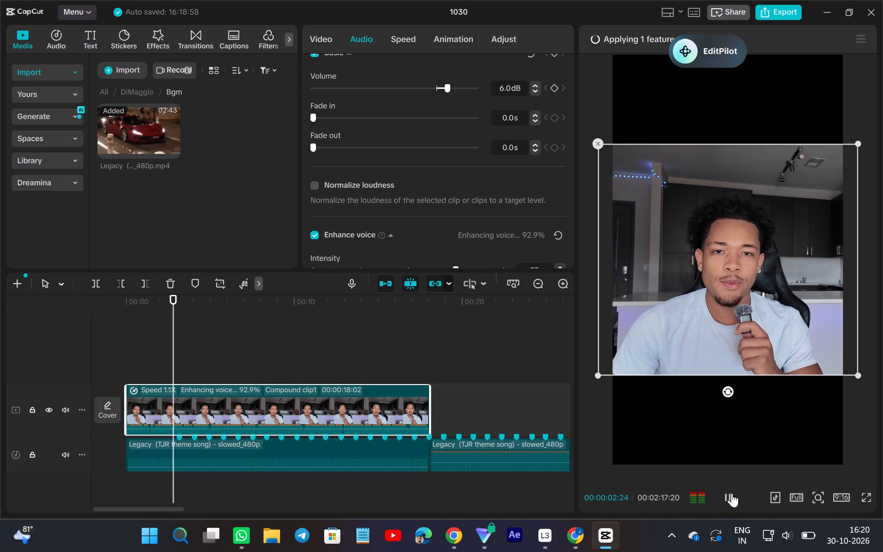
pyautogui.click(732, 493)
pyautogui.click(732, 493)
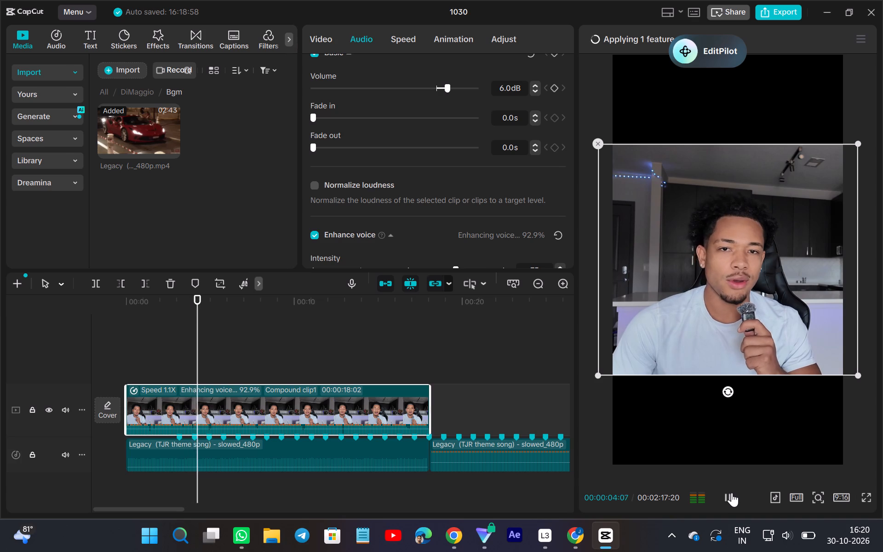
pyautogui.click(207, 357)
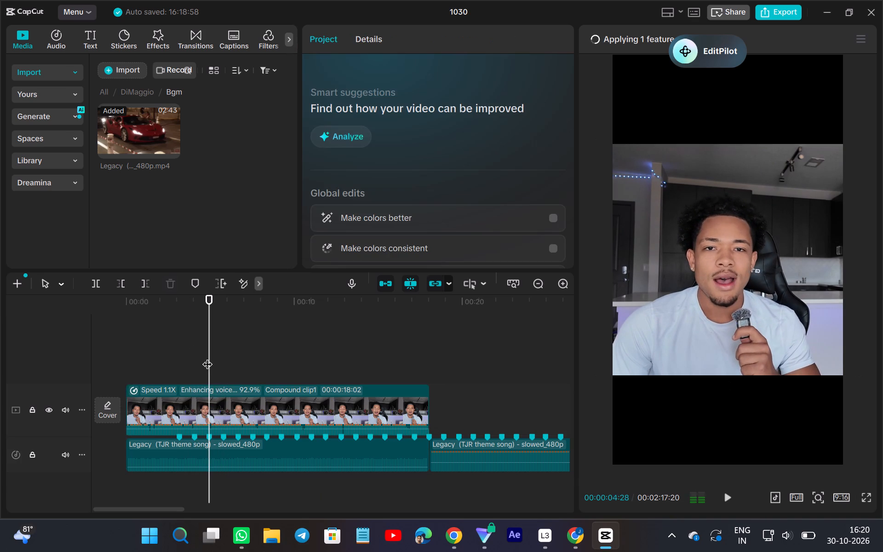
# Check the Enhance voice section in the talking-head compound clip's audio settings.
pyautogui.click(231, 402)
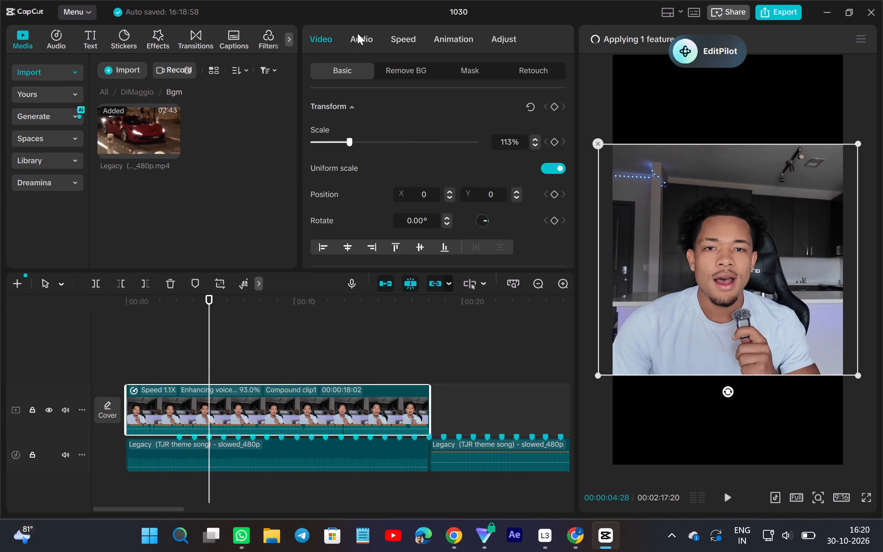
pyautogui.click(350, 41)
pyautogui.scroll(-1, 530, 187)
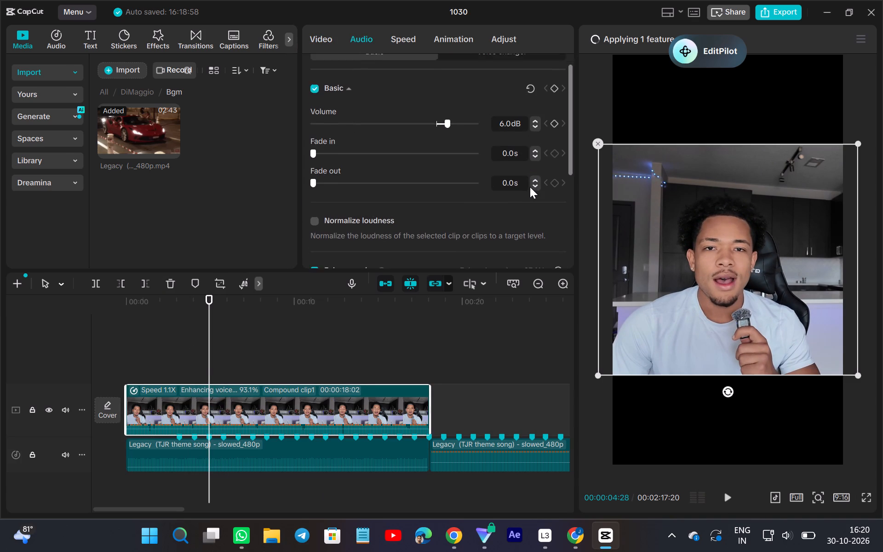
pyautogui.scroll(-2, 530, 187)
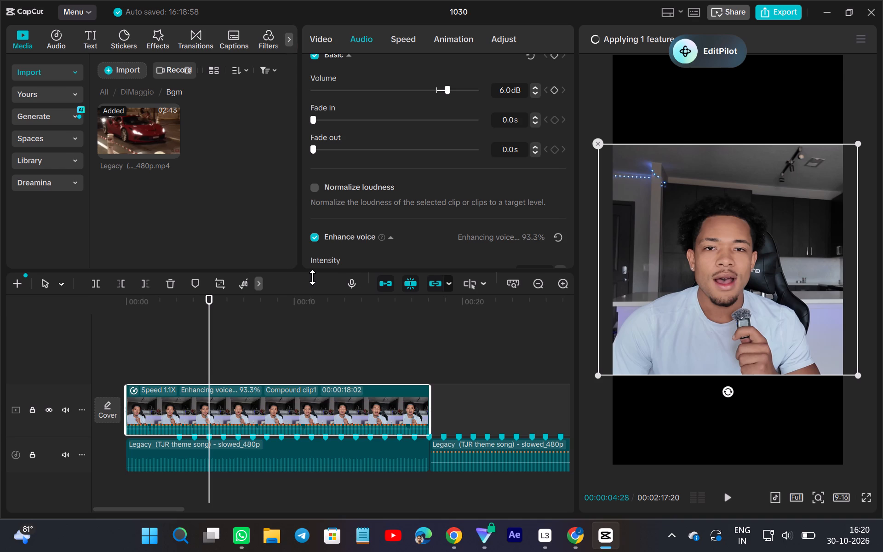
# Make the timeline area taller by shrinking the media and clip-settings area above it.
pyautogui.moveTo(312, 277); pyautogui.dragTo(310, 243)
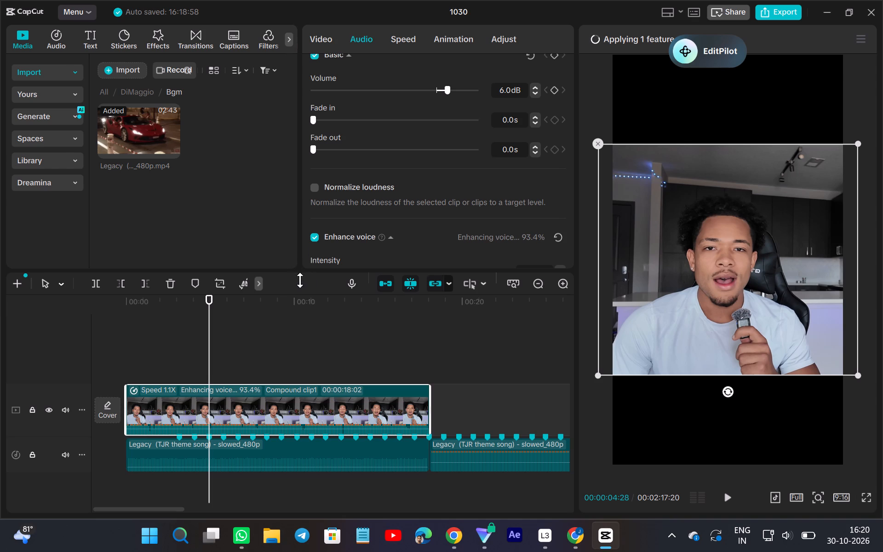
pyautogui.moveTo(297, 275); pyautogui.dragTo(300, 256)
pyautogui.moveTo(309, 274); pyautogui.dragTo(310, 264)
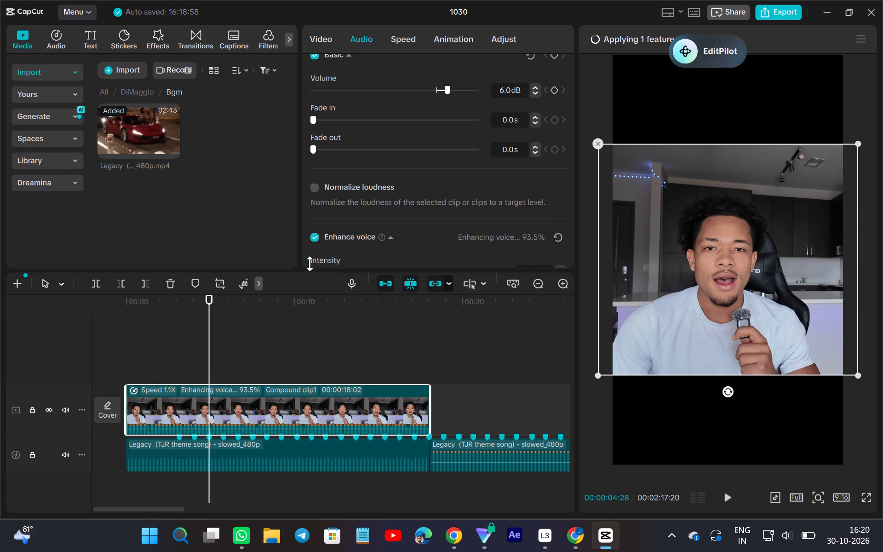
pyautogui.moveTo(310, 264); pyautogui.dragTo(314, 248)
pyautogui.moveTo(344, 270); pyautogui.dragTo(354, 219)
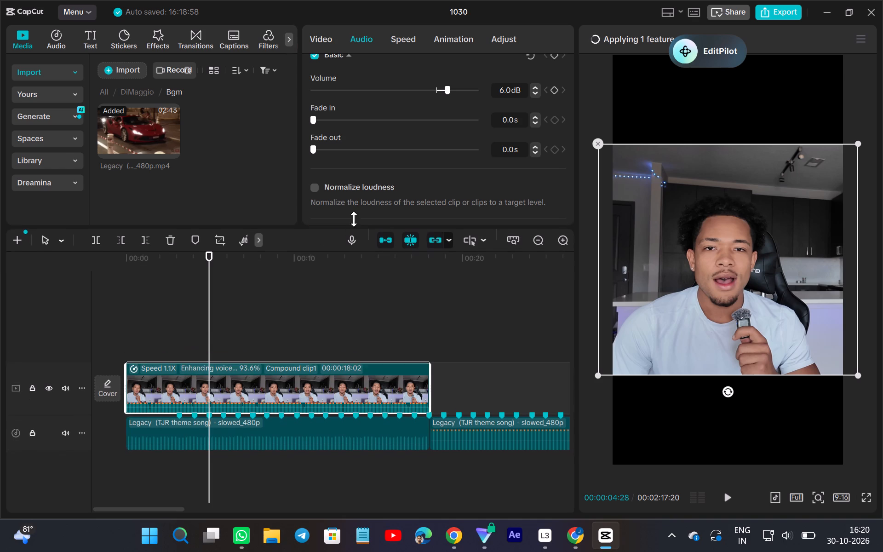
pyautogui.moveTo(354, 219); pyautogui.dragTo(354, 215)
pyautogui.scroll(-1, 478, 145)
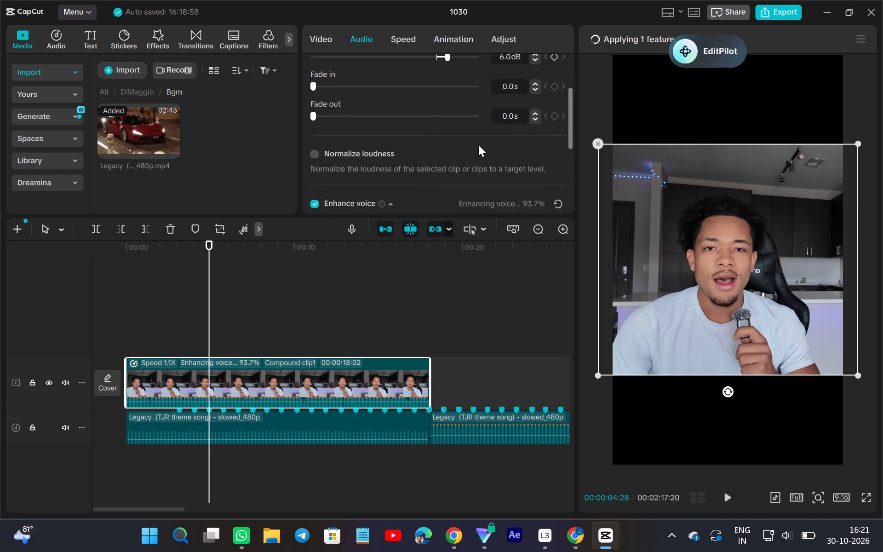
pyautogui.scroll(-2, 478, 145)
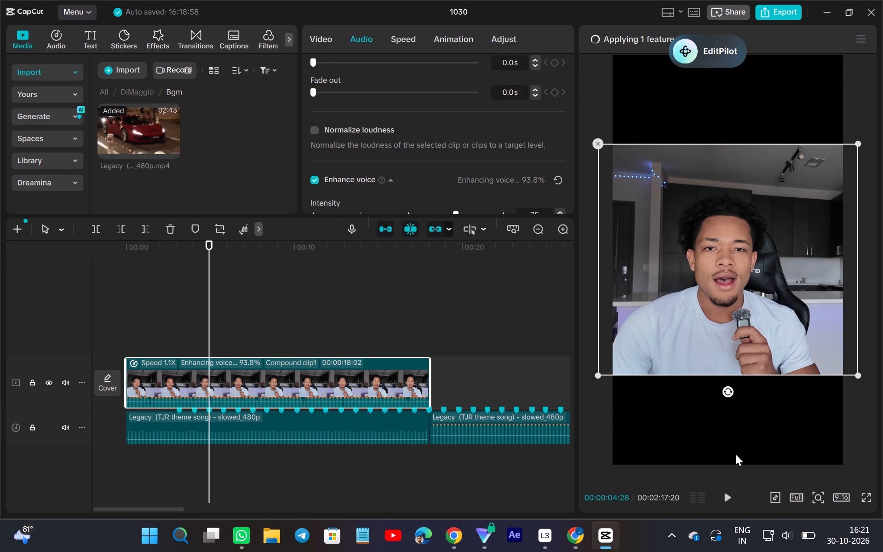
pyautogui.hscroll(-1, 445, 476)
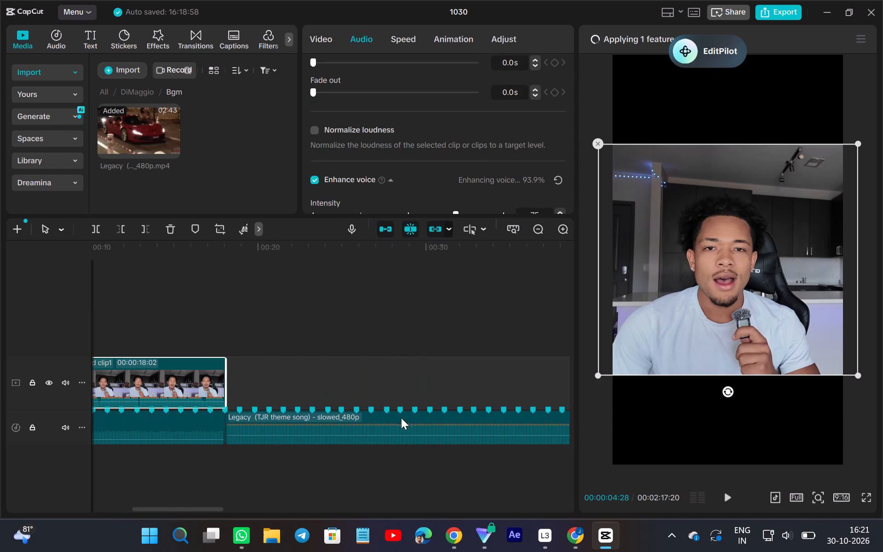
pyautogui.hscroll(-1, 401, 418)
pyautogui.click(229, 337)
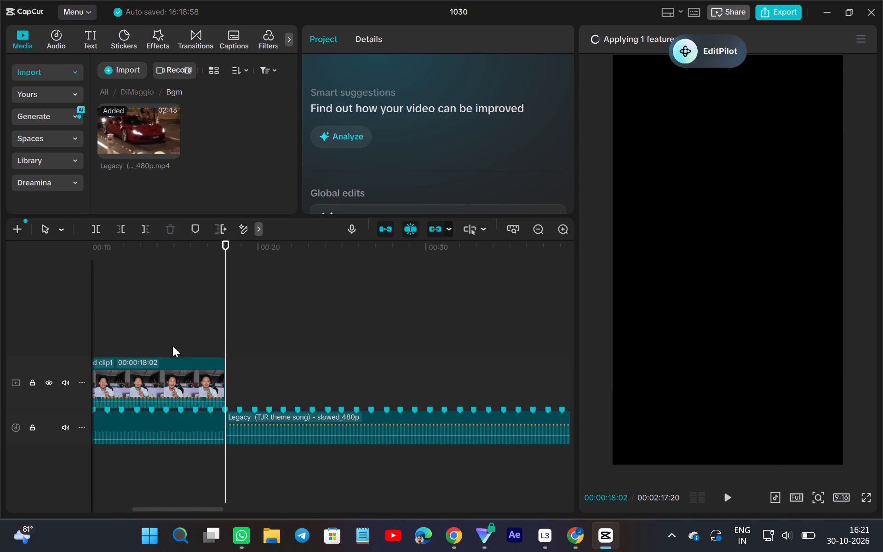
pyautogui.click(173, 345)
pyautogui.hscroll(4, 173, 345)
# Import the black image download.png from the Downloads folder and place it on a new track above the start of the talking-head clip.
pyautogui.click(118, 327)
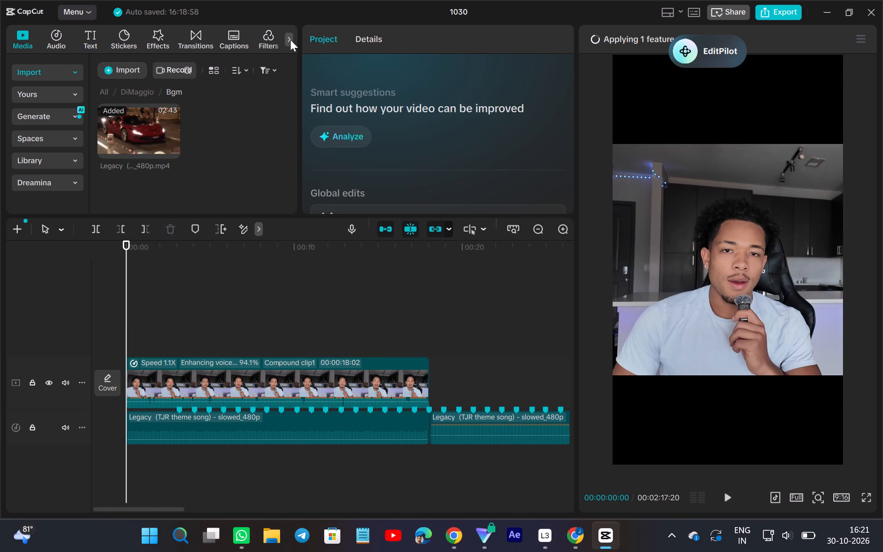
pyautogui.click(117, 71)
pyautogui.click(156, 104)
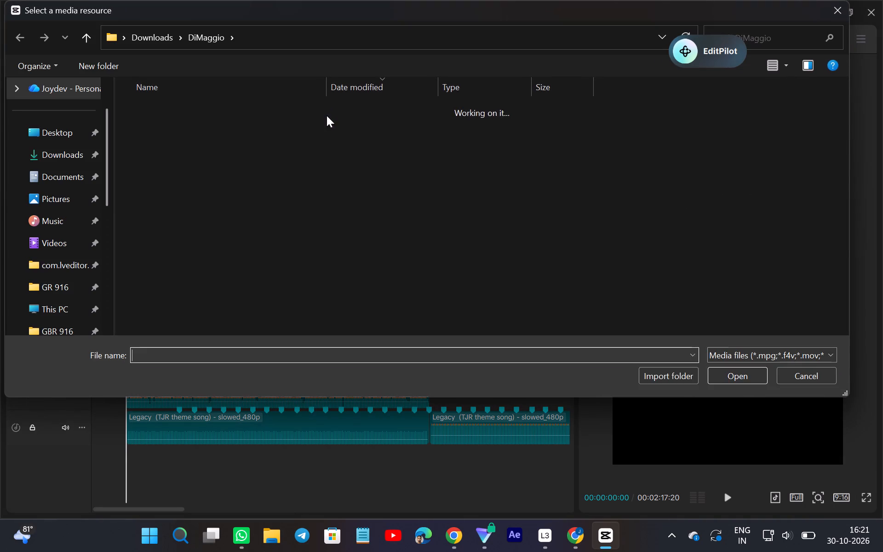
pyautogui.click(42, 162)
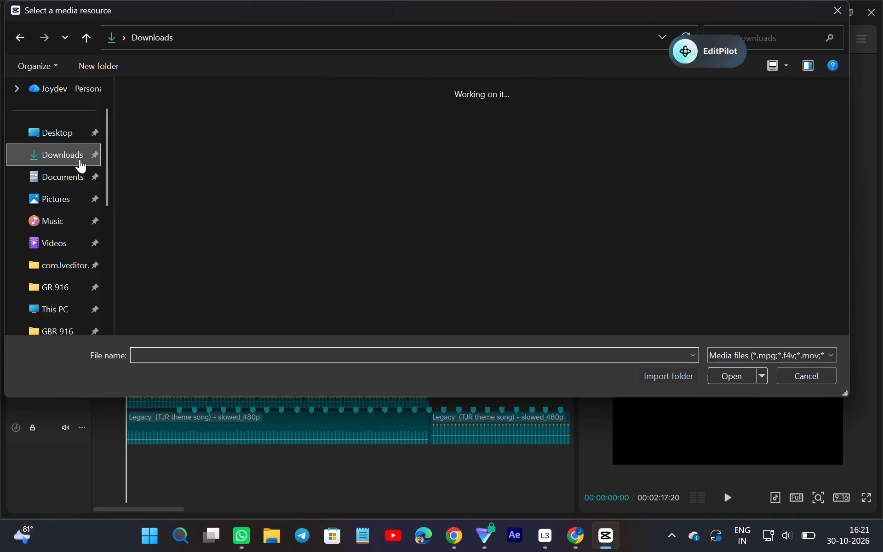
pyautogui.scroll(-20, 580, 5)
pyautogui.scroll(-20, 580, 5)
pyautogui.scroll(-20, 580, 5)
pyautogui.scroll(4, 478, 170)
pyautogui.scroll(-20, 478, 170)
pyautogui.scroll(-20, 478, 170)
pyautogui.scroll(-20, 478, 170)
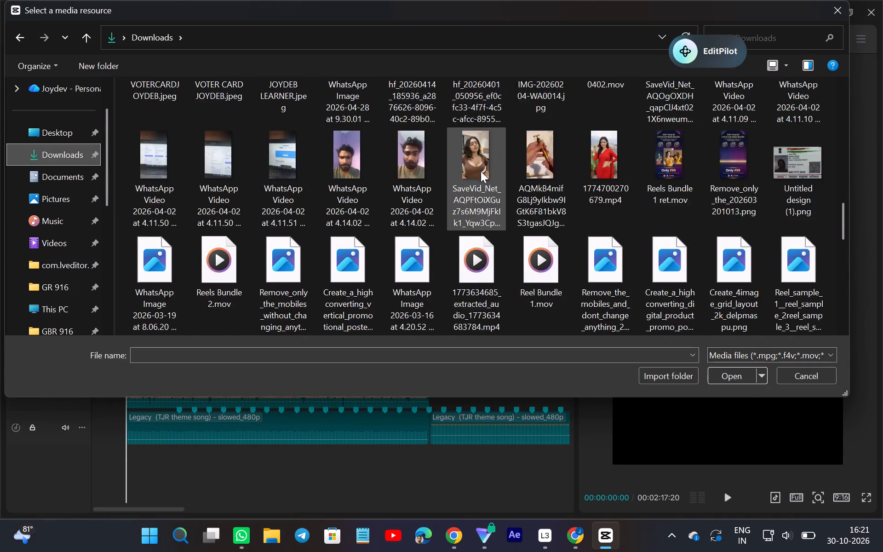
pyautogui.scroll(-20, 481, 171)
pyautogui.scroll(-20, 481, 171)
pyautogui.scroll(-18, 481, 171)
pyautogui.scroll(-1, 669, 208)
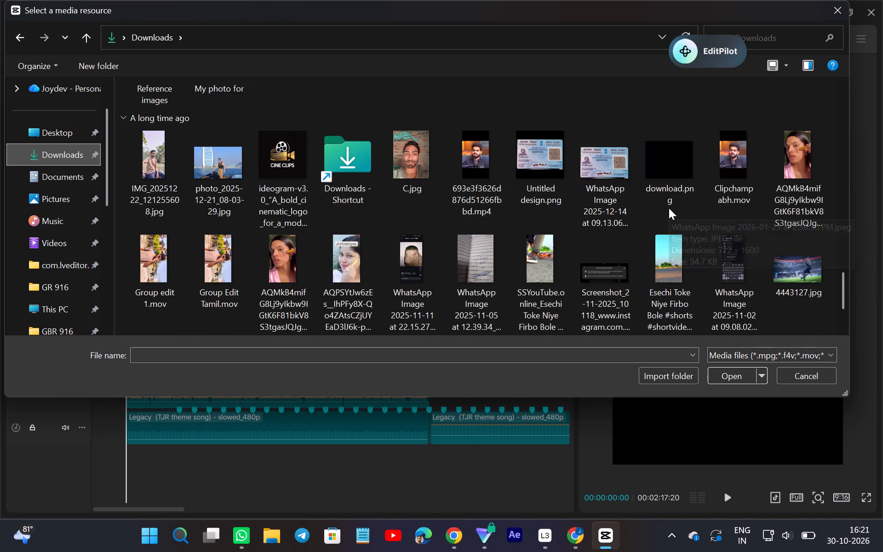
pyautogui.scroll(-2, 669, 208)
pyautogui.click(662, 174)
pyautogui.click(730, 373)
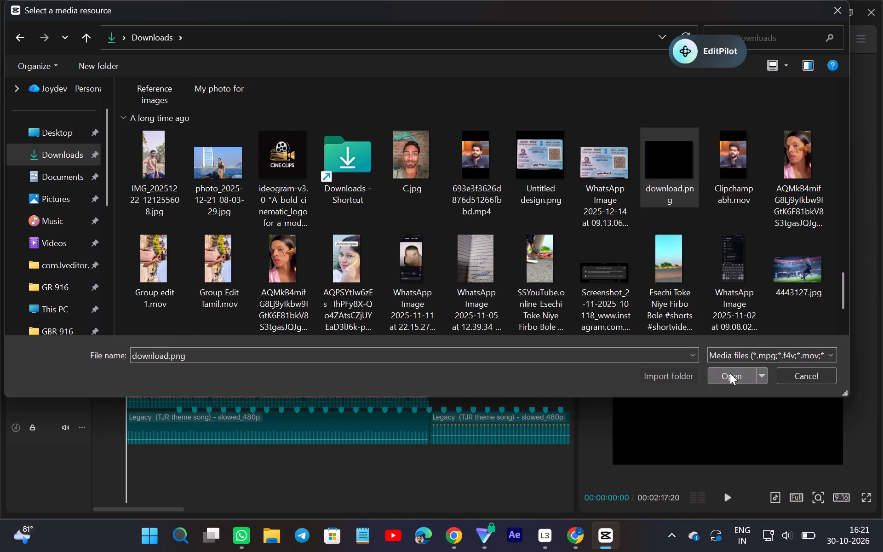
pyautogui.moveTo(249, 122); pyautogui.dragTo(140, 299)
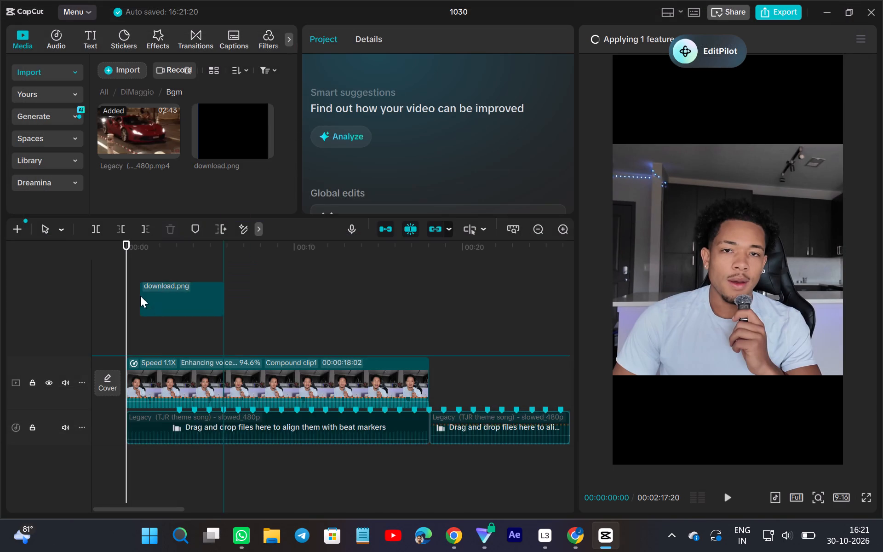
# Crop download.png freely into a wide bar, removing over half its height from the top and a sliver of its left edge.
pyautogui.click(218, 234)
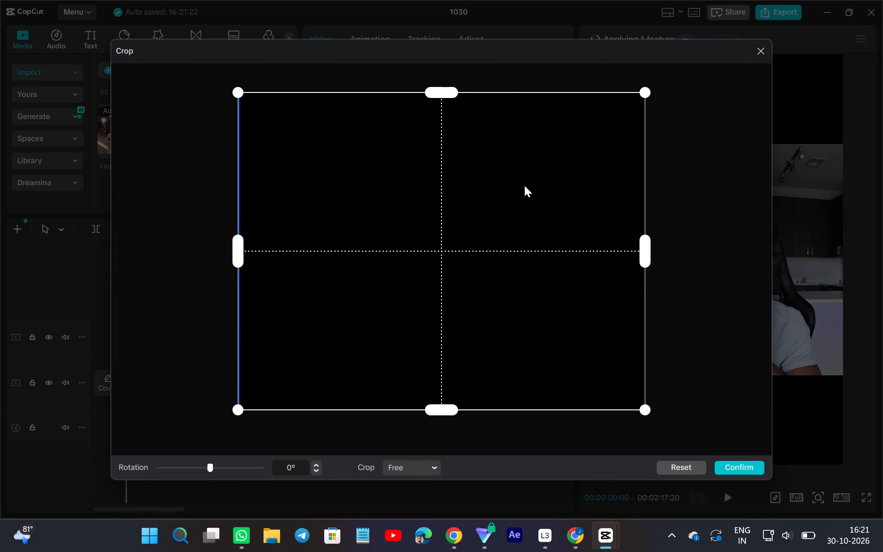
pyautogui.moveTo(439, 93); pyautogui.dragTo(451, 273)
pyautogui.moveTo(234, 339); pyautogui.dragTo(246, 348)
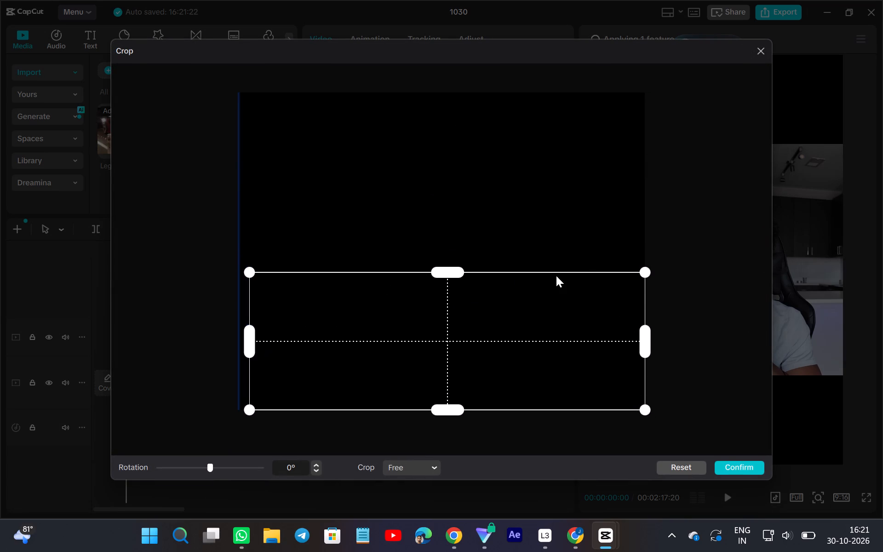
pyautogui.click(751, 466)
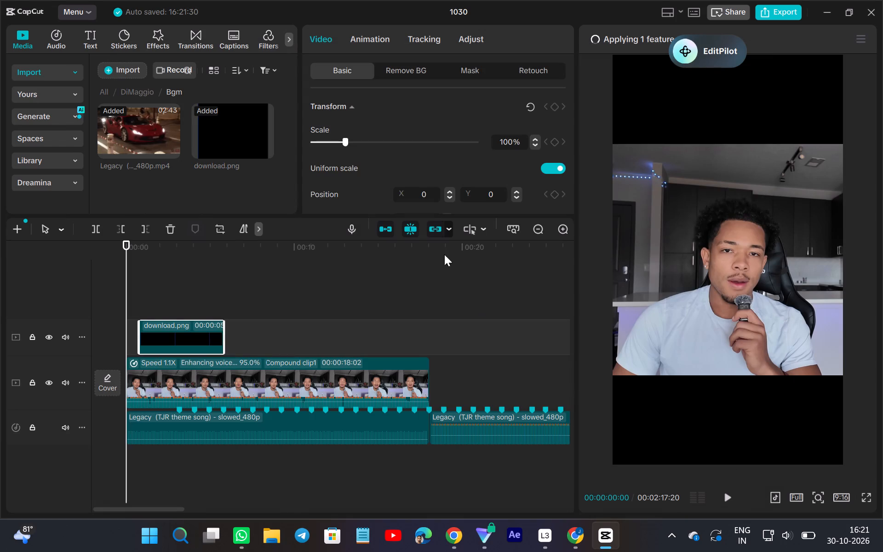
# Extend the start of the download.png clip back to the beginning of the timeline.
pyautogui.moveTo(138, 328); pyautogui.dragTo(106, 352)
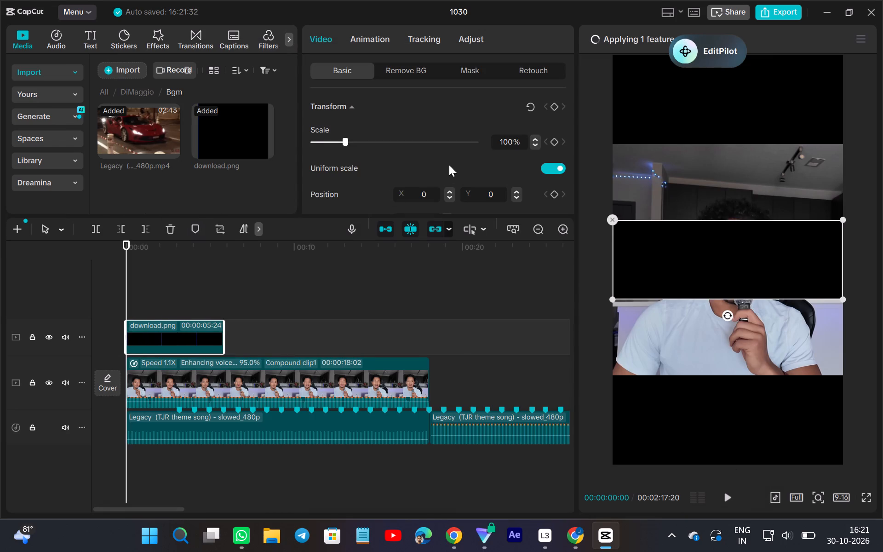
# Move the black bar up to the top of the vertical frame, horizontally centred, at about Y 1547.
pyautogui.moveTo(808, 256); pyautogui.dragTo(808, 106)
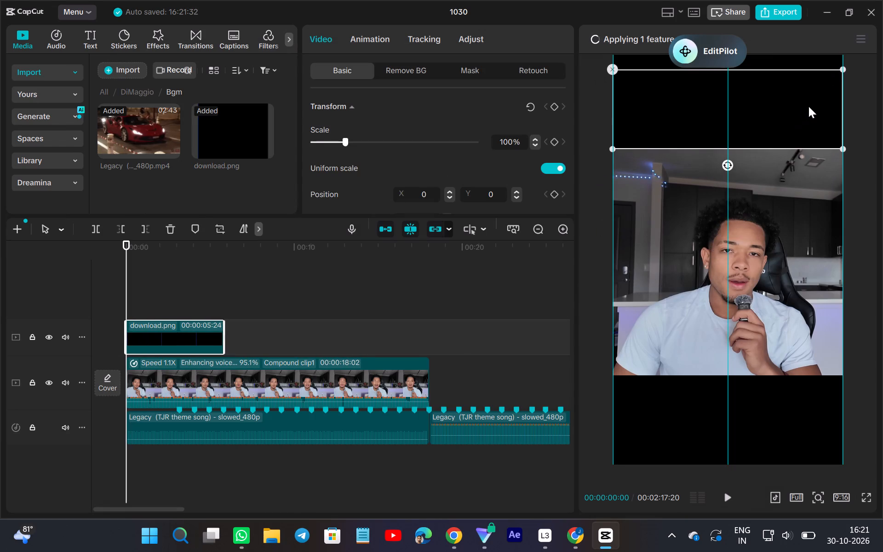
pyautogui.moveTo(808, 106); pyautogui.dragTo(808, 90)
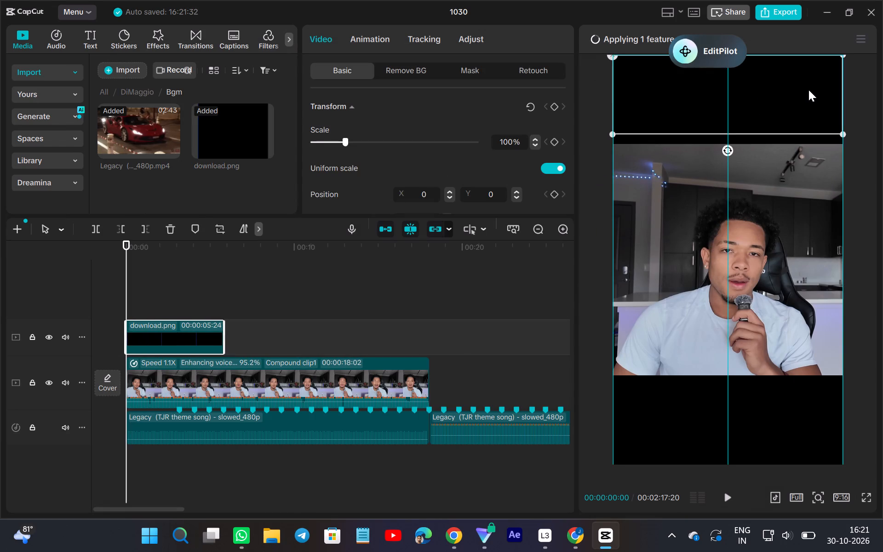
# Enlarge the black bar to about 125% so its lower edge meets the top of the talking-head footage.
pyautogui.click(846, 133)
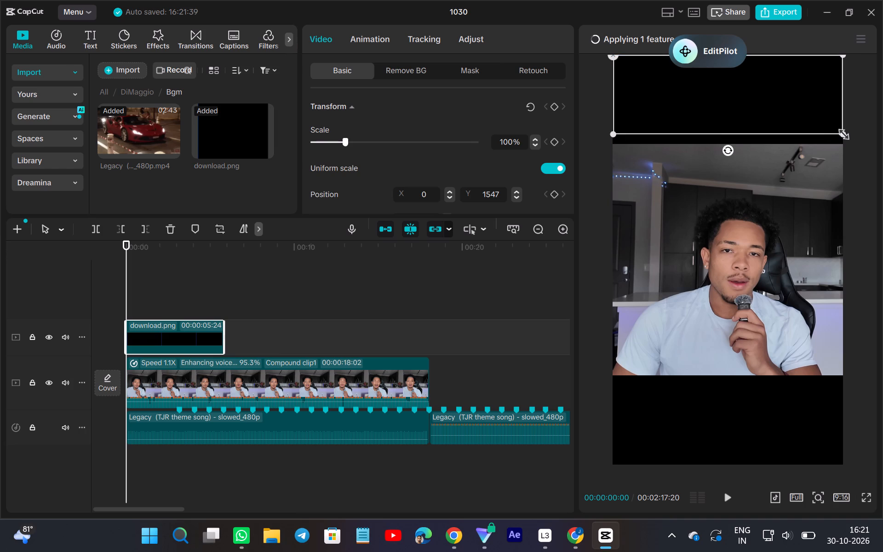
pyautogui.moveTo(843, 132); pyautogui.dragTo(864, 158)
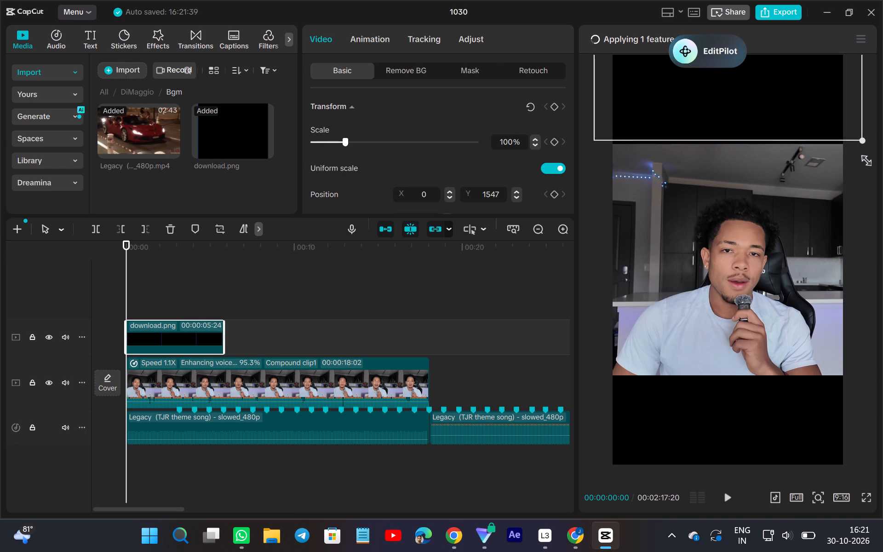
pyautogui.moveTo(864, 158); pyautogui.dragTo(871, 167)
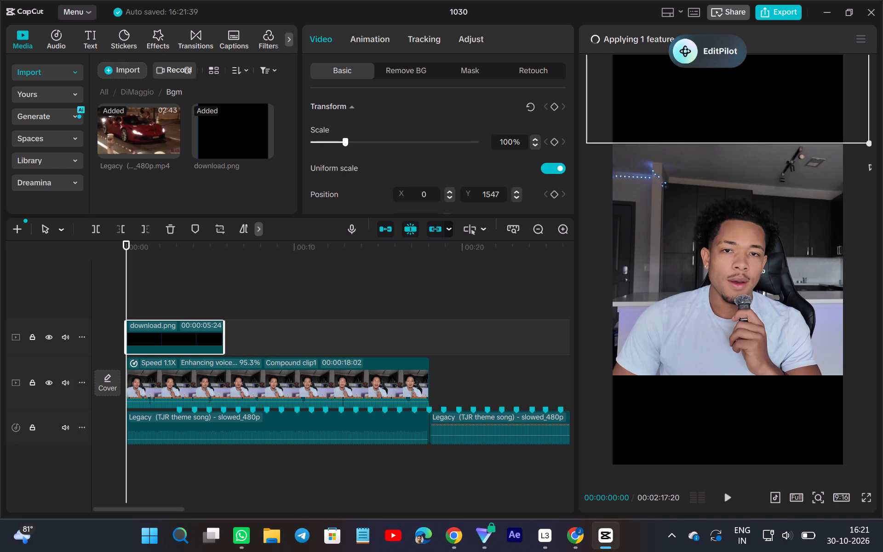
pyautogui.moveTo(871, 167); pyautogui.dragTo(872, 168)
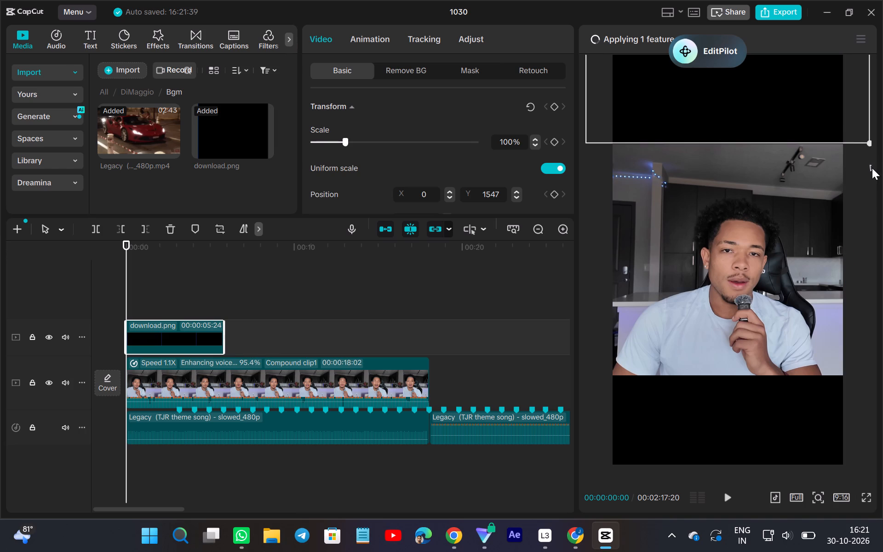
pyautogui.moveTo(872, 168); pyautogui.dragTo(872, 173)
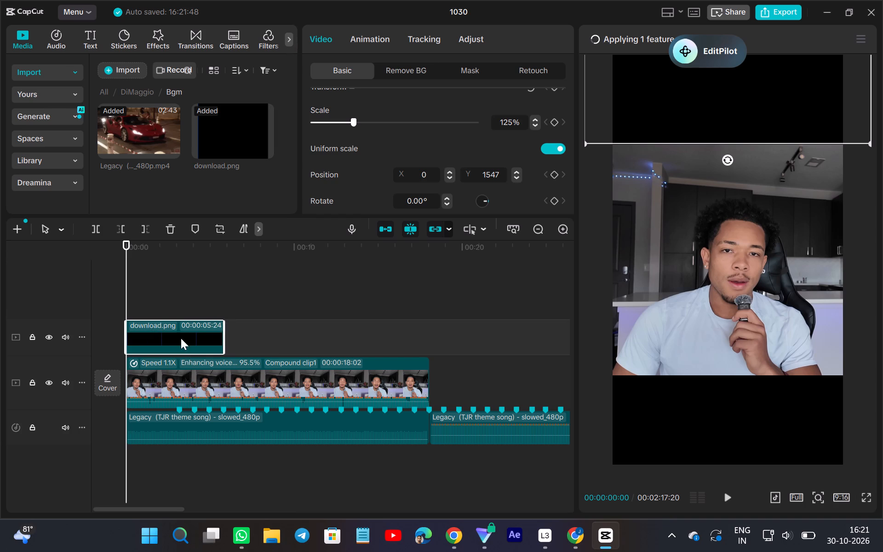
# Duplicate the download.png black bar onto a new track above, starting at the beginning of the timeline.
pyautogui.rightClick(145, 339)
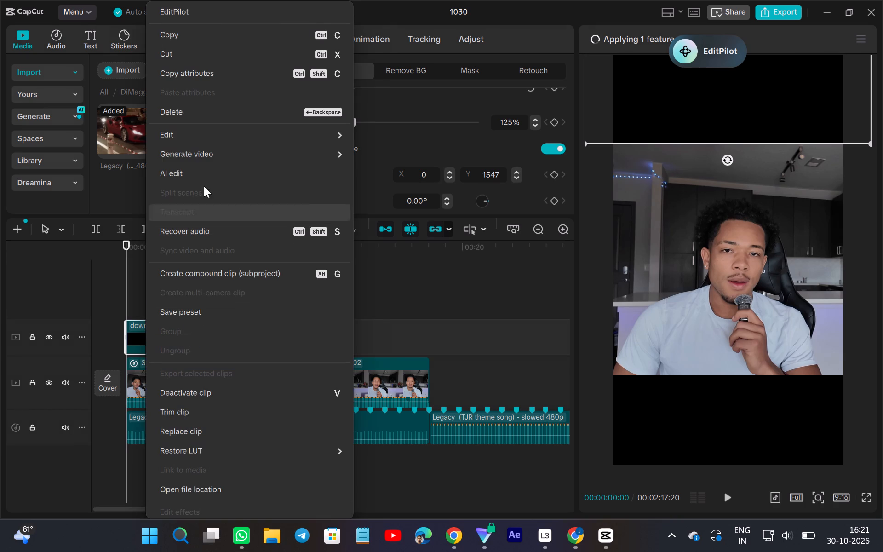
pyautogui.click(199, 32)
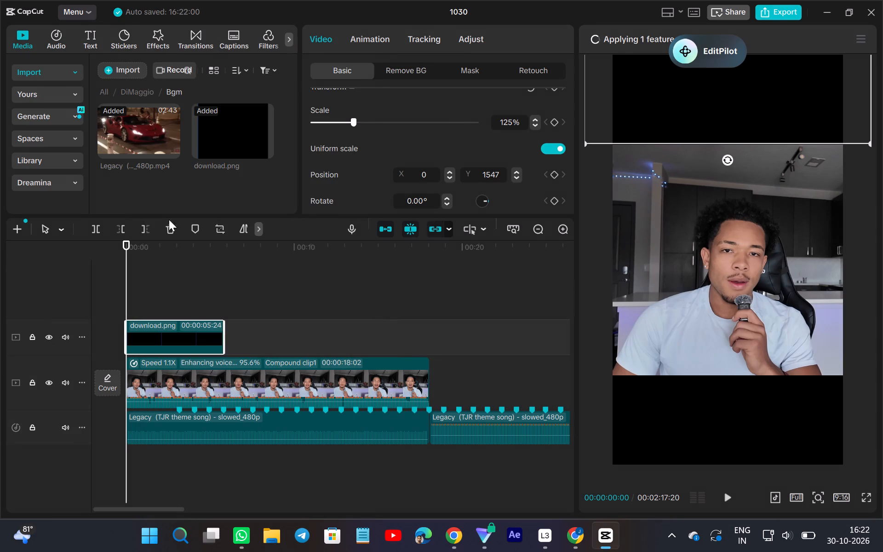
pyautogui.rightClick(135, 299)
pyautogui.click(168, 384)
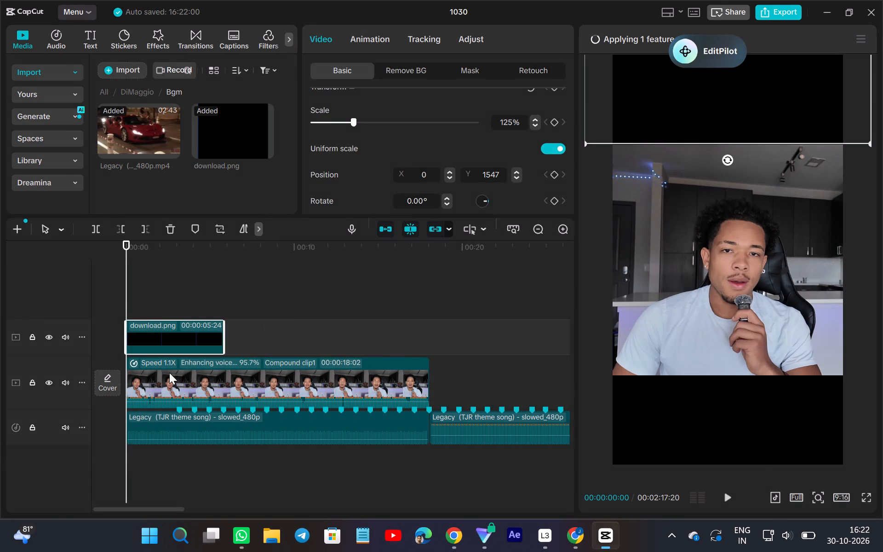
# Set the duplicated bar's vertical position to Y -1547 so it covers the bottom of the frame.
pyautogui.click(484, 174)
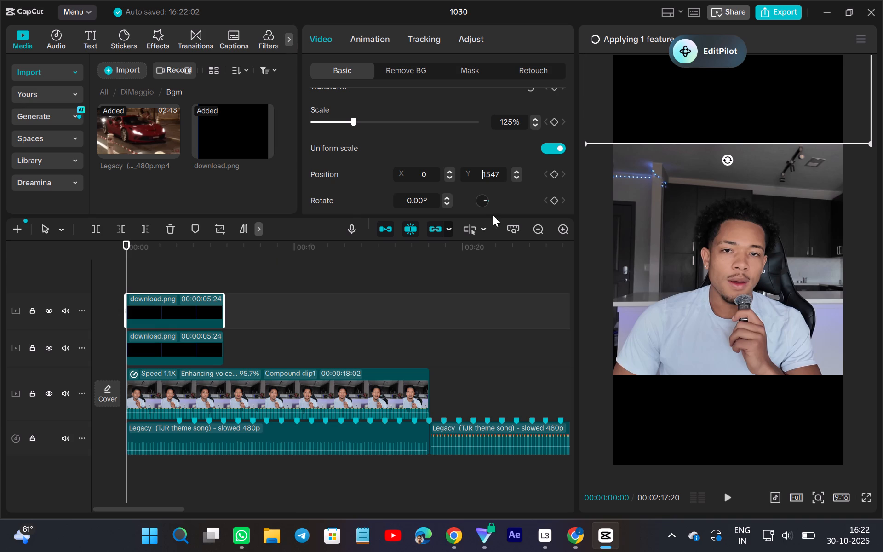
pyautogui.press('-')
pyautogui.press('Return')
pyautogui.click(109, 314)
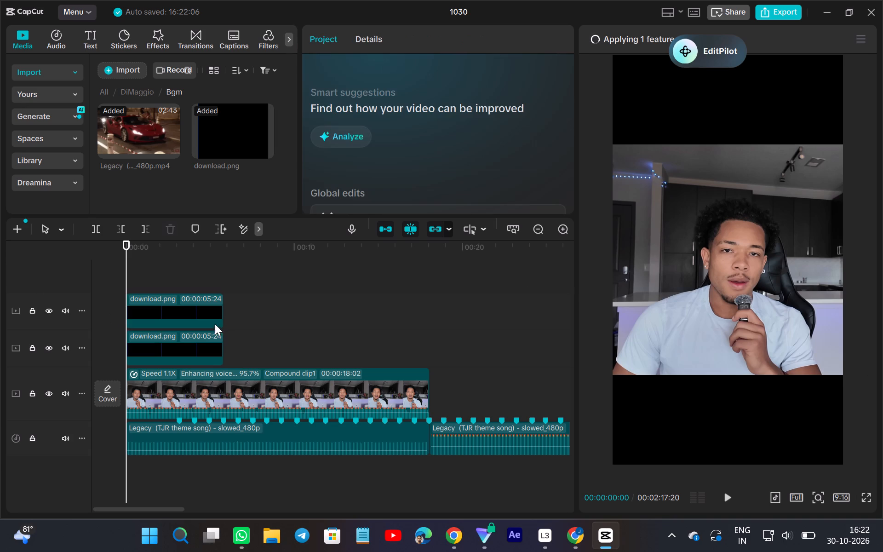
pyautogui.click(159, 316)
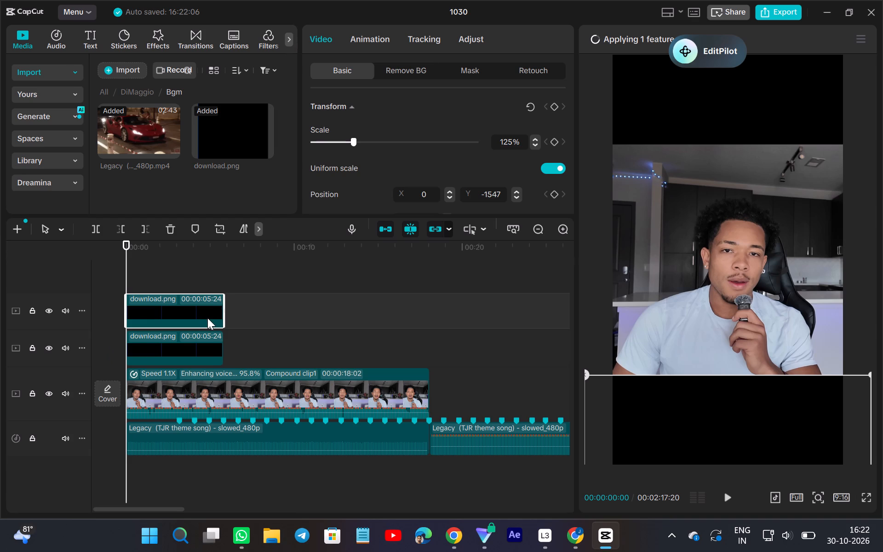
# Play the end of the talking-head clip to check how the music changes into the second Legacy segment.
pyautogui.keyDown('ctrl'); pyautogui.scroll(-2, 207, 318); pyautogui.keyUp('ctrl')
pyautogui.click(354, 351)
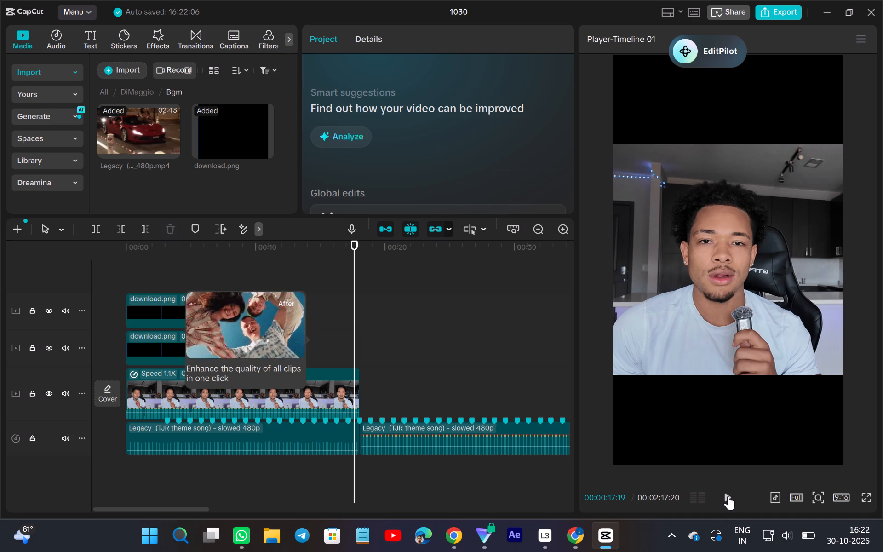
pyautogui.click(728, 496)
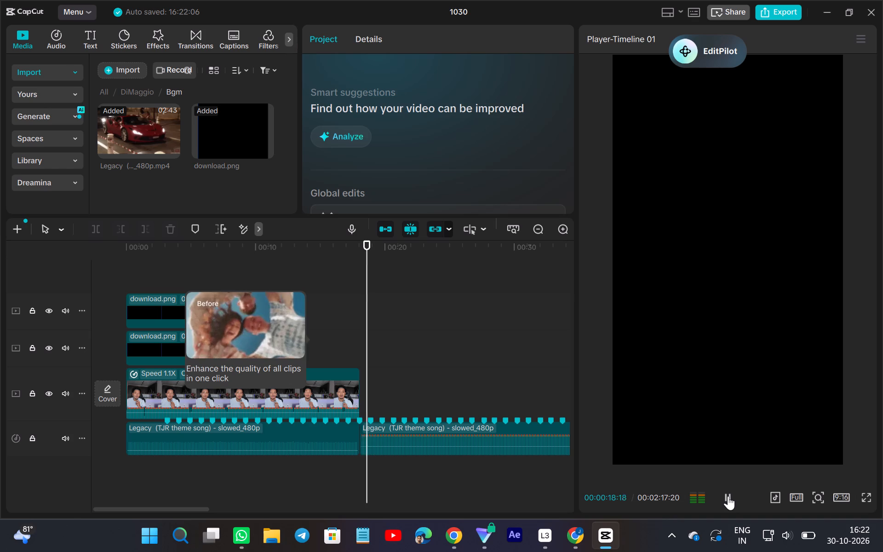
pyautogui.click(369, 480)
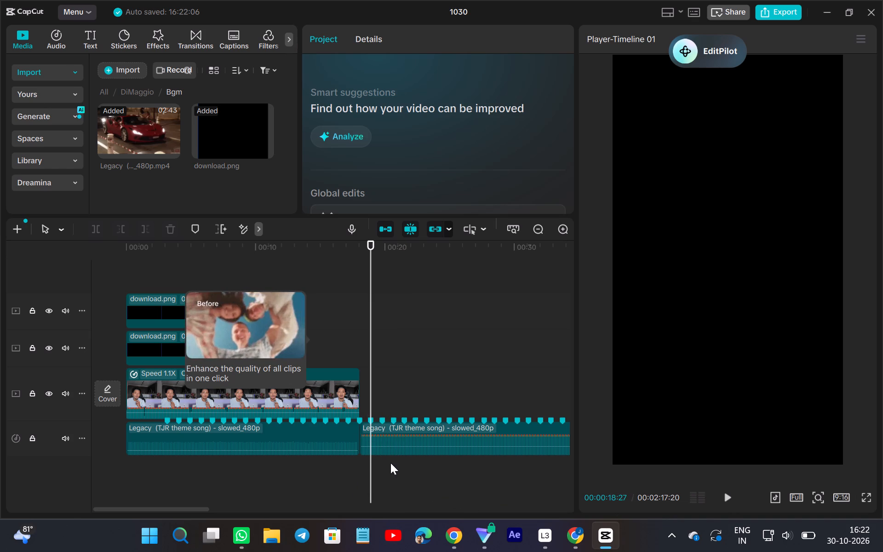
pyautogui.click(351, 466)
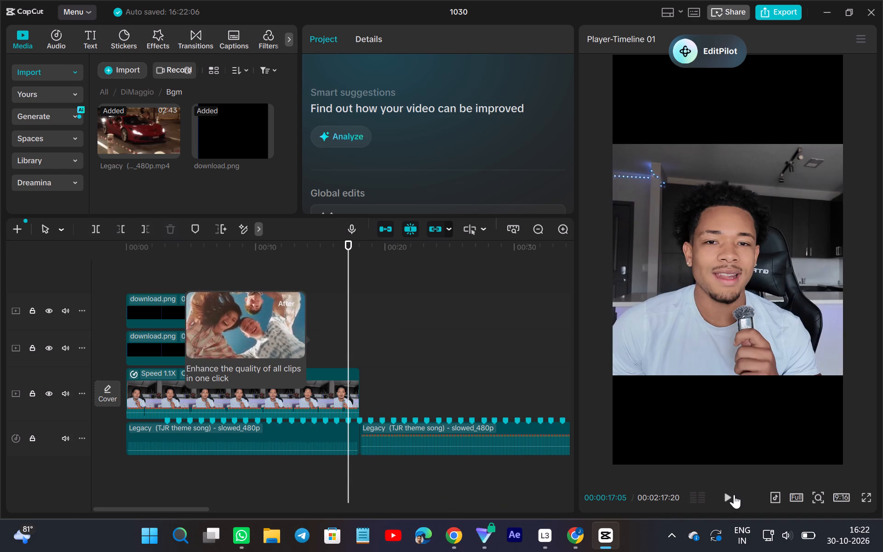
pyautogui.click(732, 495)
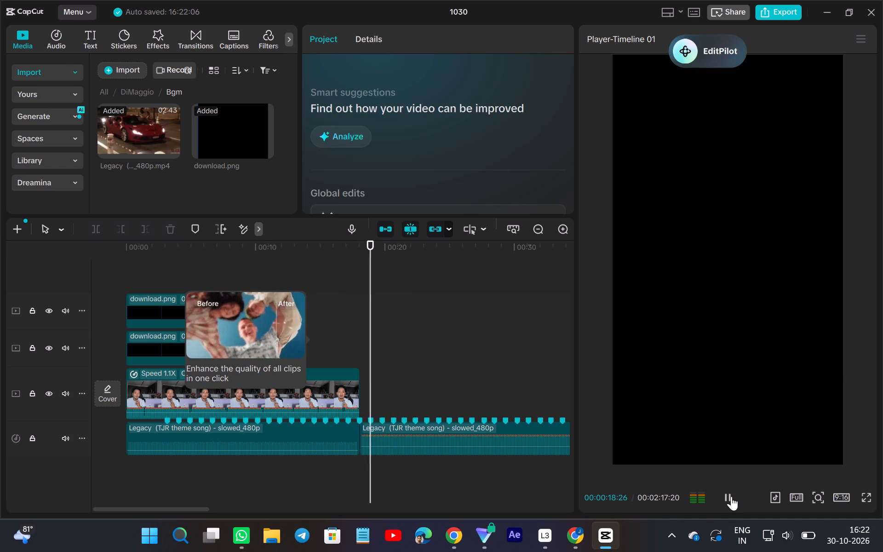
pyautogui.click(734, 492)
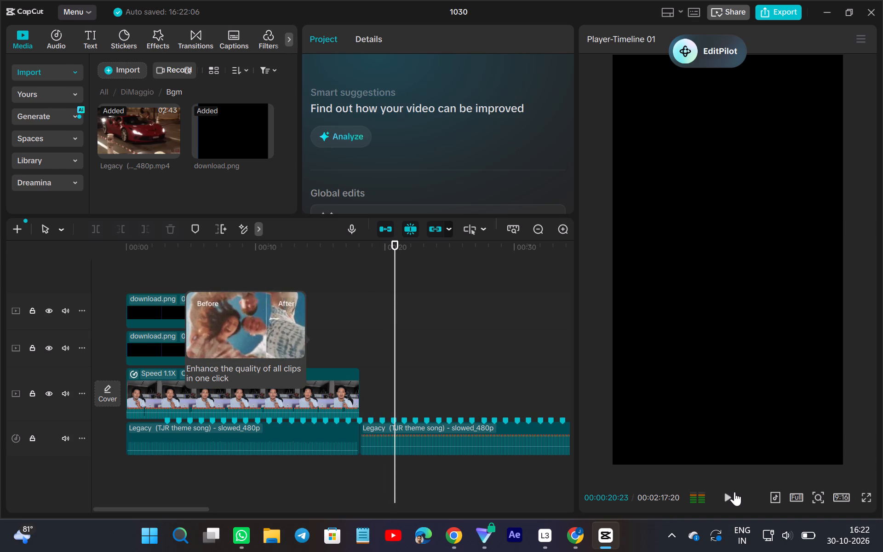
pyautogui.moveTo(396, 461); pyautogui.dragTo(393, 471)
# Delete the first Legacy music segment beneath the talking-head clip.
pyautogui.click(394, 438)
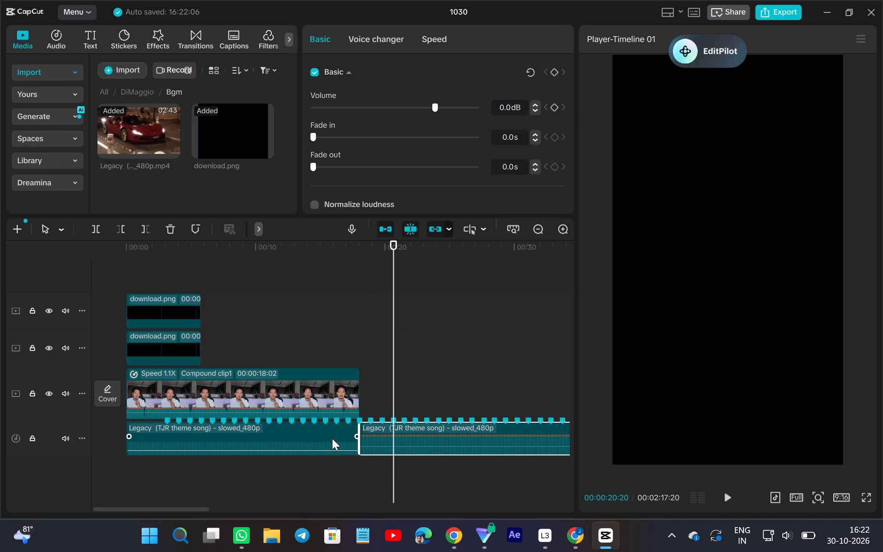
pyautogui.click(321, 436)
pyautogui.click(168, 220)
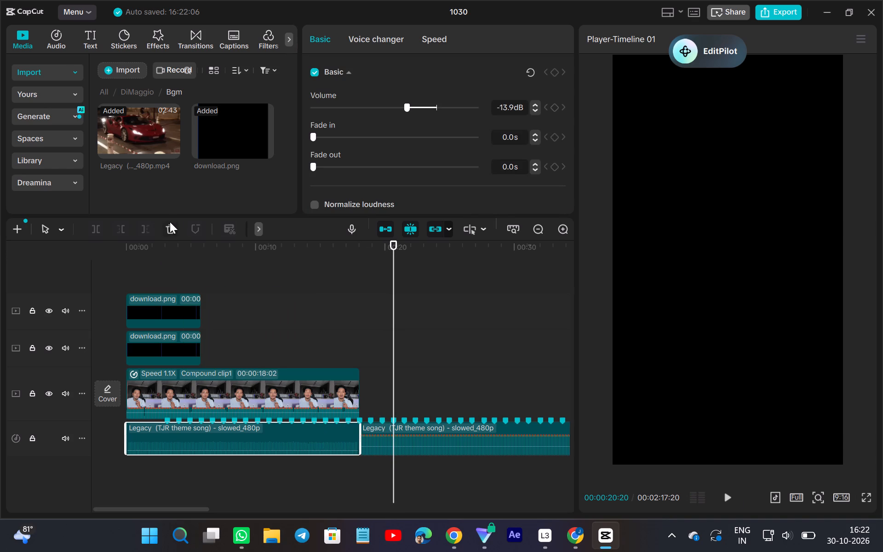
pyautogui.click(172, 227)
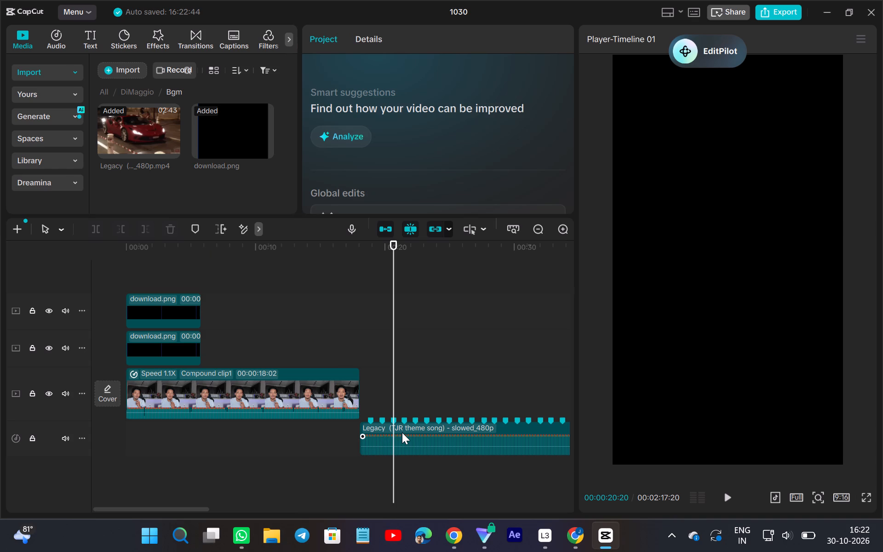
# Shift the remaining Legacy clip earlier so its marker 55 falls near the end of the talking-head clip, and audition the overlap.
pyautogui.moveTo(402, 432); pyautogui.dragTo(370, 437)
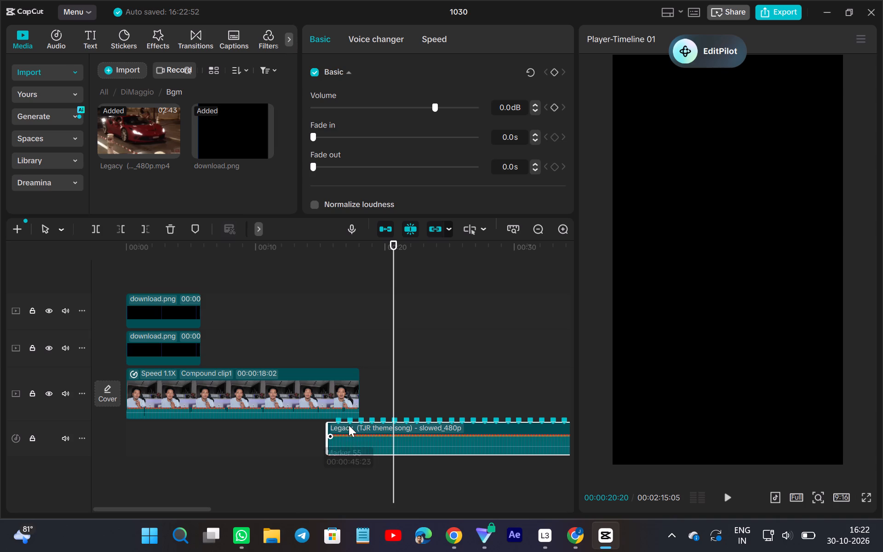
pyautogui.click(362, 485)
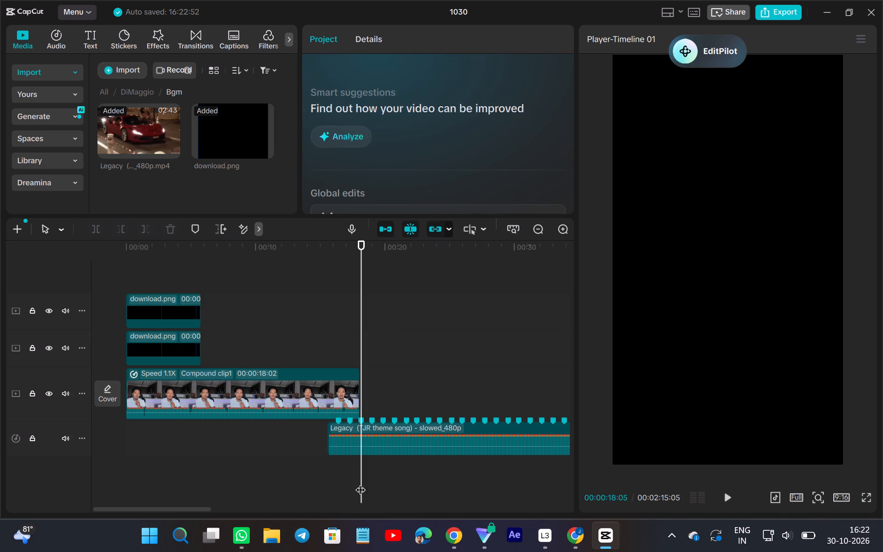
pyautogui.click(323, 480)
pyautogui.click(725, 497)
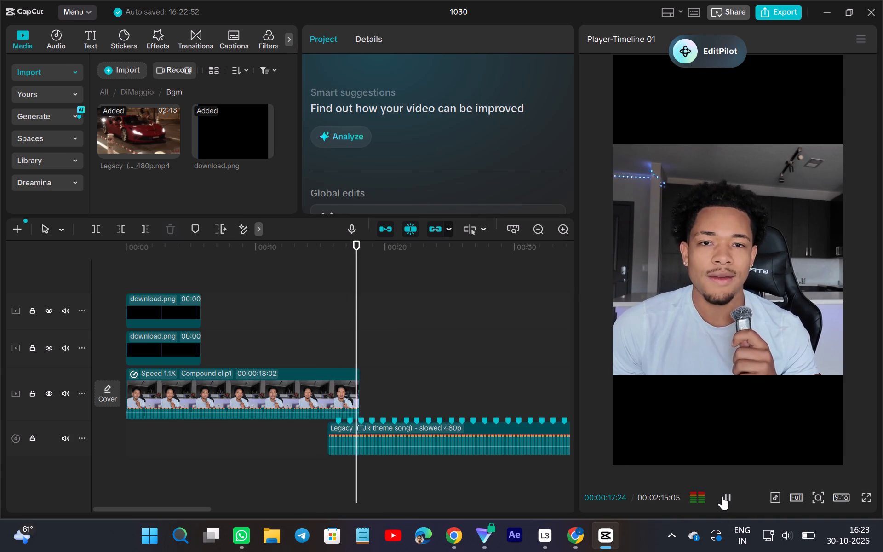
pyautogui.moveTo(363, 435); pyautogui.dragTo(352, 444)
pyautogui.click(349, 420)
pyautogui.moveTo(353, 433); pyautogui.dragTo(366, 436)
pyautogui.click(362, 421)
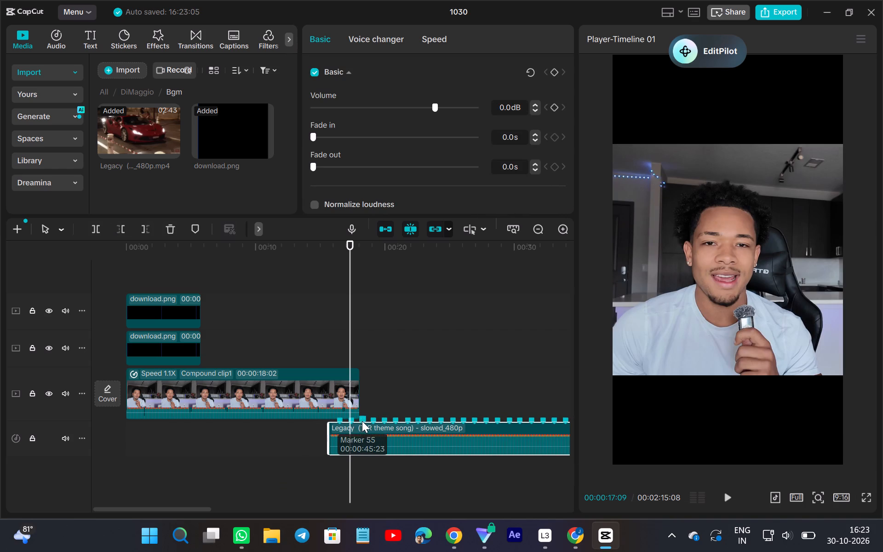
# Trim the Legacy clip's start to marker 55 and align it with the end of the talking-head clip.
pyautogui.moveTo(330, 430); pyautogui.dragTo(353, 437)
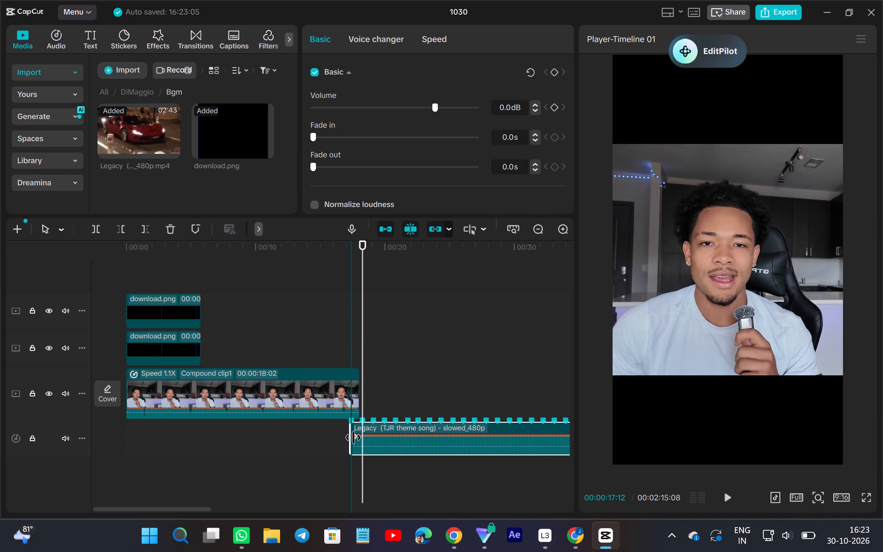
pyautogui.moveTo(353, 437); pyautogui.dragTo(361, 442)
pyautogui.moveTo(374, 436); pyautogui.dragTo(370, 441)
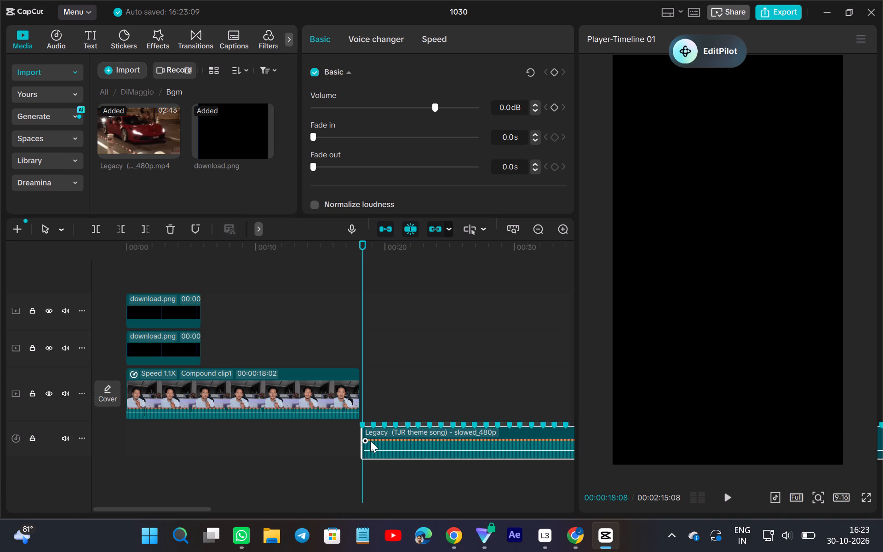
pyautogui.moveTo(370, 441); pyautogui.dragTo(369, 440)
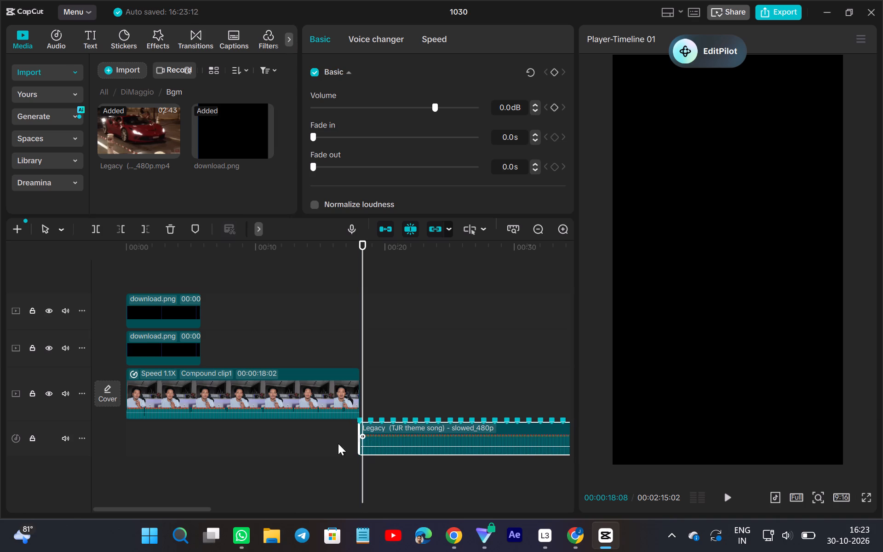
# Extend the start of the Legacy clip back to the beginning of the timeline.
pyautogui.moveTo(358, 426); pyautogui.dragTo(58, 462)
# Split the Legacy clip at about 00:00:17:06, shortly before the talking-head clip ends.
pyautogui.click(357, 474)
pyautogui.moveTo(357, 474); pyautogui.dragTo(348, 483)
pyautogui.click(346, 438)
pyautogui.click(102, 232)
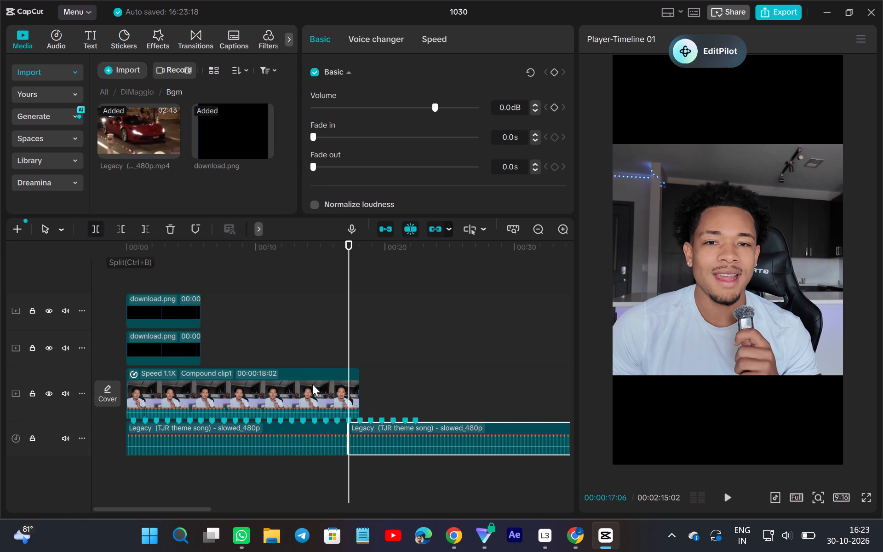
# Lower the volume of the first Legacy segment to -13.9 dB.
pyautogui.click(316, 434)
pyautogui.moveTo(435, 108); pyautogui.dragTo(412, 126)
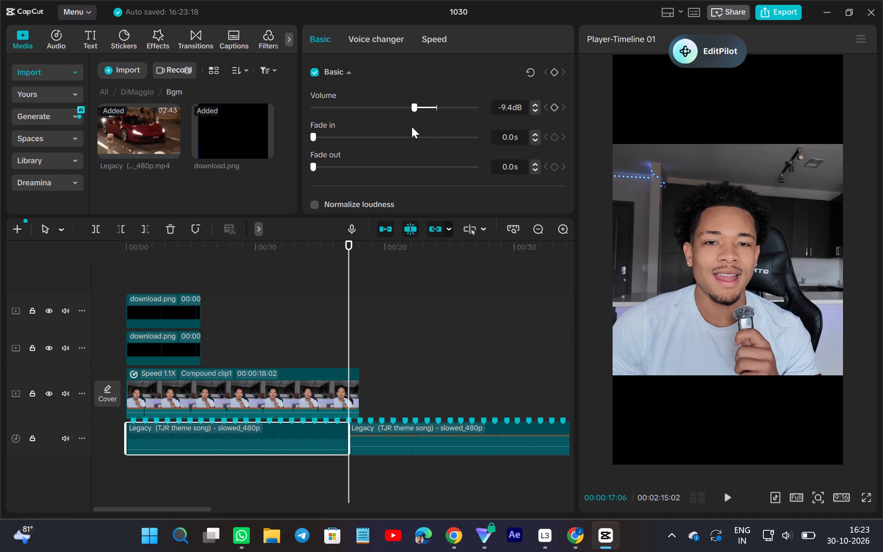
pyautogui.moveTo(412, 126); pyautogui.dragTo(403, 135)
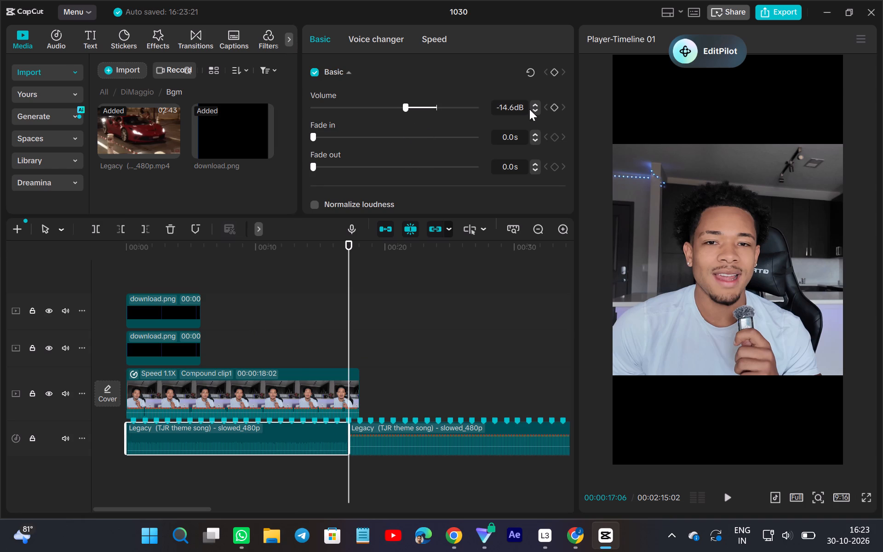
pyautogui.click(536, 99)
pyautogui.tripleClick(536, 103)
pyautogui.tripleClick(536, 103)
pyautogui.doubleClick(536, 103)
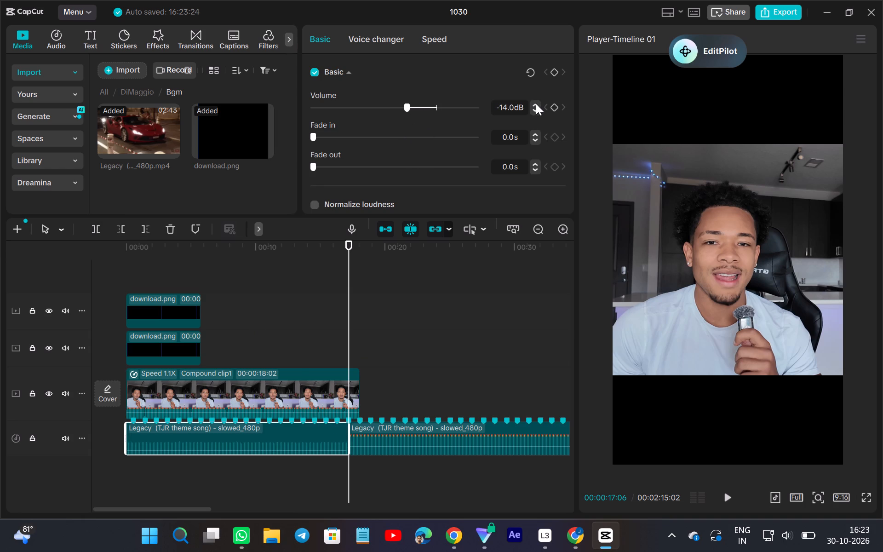
pyautogui.click(531, 109)
# Play the edit from the start to check the voice and music balance.
pyautogui.click(107, 437)
pyautogui.click(723, 494)
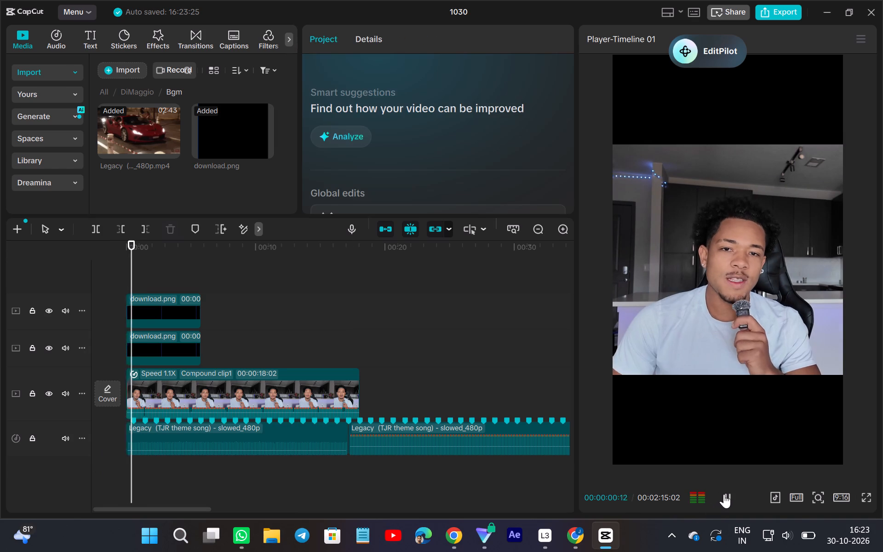
# Turn off Enhance voice in the audio settings of the talking-head compound clip.
pyautogui.click(239, 375)
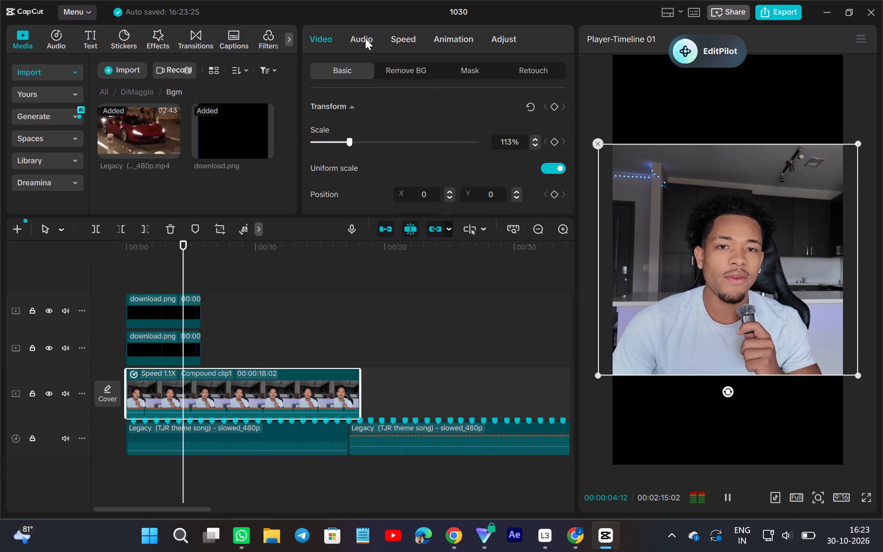
pyautogui.click(365, 38)
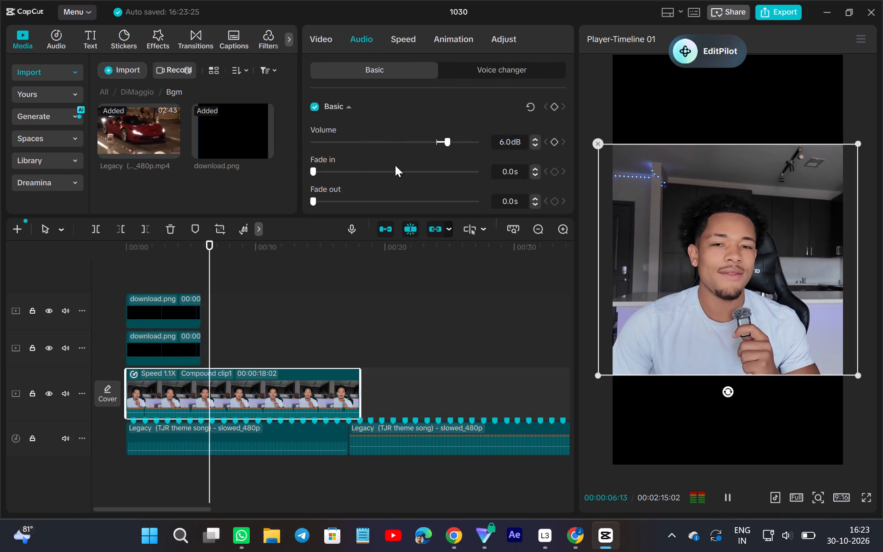
pyautogui.scroll(-4, 395, 175)
pyautogui.keyDown('ctrl'); pyautogui.scroll(1, 312, 196); pyautogui.keyUp('ctrl')
pyautogui.keyDown('ctrl'); pyautogui.scroll(-1, 312, 196); pyautogui.keyUp('ctrl')
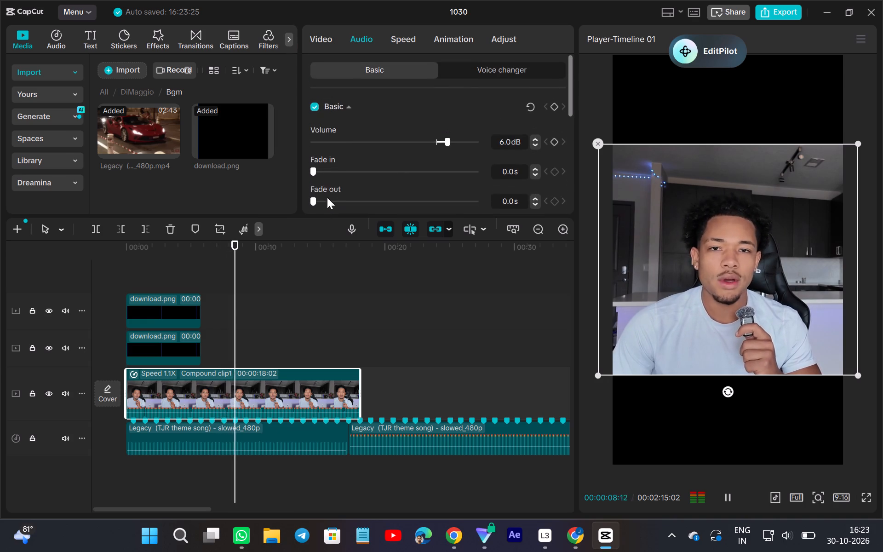
pyautogui.scroll(-5, 329, 190)
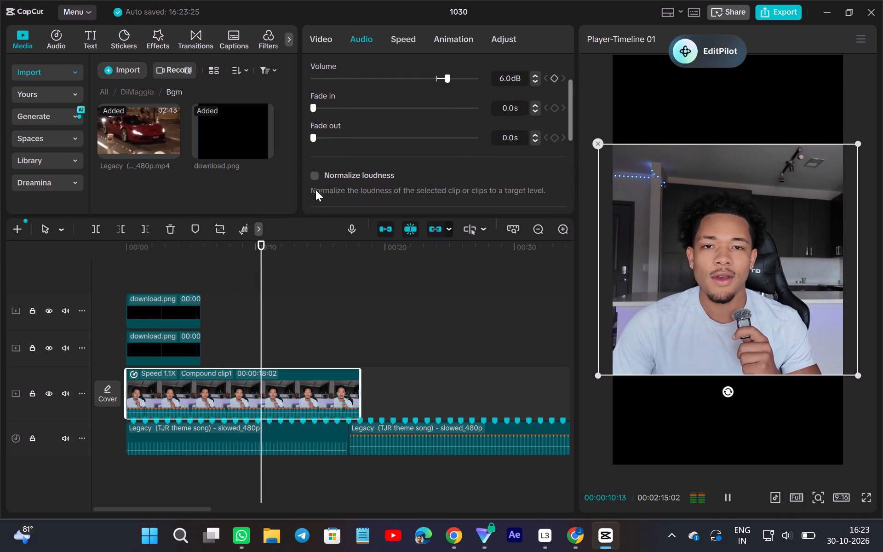
pyautogui.scroll(-3, 315, 190)
pyautogui.click(315, 183)
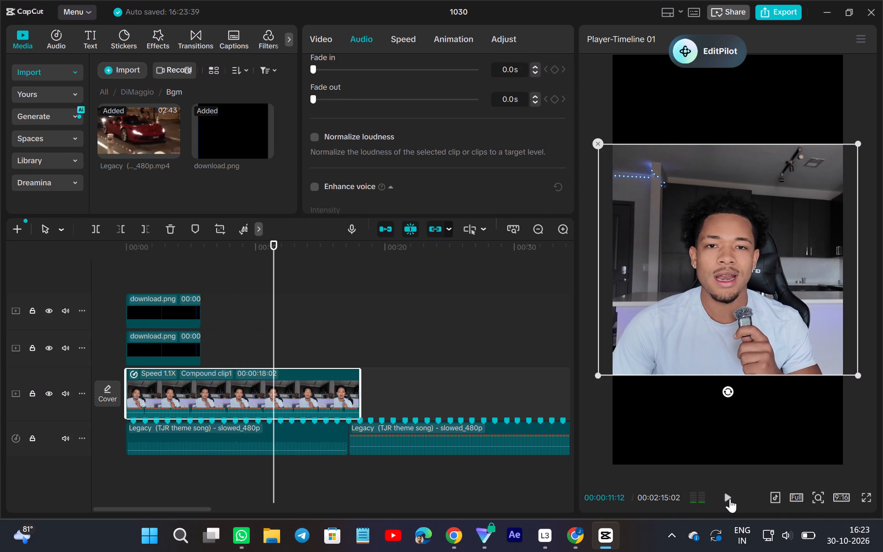
# Raise the talking-head compound clip's volume to 7.0 dB while listening to the edit.
pyautogui.click(730, 499)
pyautogui.scroll(1, 381, 189)
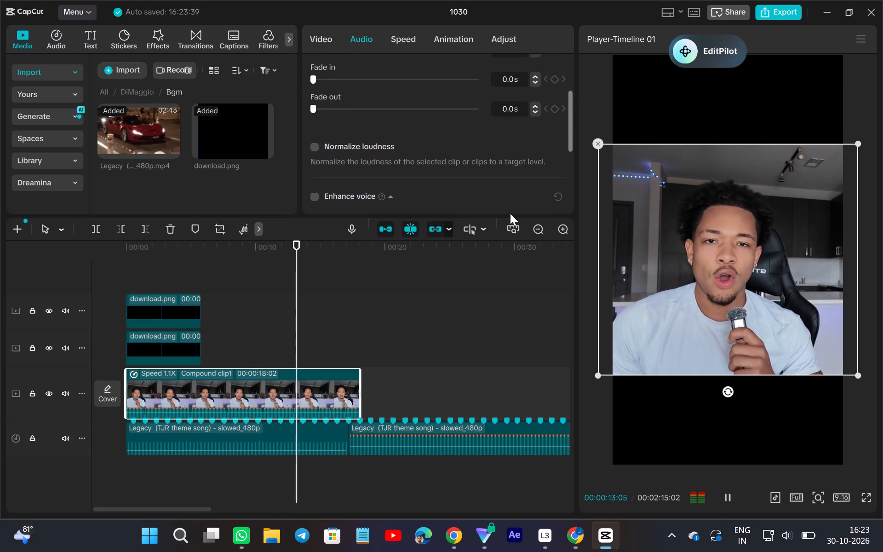
pyautogui.scroll(1, 510, 213)
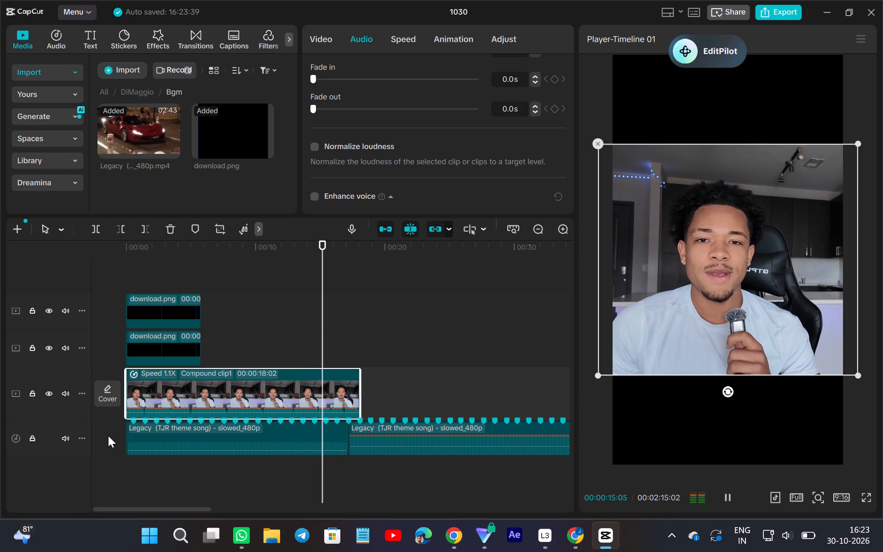
pyautogui.scroll(2, 383, 201)
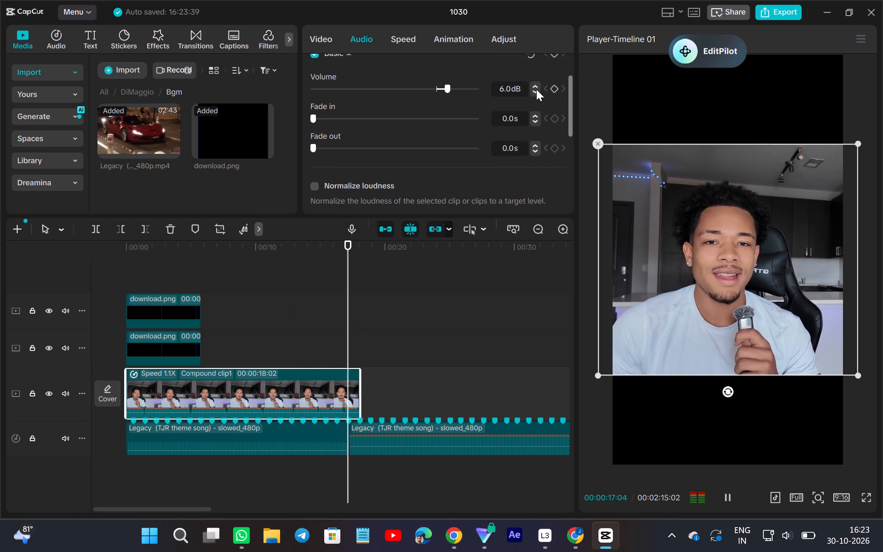
pyautogui.tripleClick(536, 87)
pyautogui.doubleClick(536, 87)
pyautogui.tripleClick(536, 87)
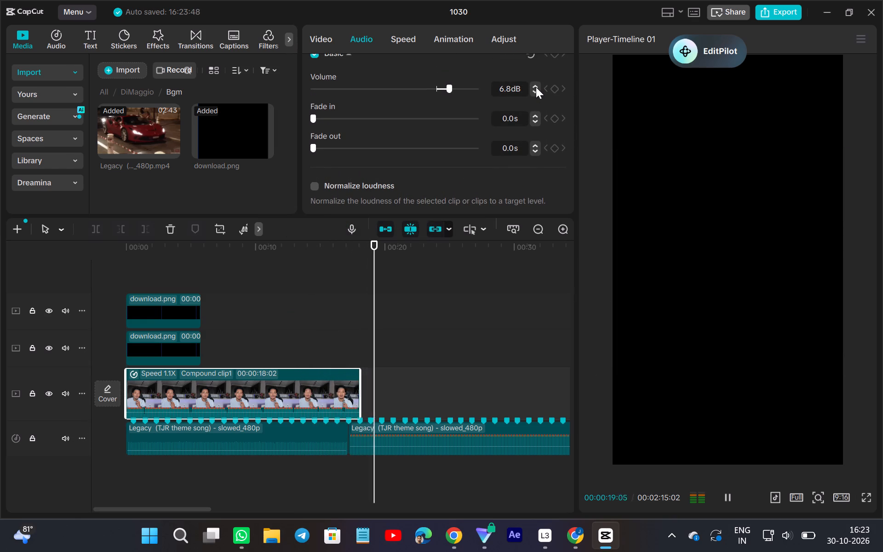
pyautogui.doubleClick(536, 87)
# Play the edit from about 00:00:15:00 to check the voice and the music change near the talking-head clip's end.
pyautogui.click(320, 488)
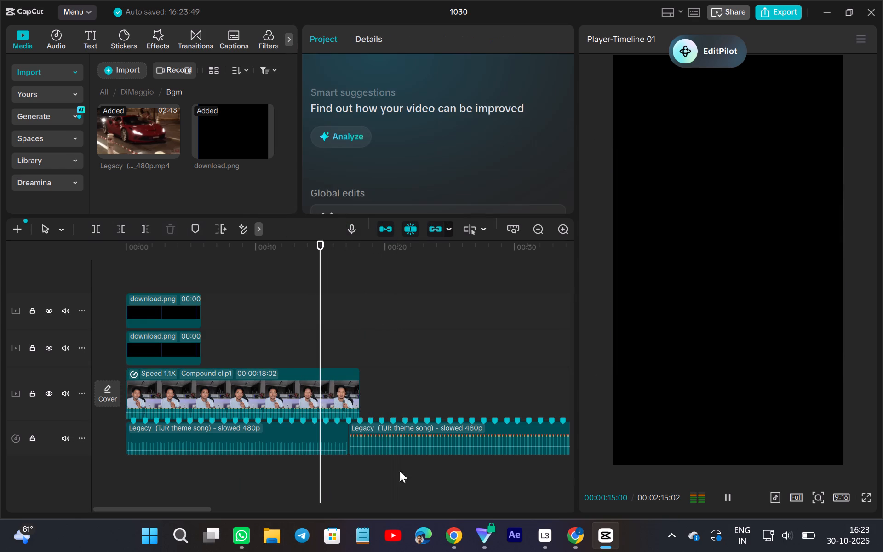
pyautogui.click(727, 497)
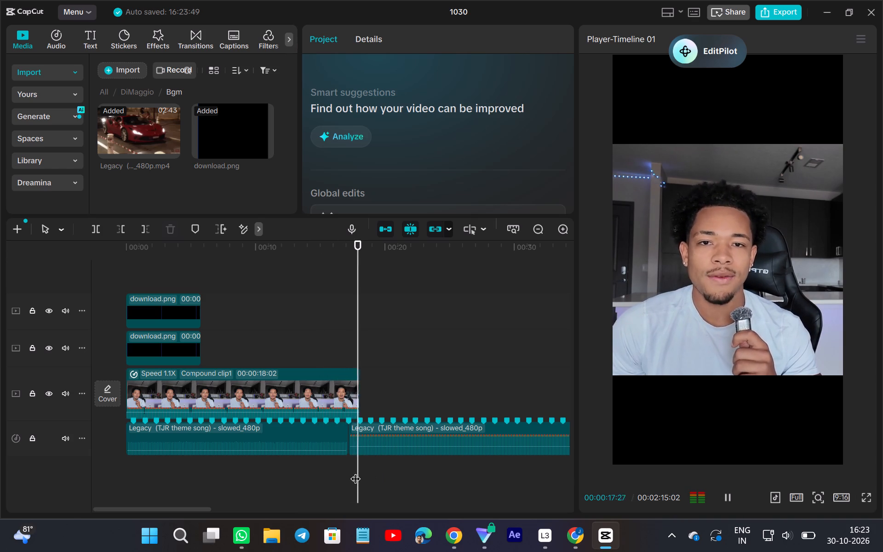
pyautogui.click(355, 470)
# Add a volume keyframe of -13.9 dB at 00:00:17:06, the start of the second Legacy segment.
pyautogui.click(361, 441)
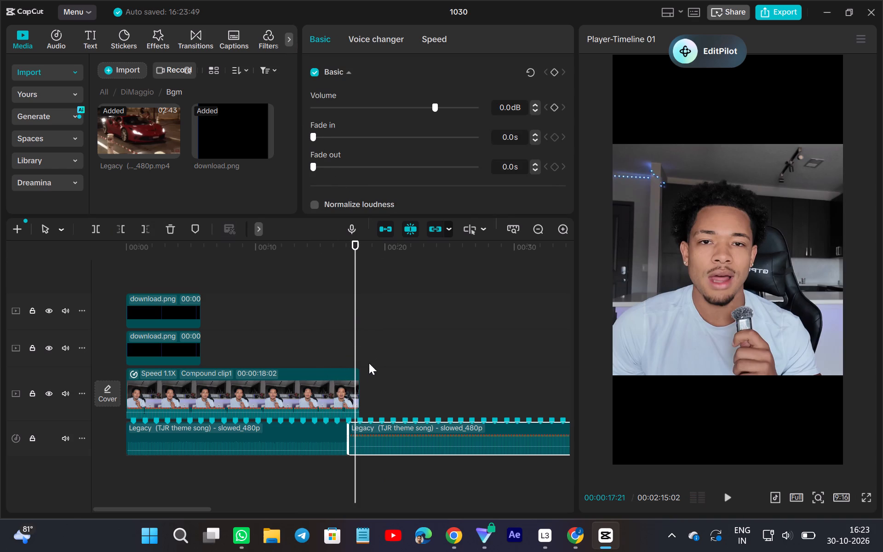
pyautogui.moveTo(357, 329); pyautogui.dragTo(350, 340)
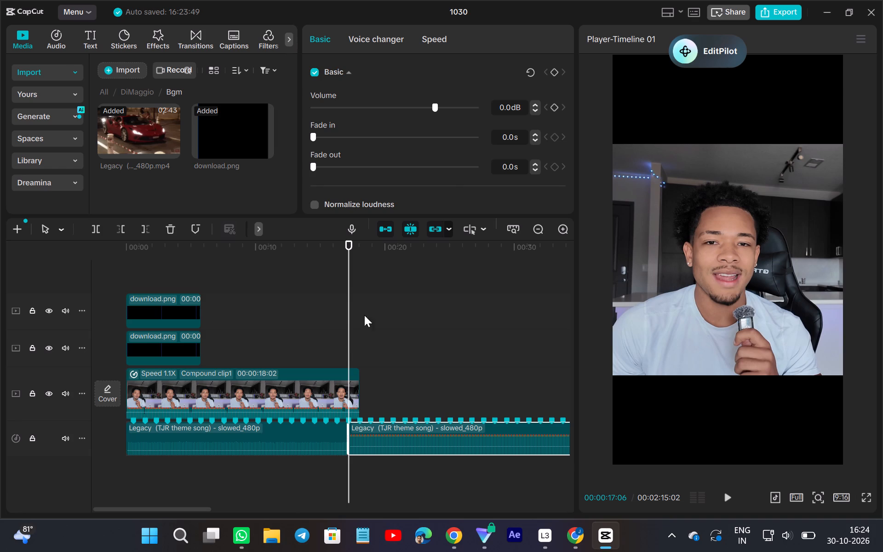
pyautogui.click(550, 106)
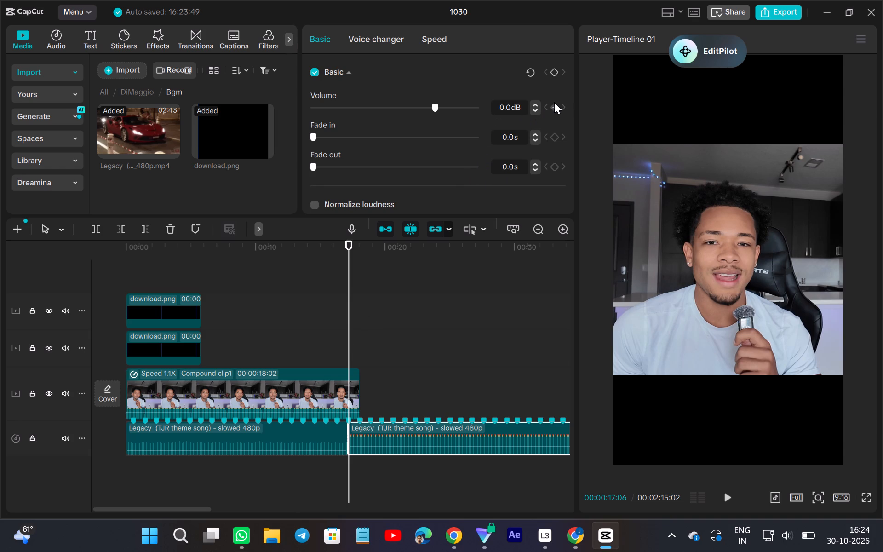
pyautogui.click(554, 105)
pyautogui.moveTo(438, 107); pyautogui.dragTo(417, 117)
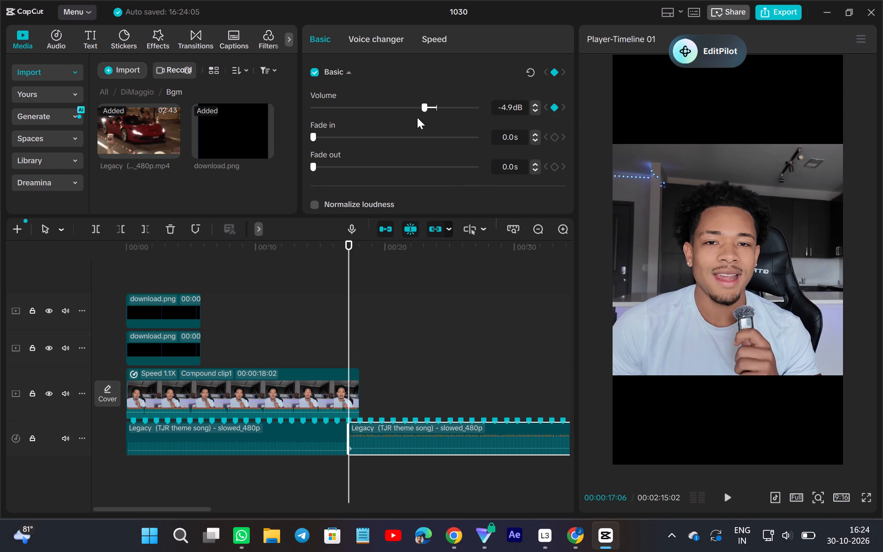
pyautogui.moveTo(417, 117); pyautogui.dragTo(405, 131)
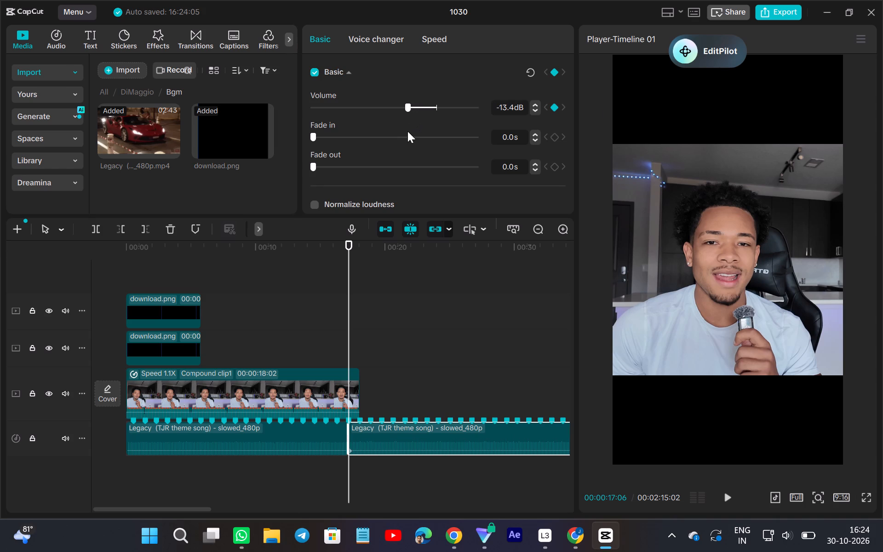
pyautogui.click(536, 101)
pyautogui.tripleClick(536, 104)
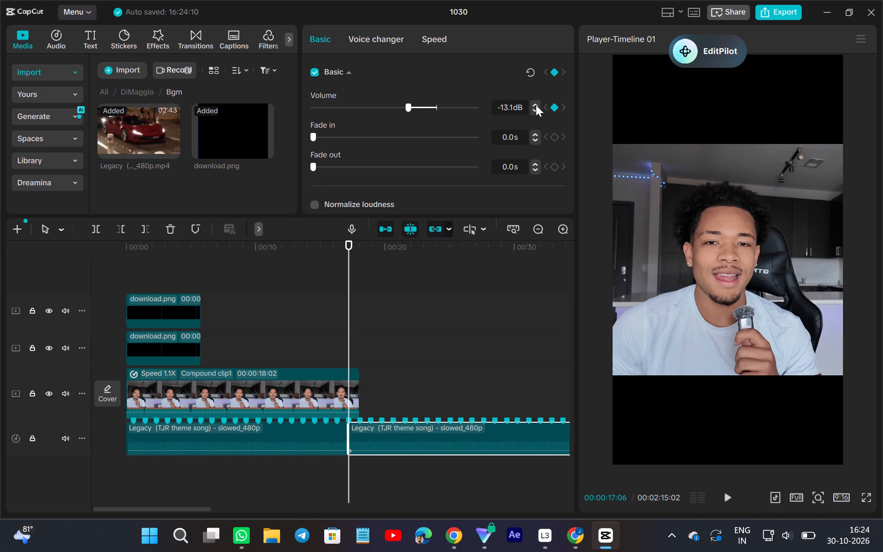
pyautogui.tripleClick(534, 110)
pyautogui.tripleClick(534, 110)
pyautogui.doubleClick(534, 110)
# Raise the second Legacy segment's volume back to around its default level at 00:00:18:02, where the talking-head clip ends.
pyautogui.moveTo(348, 276); pyautogui.dragTo(359, 287)
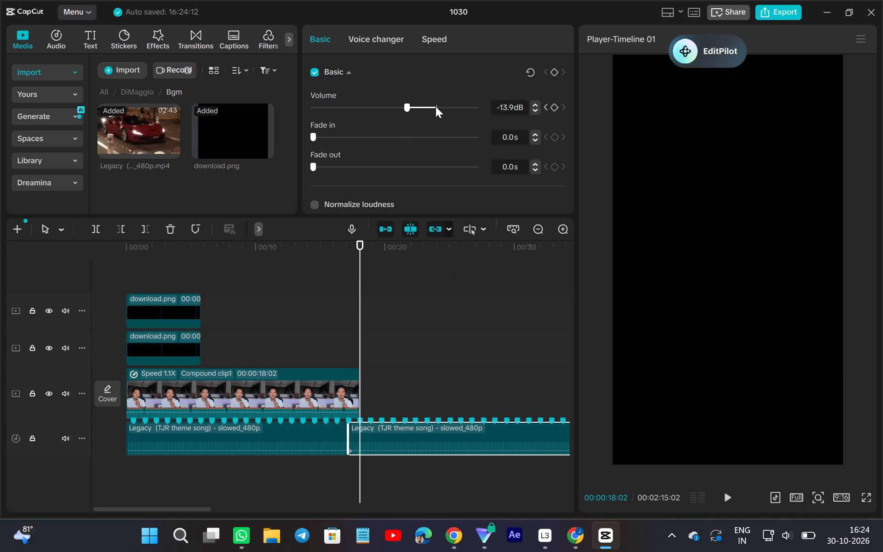
pyautogui.click(436, 106)
# Play from 00:00:17:06 to check the music's volume ramp across the end of the talking-head clip.
pyautogui.click(349, 488)
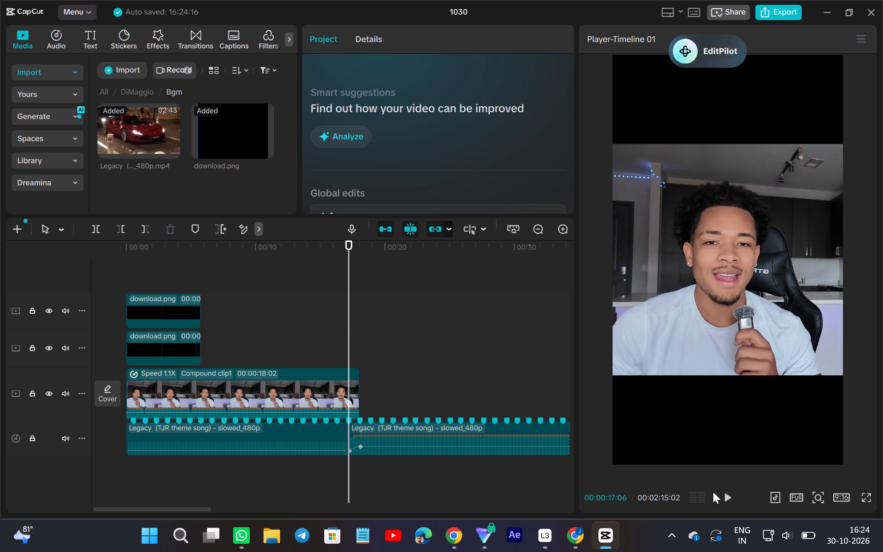
pyautogui.click(722, 498)
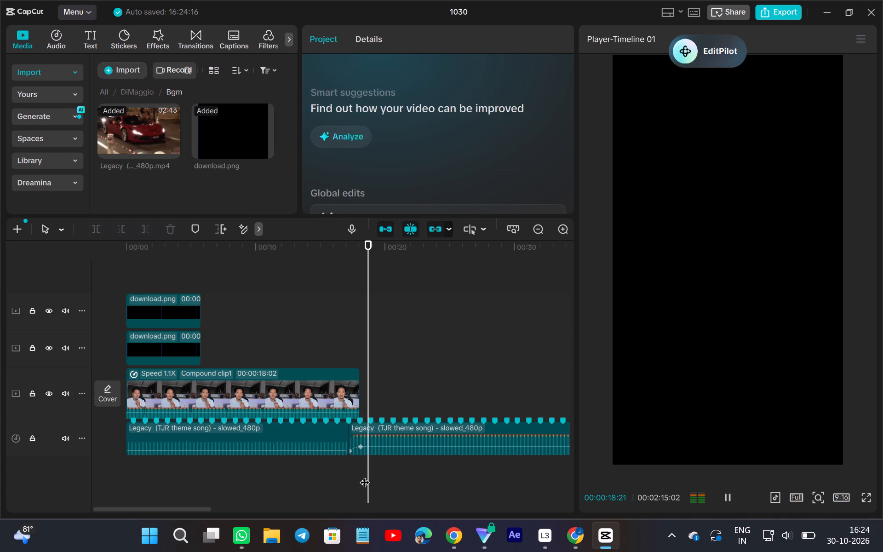
pyautogui.click(364, 475)
# Look through the Brolls folder inside the DiMaggio media folder for a follow-up clip.
pyautogui.doubleClick(562, 224)
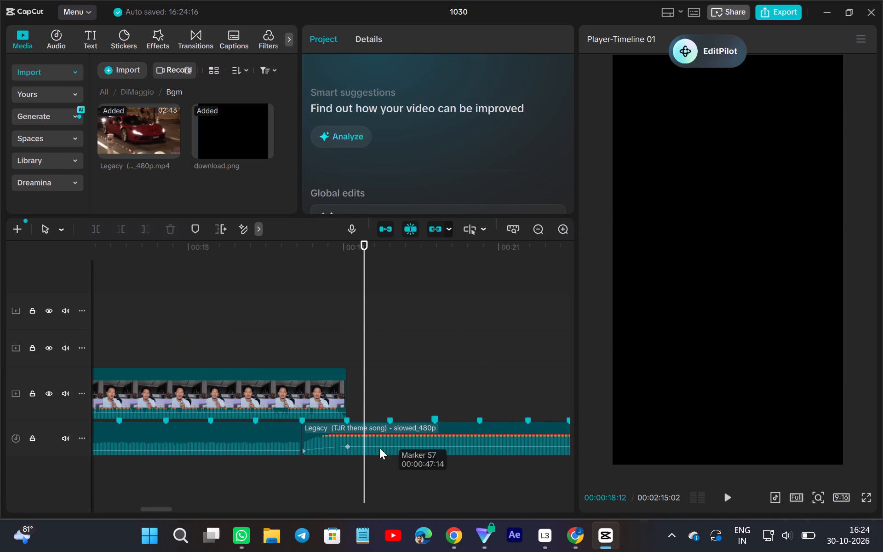
pyautogui.click(99, 92)
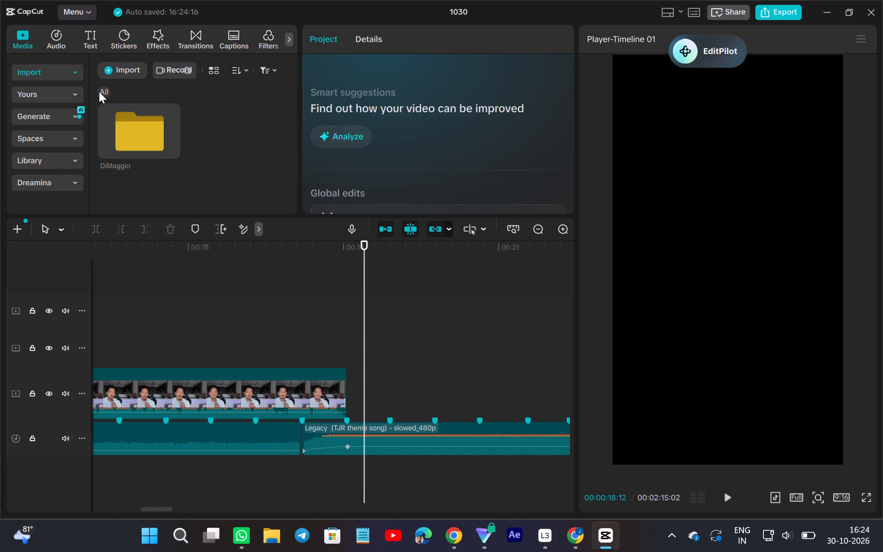
pyautogui.doubleClick(140, 129)
pyautogui.doubleClick(213, 140)
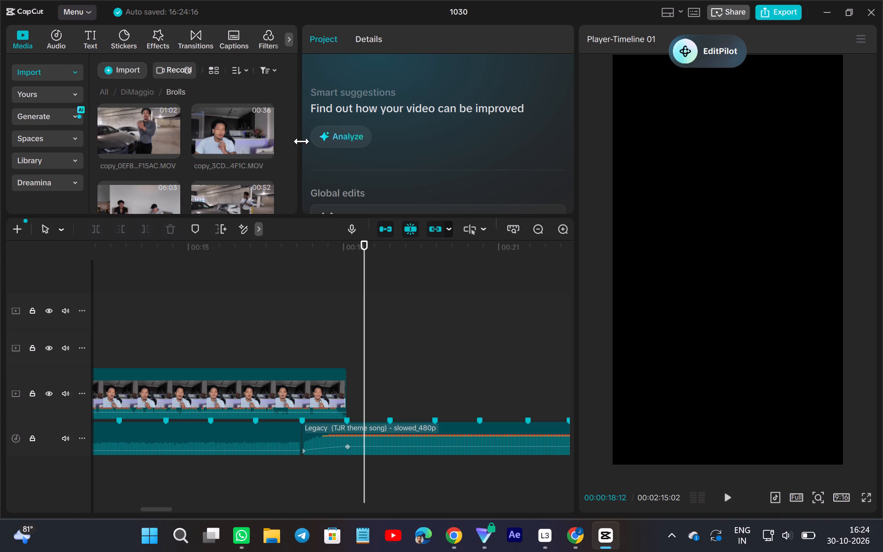
pyautogui.scroll(-1, 211, 157)
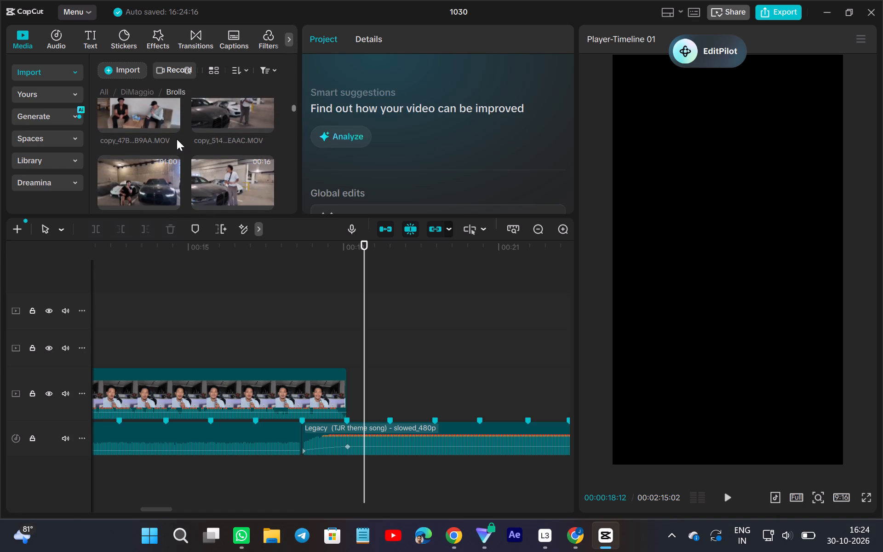
pyautogui.scroll(-6, 176, 140)
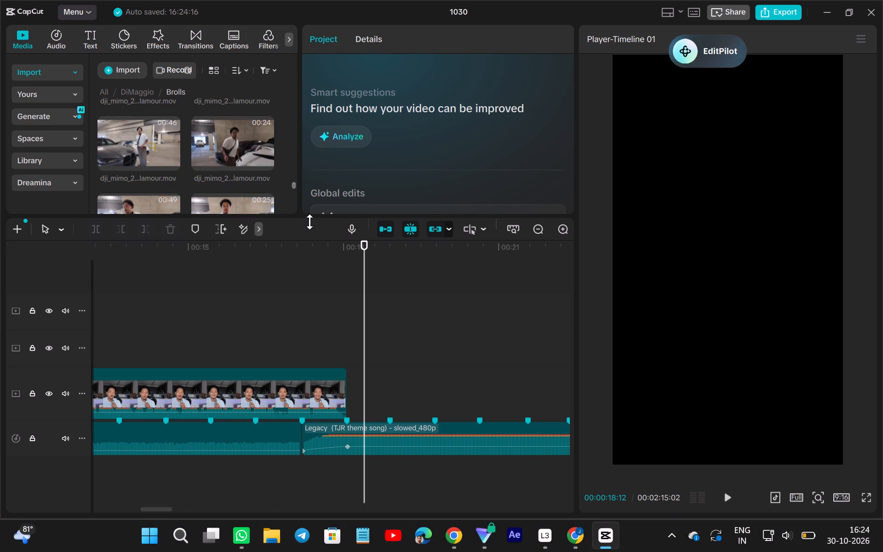
# Turn off Energy saver in the Windows quick settings.
pyautogui.click(810, 544)
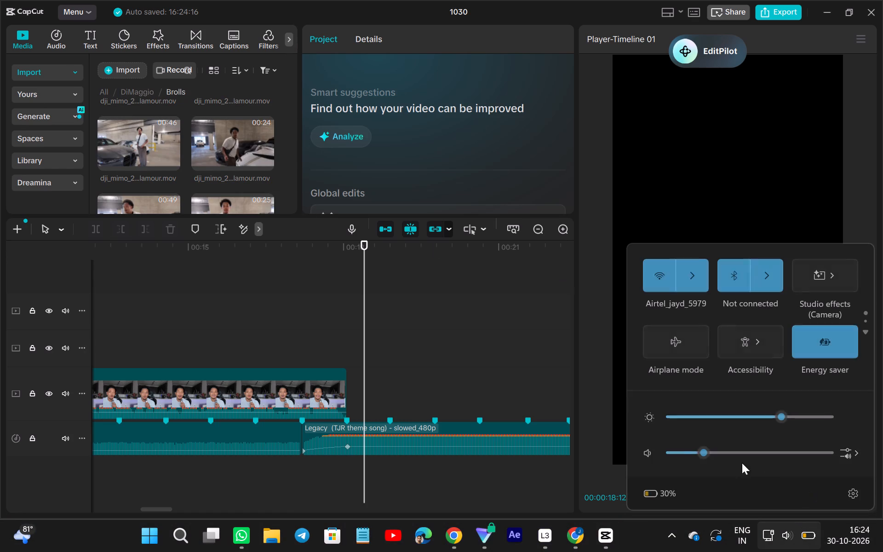
pyautogui.click(813, 349)
# Preview the parking-garage clips near the end of the Brolls folder to examine possible footage.
pyautogui.scroll(-1, 272, 200)
pyautogui.scroll(-1, 217, 148)
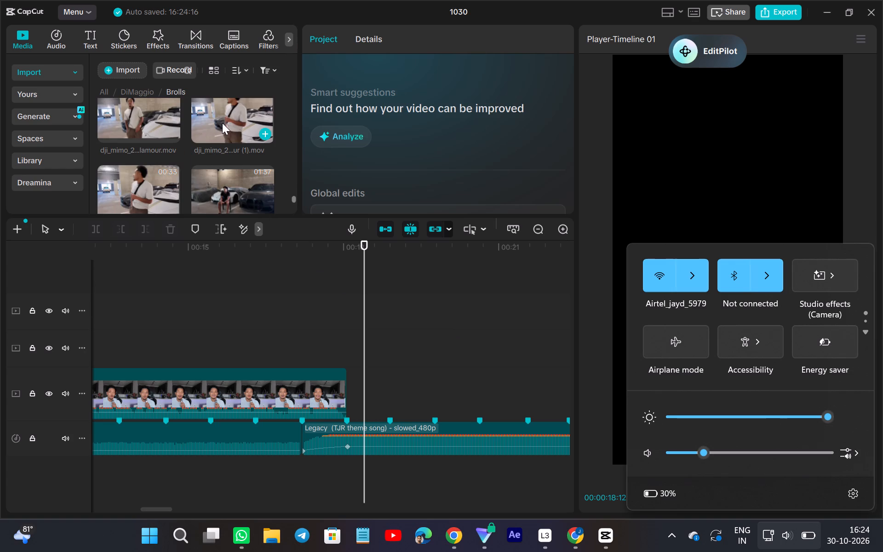
pyautogui.click(222, 123)
pyautogui.scroll(-5, 225, 191)
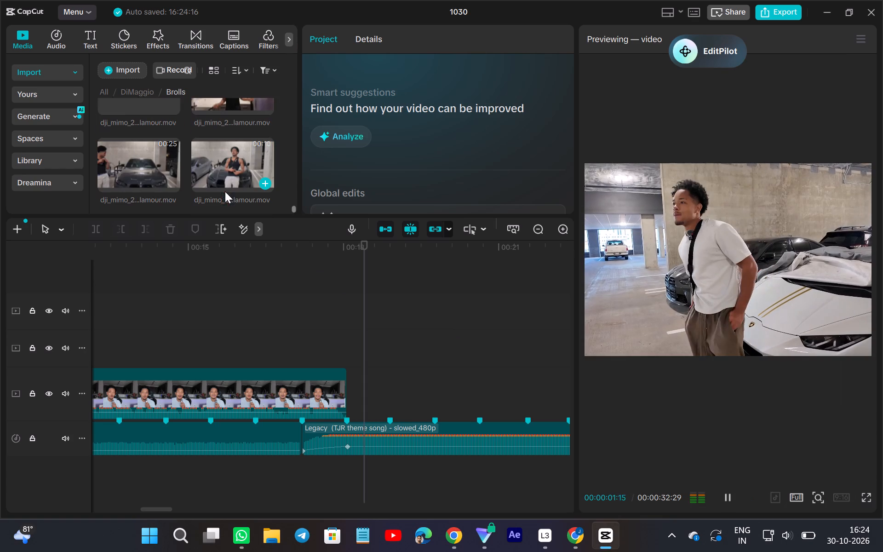
pyautogui.click(222, 167)
pyautogui.scroll(-1, 128, 180)
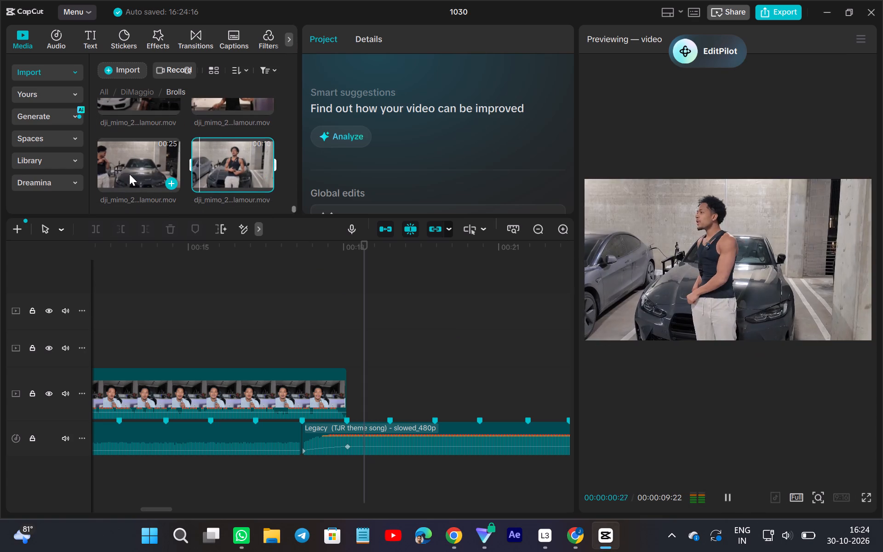
pyautogui.click(134, 169)
pyautogui.scroll(1, 252, 170)
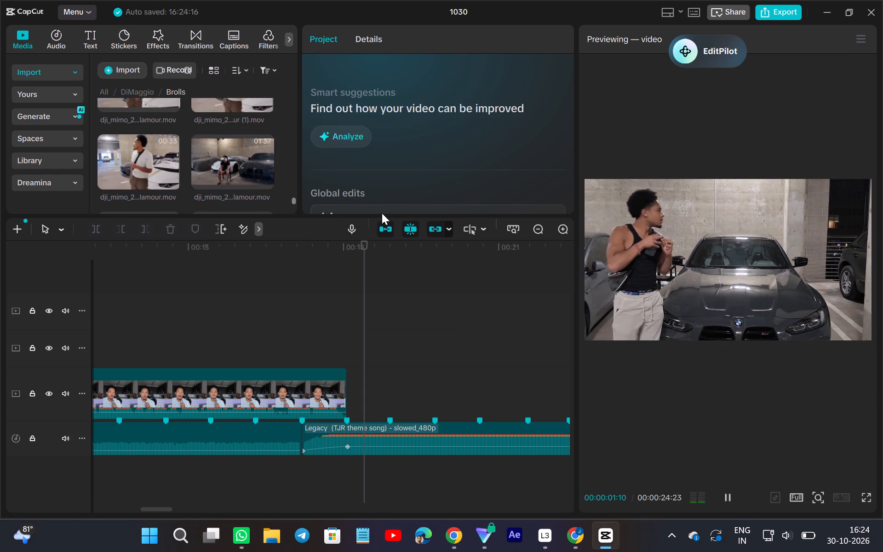
pyautogui.scroll(1, 382, 213)
# Add the 01:37 clip of the man seated before the cars from DiMaggio's TH Clips folder at 00:00:18:02, directly after the talking-head clip.
pyautogui.click(141, 91)
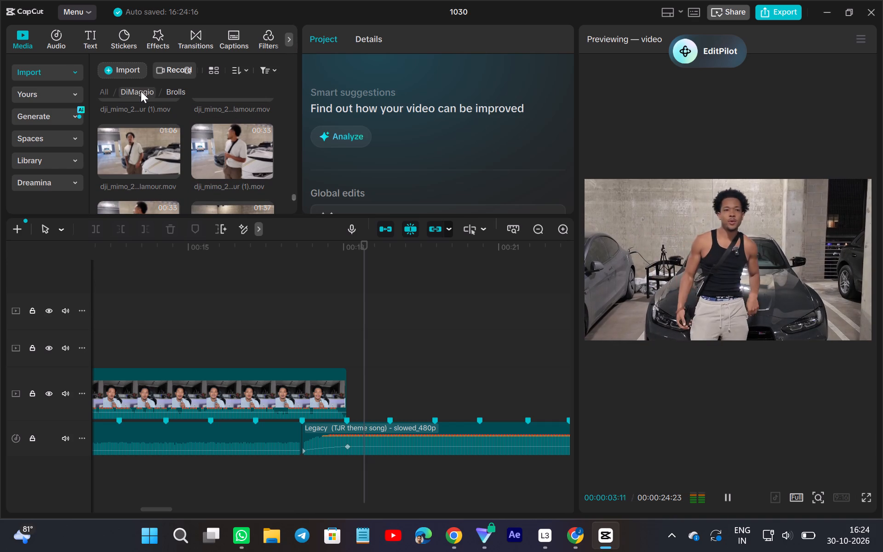
pyautogui.doubleClick(143, 167)
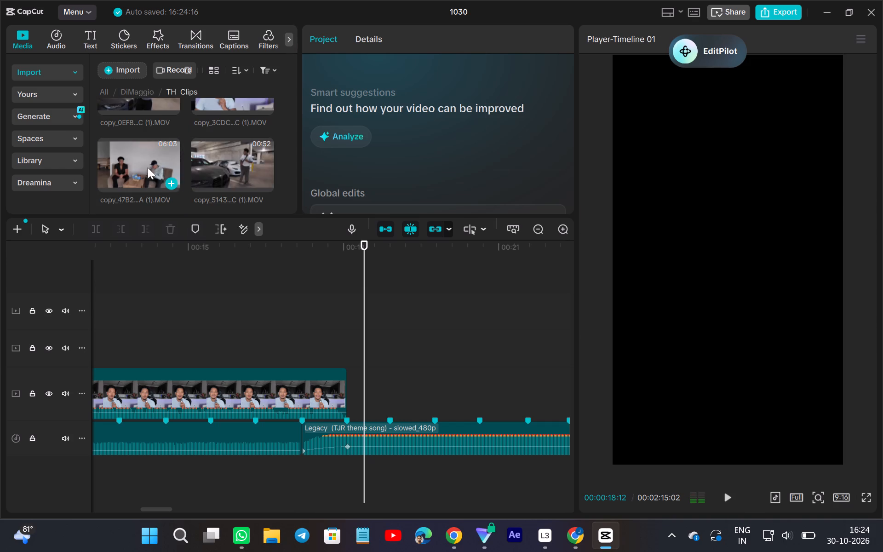
pyautogui.scroll(-6, 226, 181)
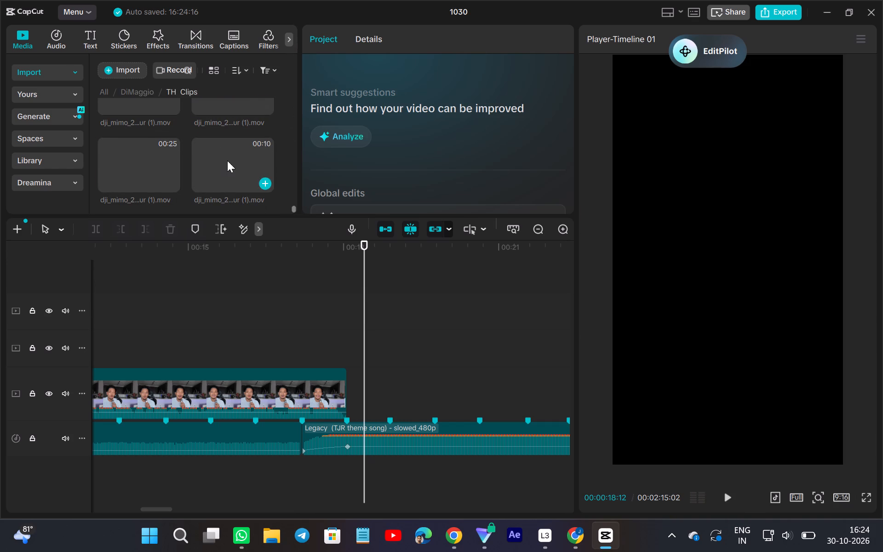
pyautogui.click(219, 165)
pyautogui.scroll(-3, 219, 165)
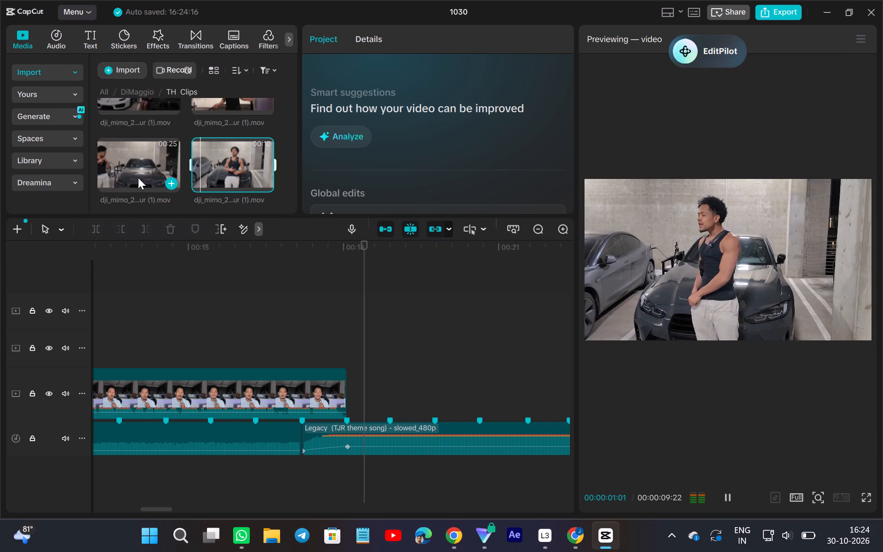
pyautogui.click(131, 171)
pyautogui.scroll(1, 239, 169)
pyautogui.click(222, 175)
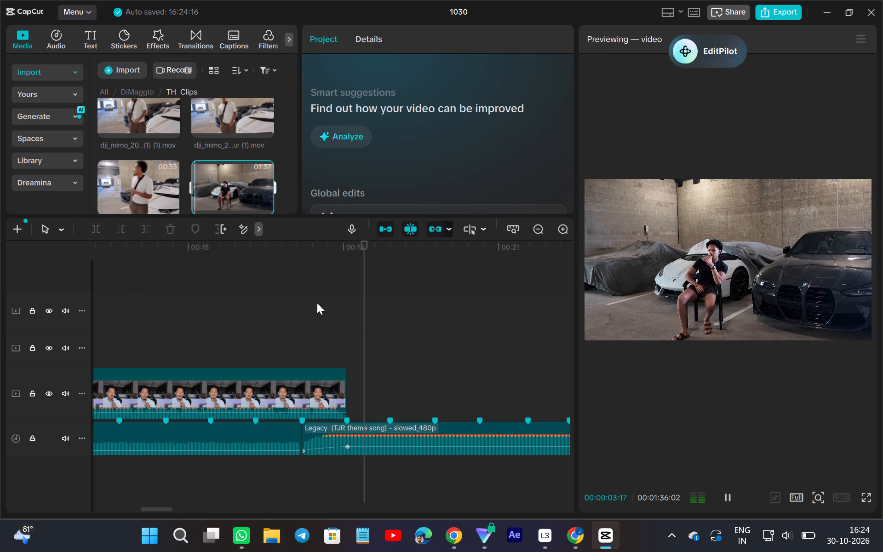
pyautogui.click(348, 347)
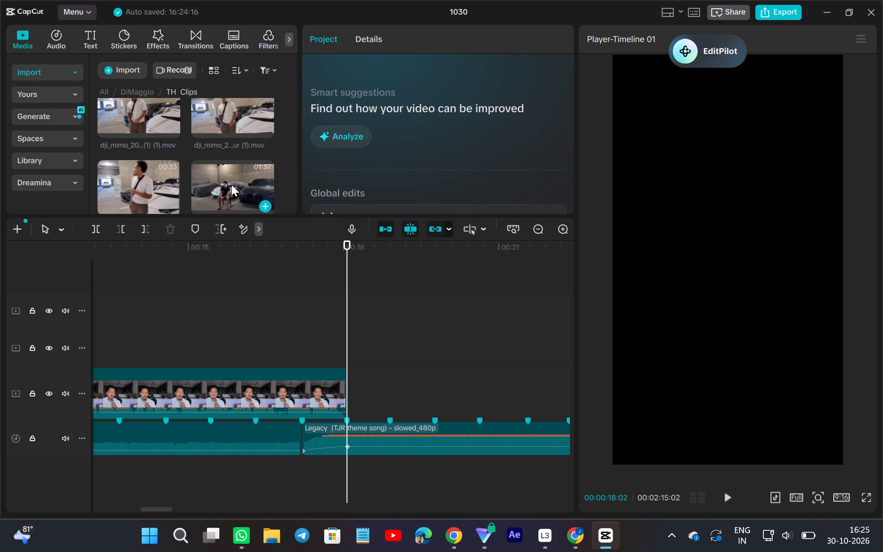
pyautogui.moveTo(231, 184); pyautogui.dragTo(364, 398)
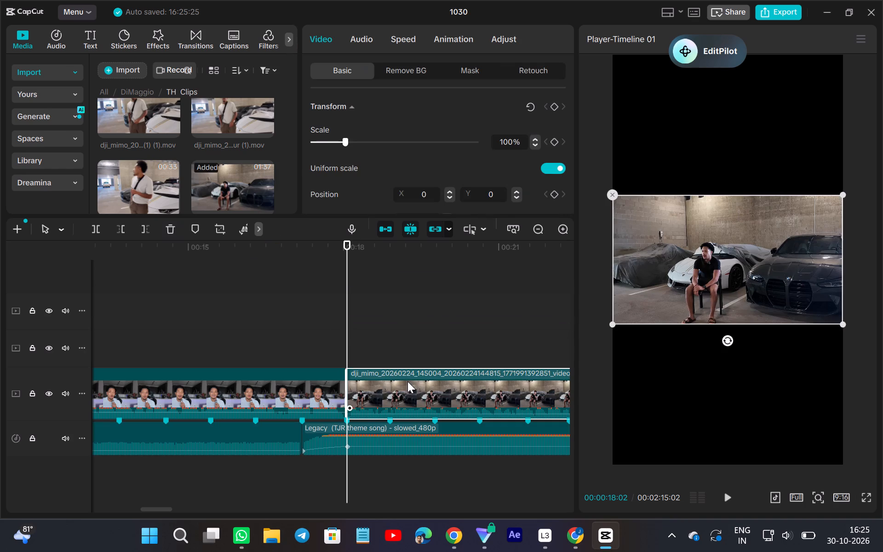
# Turn the newly added parking-garage clip's audio volume all the way down.
pyautogui.click(357, 40)
pyautogui.moveTo(435, 140); pyautogui.dragTo(431, 141)
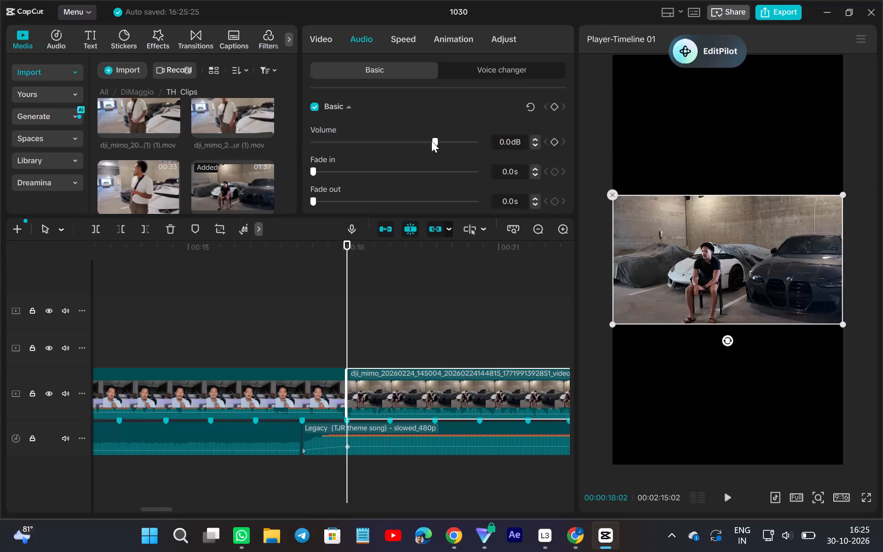
pyautogui.moveTo(431, 141); pyautogui.dragTo(219, 145)
pyautogui.click(306, 381)
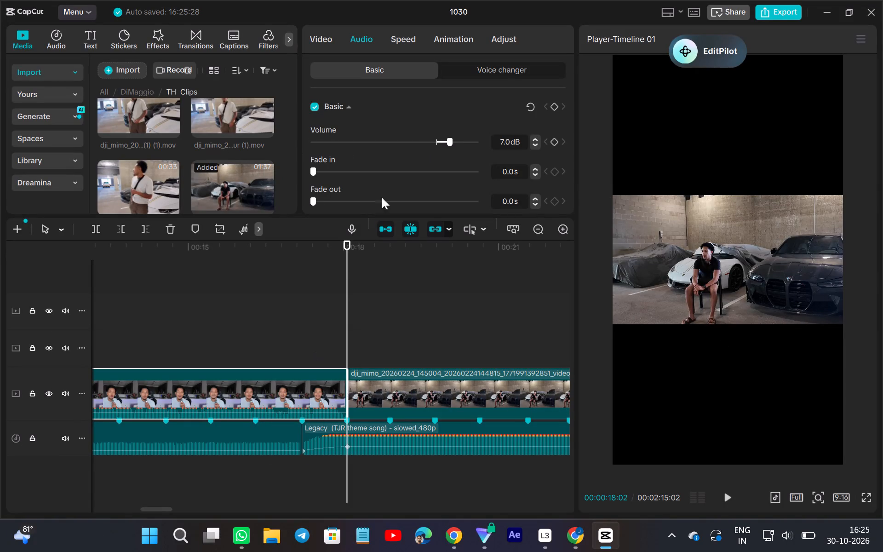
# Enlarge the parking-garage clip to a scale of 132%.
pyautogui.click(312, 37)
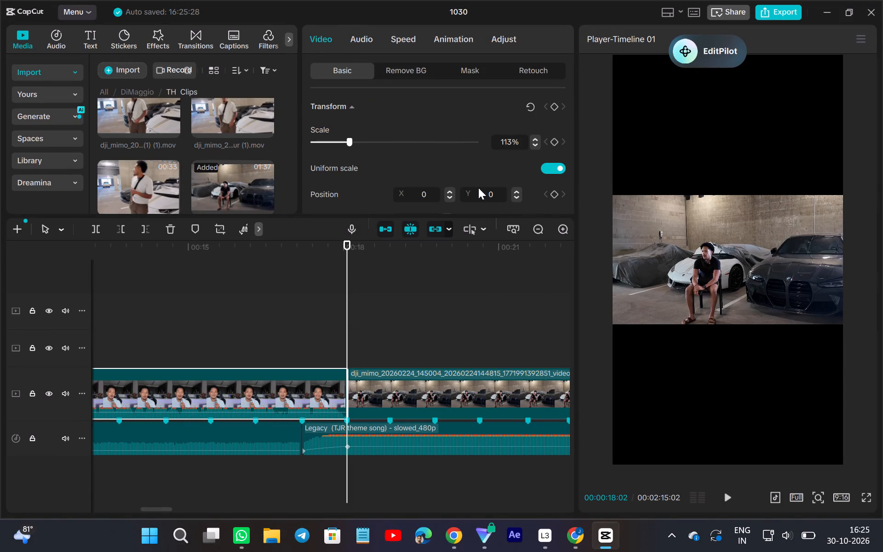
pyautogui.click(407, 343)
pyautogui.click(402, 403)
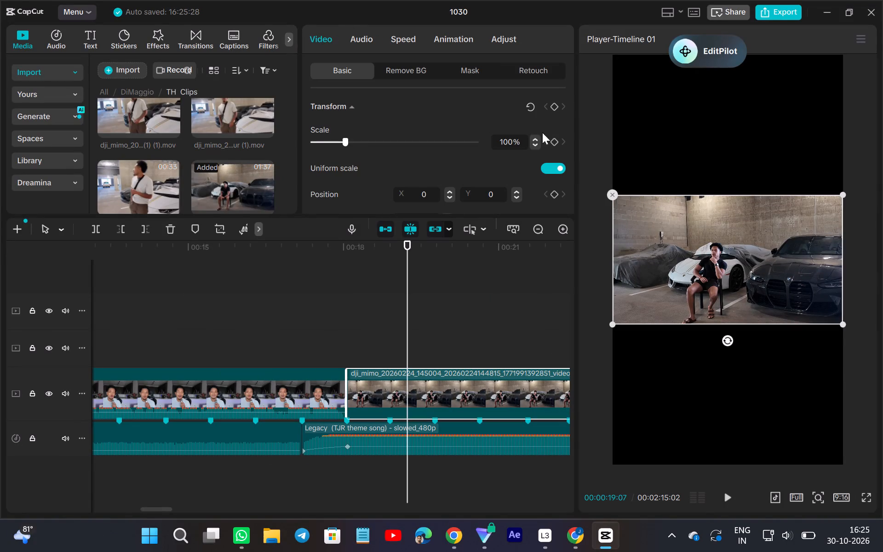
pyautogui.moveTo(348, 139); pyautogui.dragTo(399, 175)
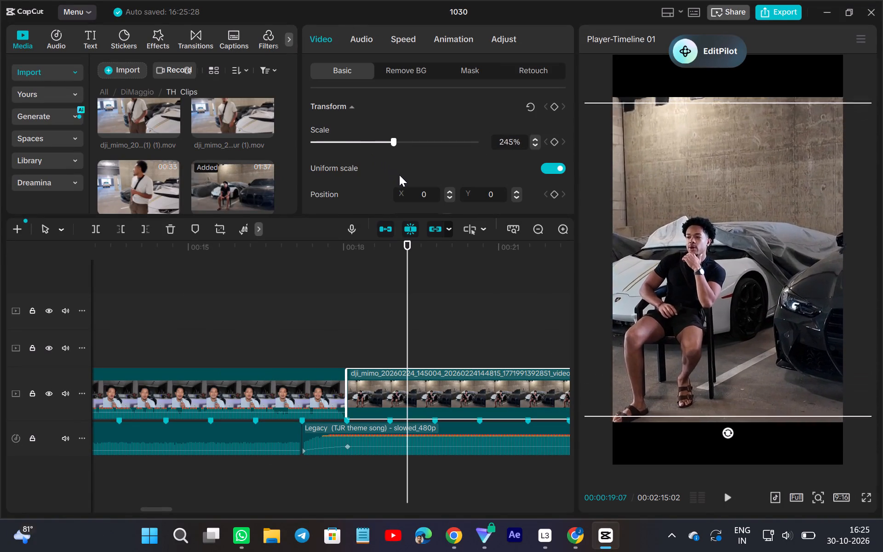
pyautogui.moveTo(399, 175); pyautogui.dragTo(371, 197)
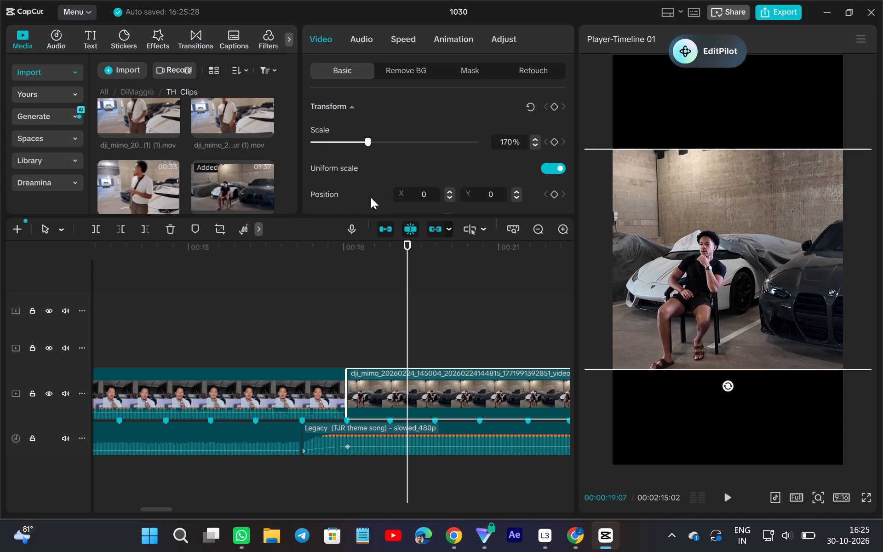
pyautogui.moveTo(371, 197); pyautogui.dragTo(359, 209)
# Extend both black-bar overlay clips together past the talking-head clip and over the parking-garage footage, ending at about 00:00:45.
pyautogui.hscroll(1, 342, 293)
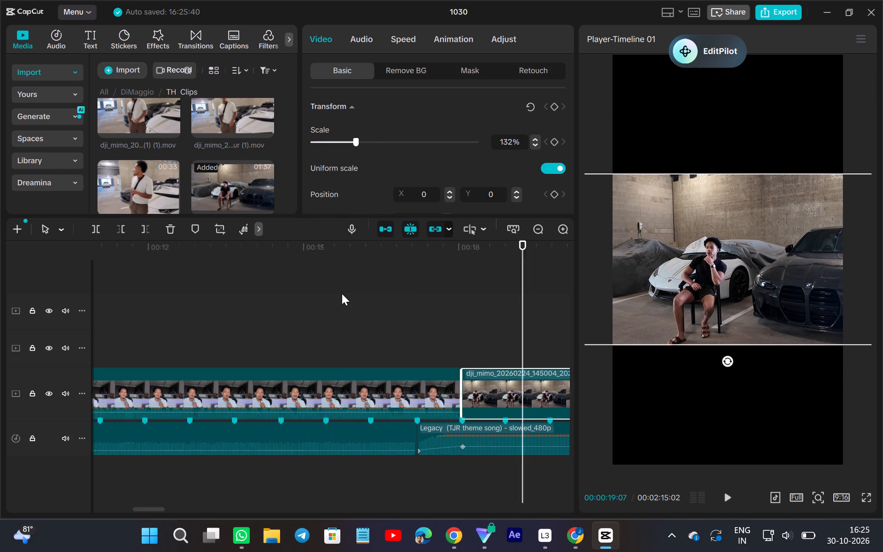
pyautogui.hscroll(2, 342, 293)
pyautogui.keyDown('ctrl'); pyautogui.scroll(-4, 342, 293); pyautogui.keyUp('ctrl')
pyautogui.click(342, 293)
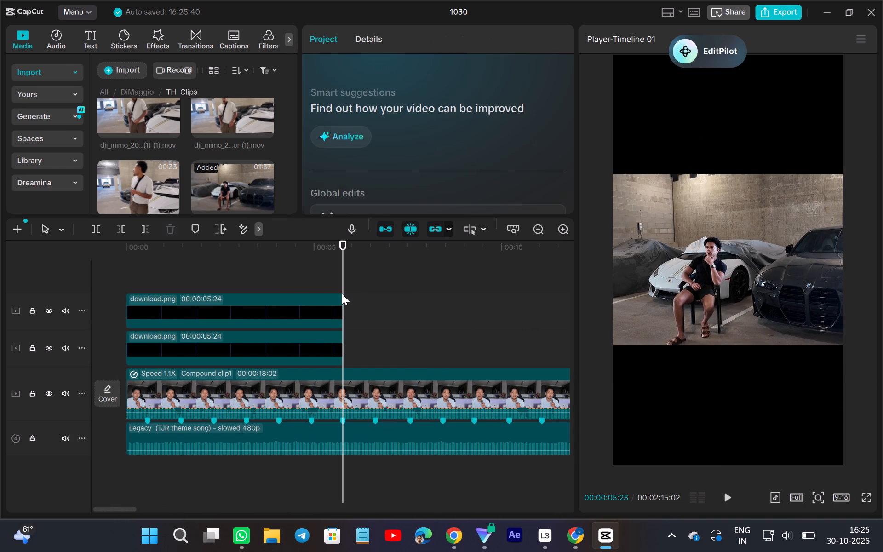
pyautogui.click(321, 321)
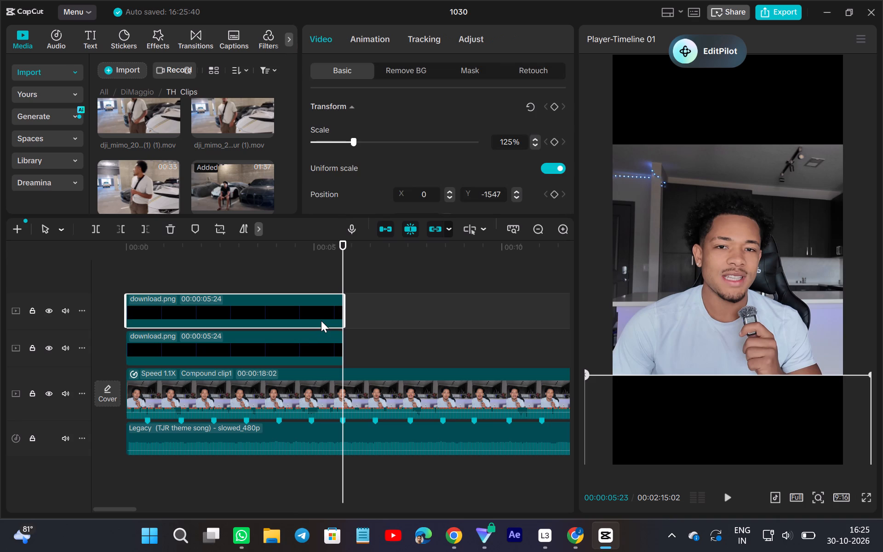
pyautogui.keyDown('ctrl'); pyautogui.click(317, 347); pyautogui.keyUp('ctrl')
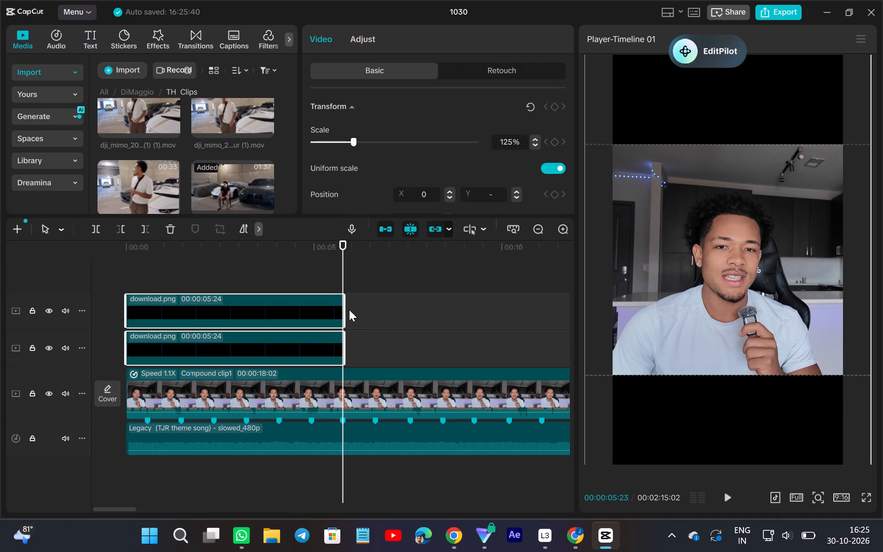
pyautogui.moveTo(343, 305); pyautogui.dragTo(657, 383)
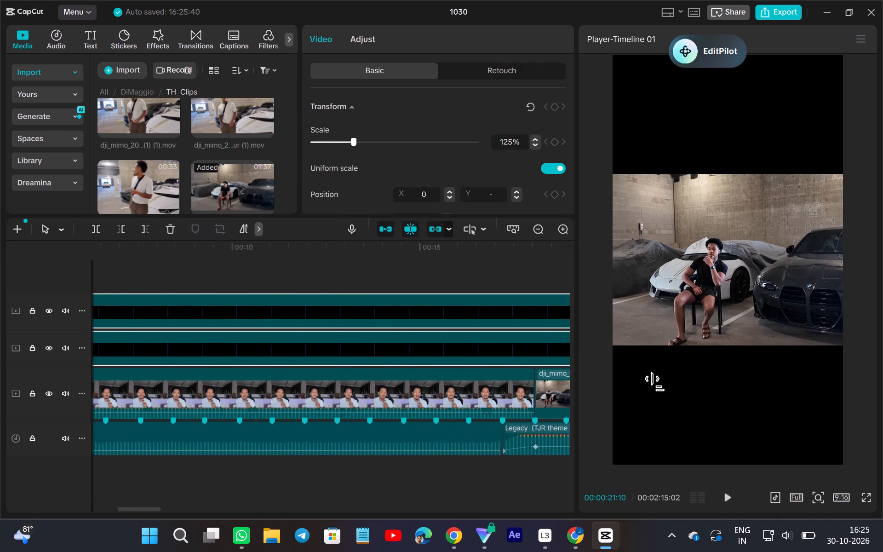
pyautogui.moveTo(657, 383); pyautogui.dragTo(436, 399)
pyautogui.keyDown('ctrl'); pyautogui.scroll(-8, 427, 387); pyautogui.keyUp('ctrl')
pyautogui.hscroll(4, 496, 360)
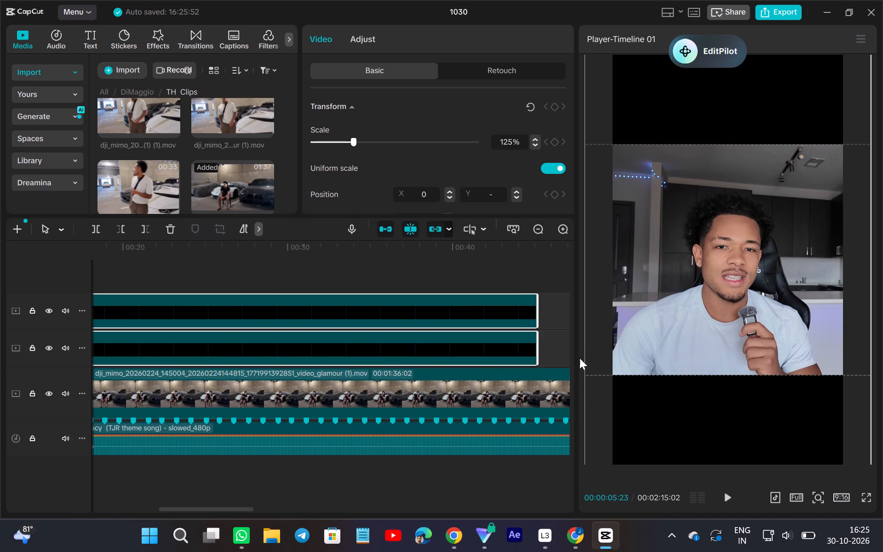
pyautogui.hscroll(5, 582, 345)
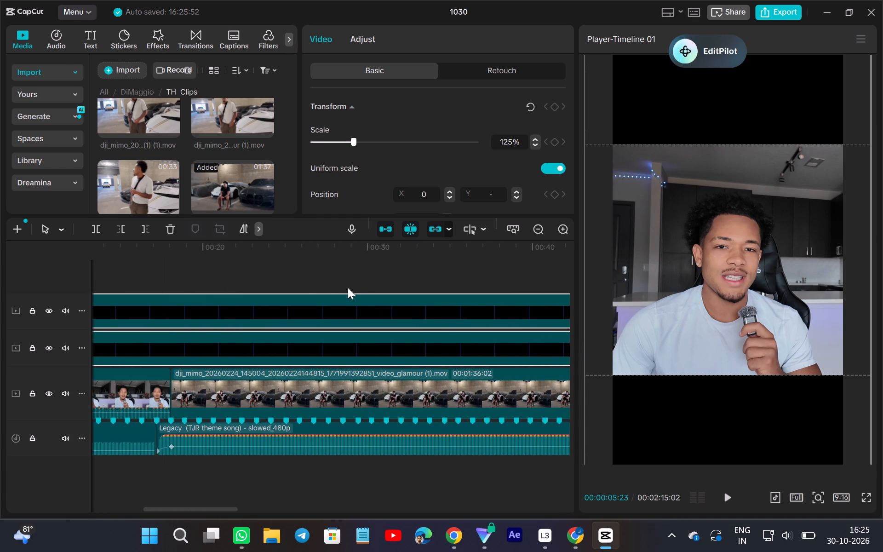
# Set the parking-garage clip's scale to 186% so it fills the area between the black bars.
pyautogui.click(189, 276)
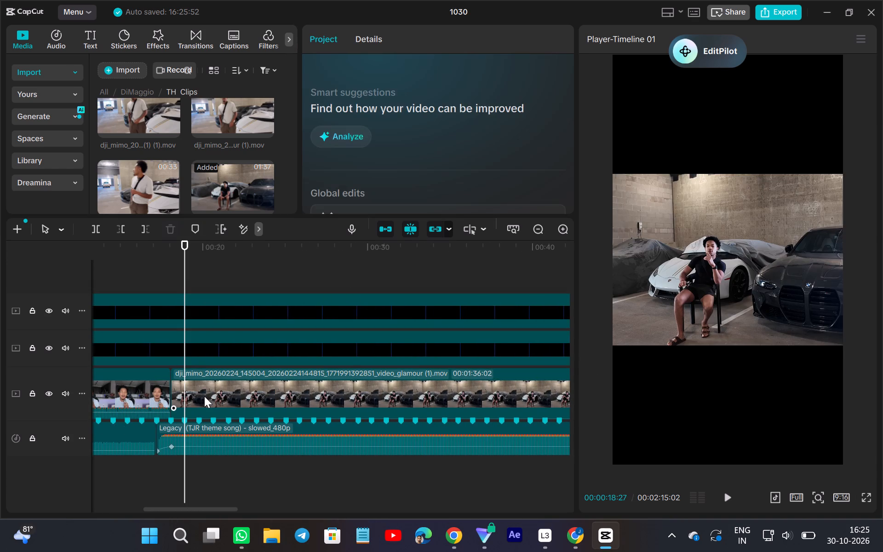
pyautogui.click(204, 396)
pyautogui.moveTo(357, 143); pyautogui.dragTo(361, 145)
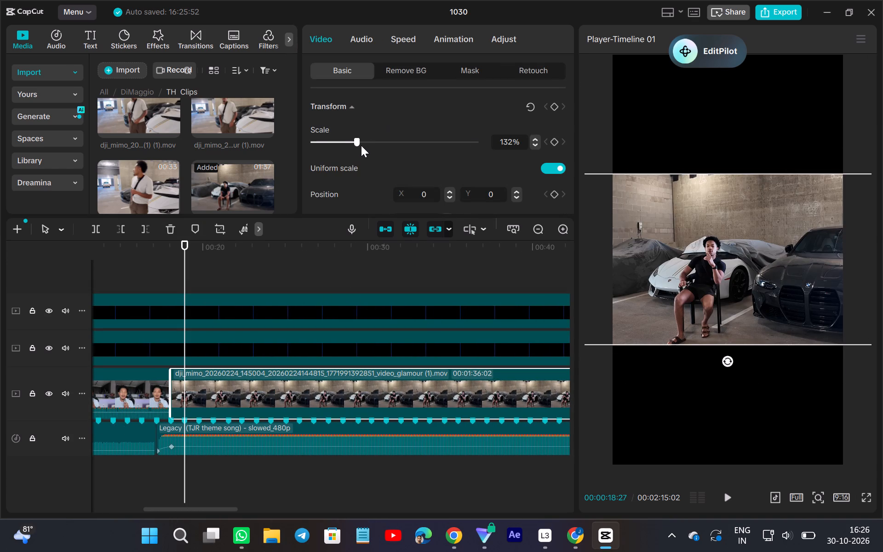
pyautogui.moveTo(361, 145); pyautogui.dragTo(376, 168)
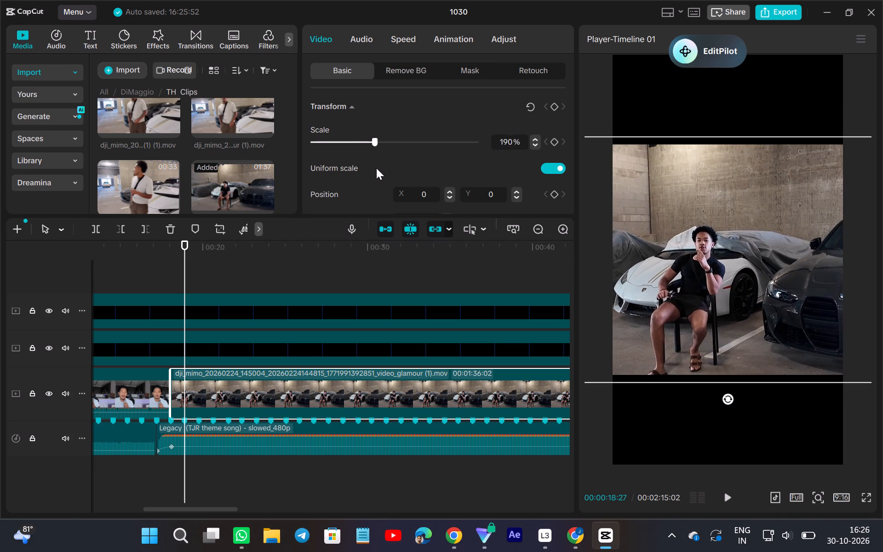
pyautogui.moveTo(376, 168); pyautogui.dragTo(375, 173)
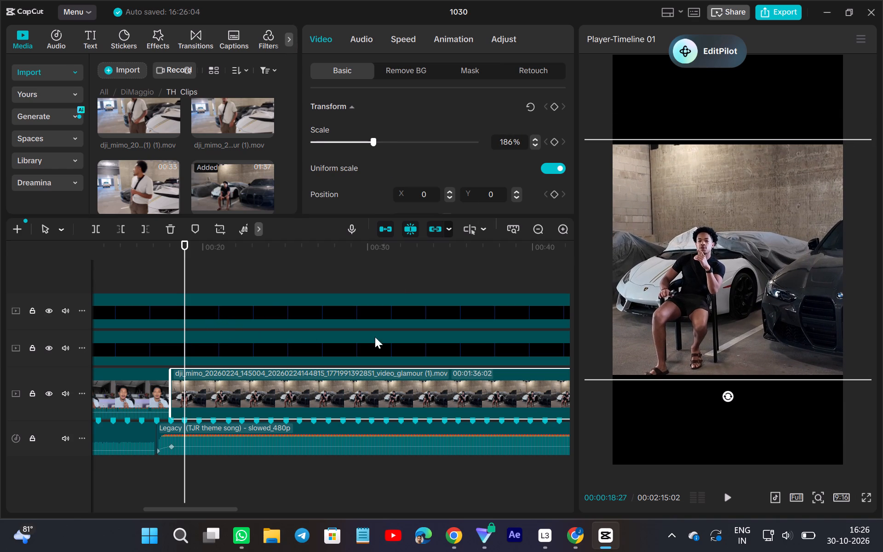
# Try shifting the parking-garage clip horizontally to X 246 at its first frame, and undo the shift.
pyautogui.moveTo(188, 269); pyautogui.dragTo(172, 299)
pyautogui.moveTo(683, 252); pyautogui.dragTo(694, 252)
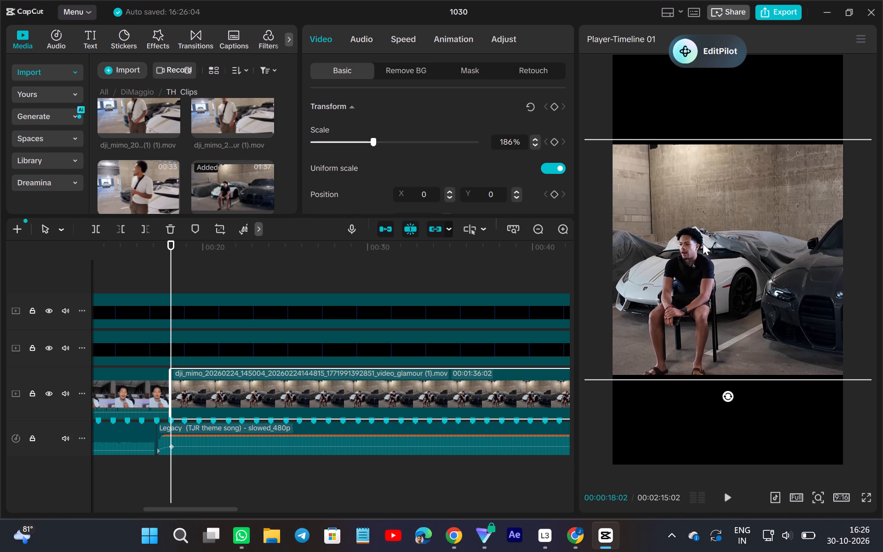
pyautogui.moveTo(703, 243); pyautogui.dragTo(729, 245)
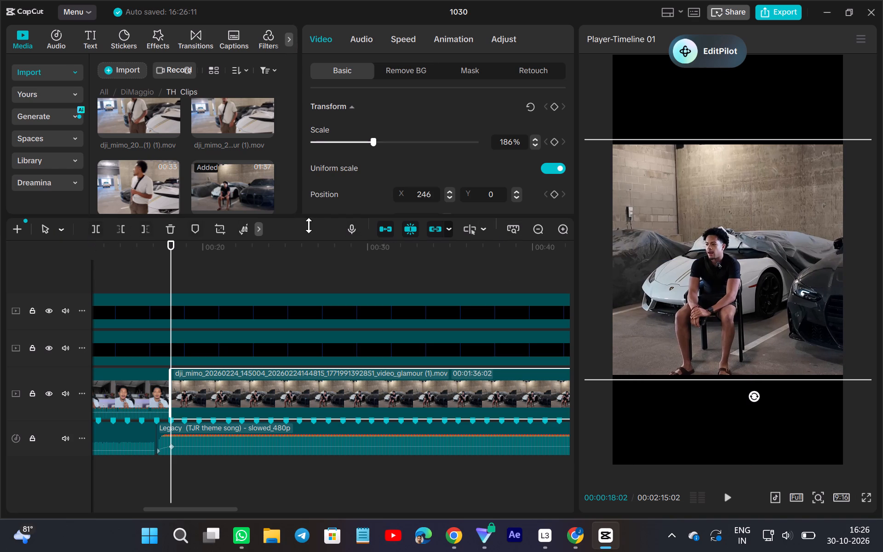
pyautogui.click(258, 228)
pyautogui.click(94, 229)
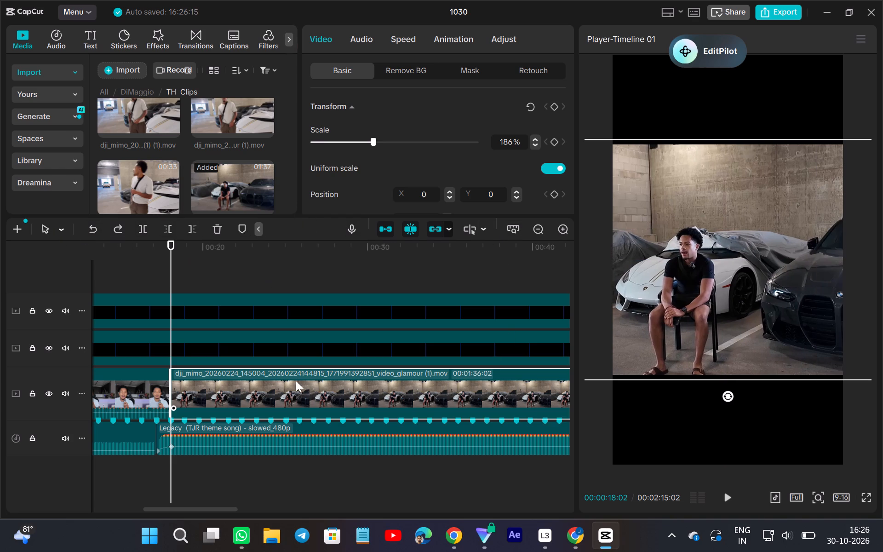
# Play the opening seconds of the parking-garage clip repeatedly from 00:00:18:02 to judge the man's movements against the music's beat markers.
pyautogui.click(726, 496)
pyautogui.click(726, 496)
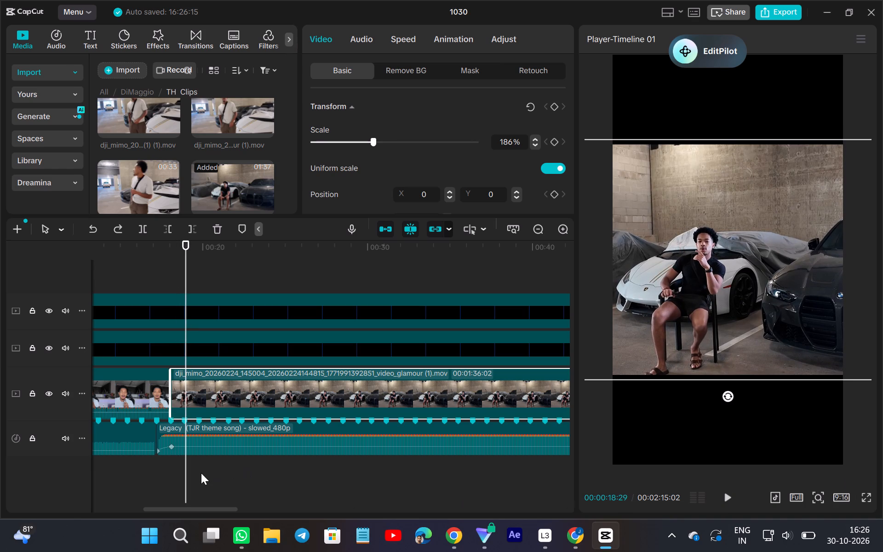
pyautogui.doubleClick(568, 225)
pyautogui.hscroll(1, 592, 318)
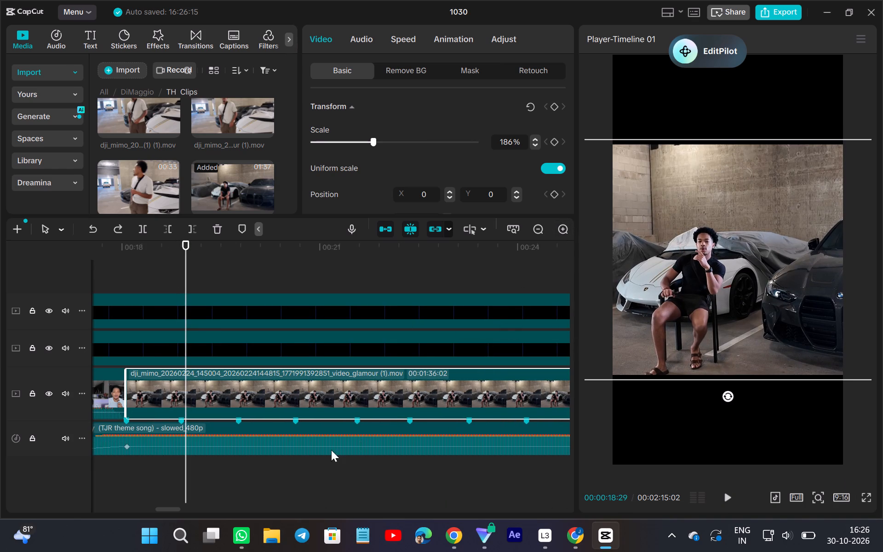
pyautogui.hscroll(1, 331, 450)
pyautogui.click(124, 470)
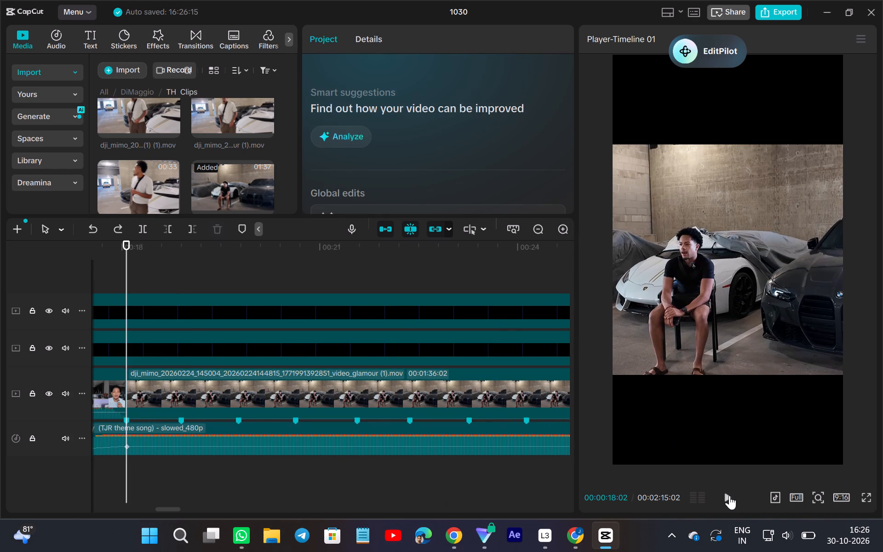
pyautogui.click(729, 495)
pyautogui.click(729, 495)
pyautogui.click(728, 493)
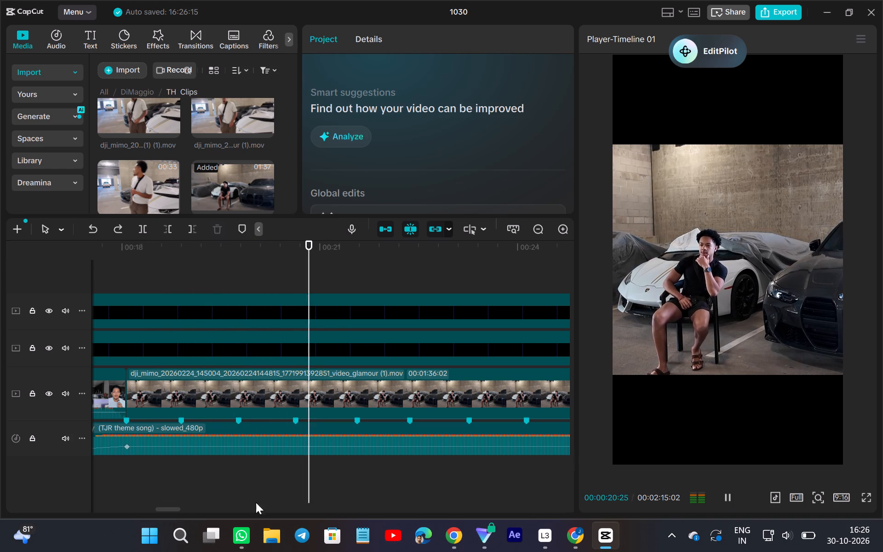
pyautogui.click(125, 485)
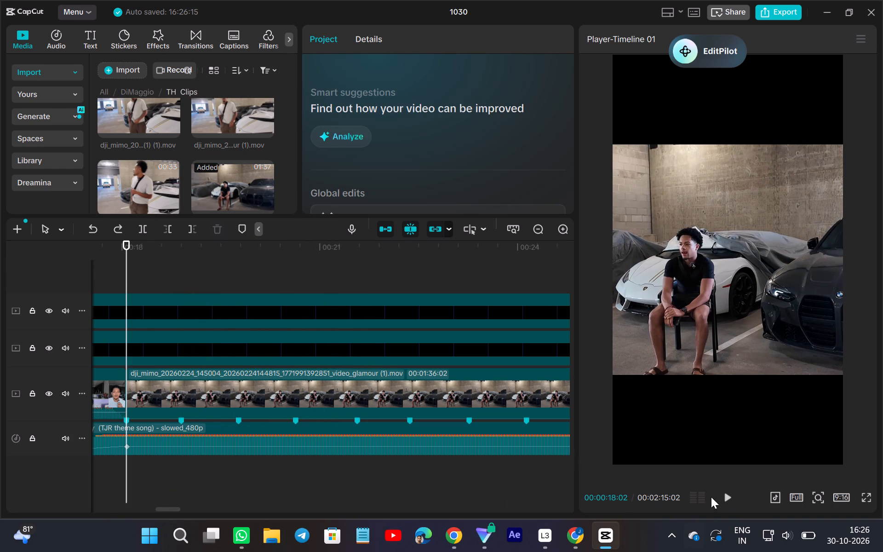
pyautogui.click(727, 496)
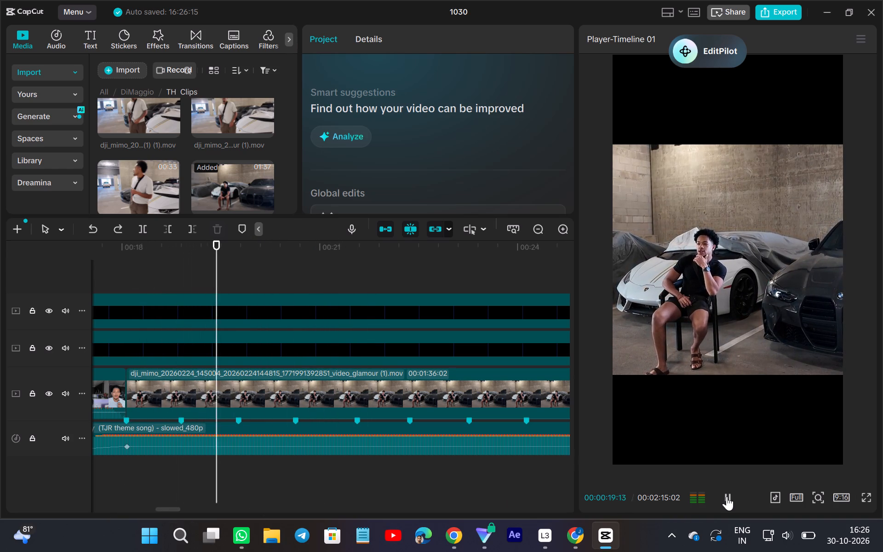
pyautogui.click(178, 465)
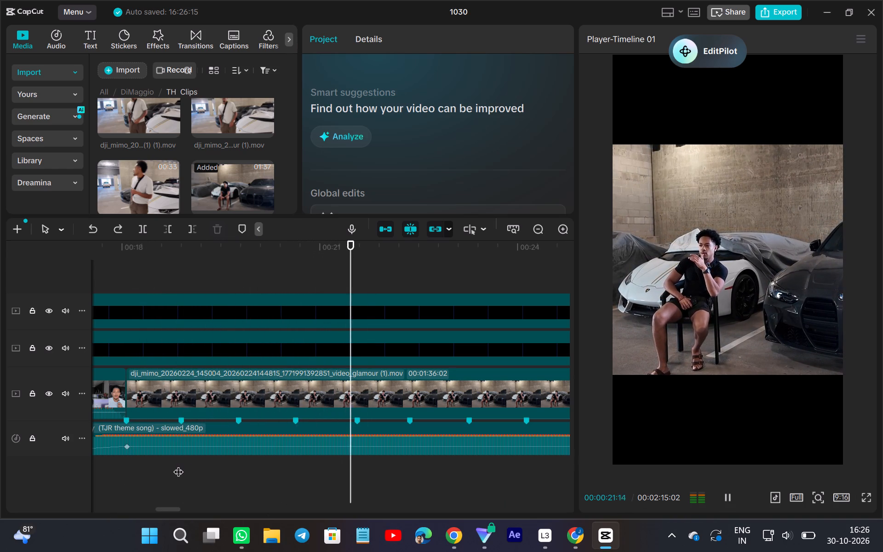
pyautogui.click(183, 397)
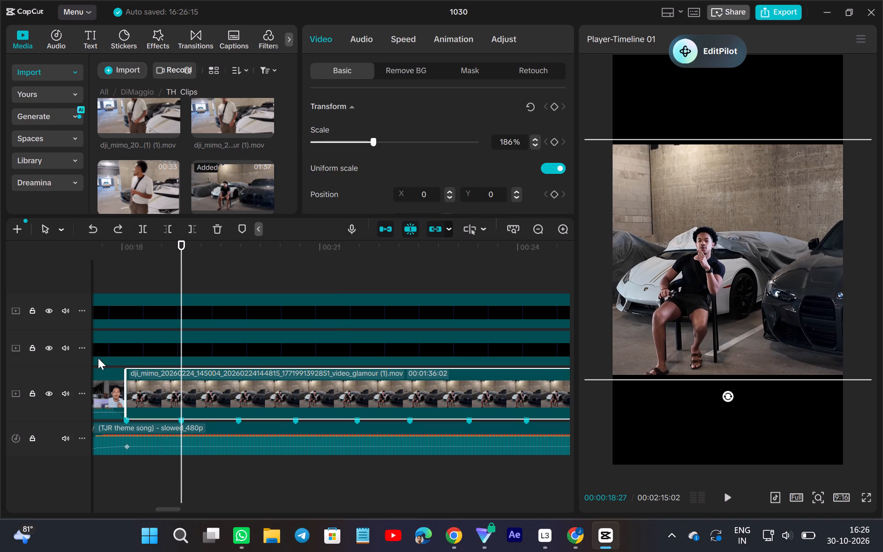
pyautogui.click(120, 475)
pyautogui.click(727, 498)
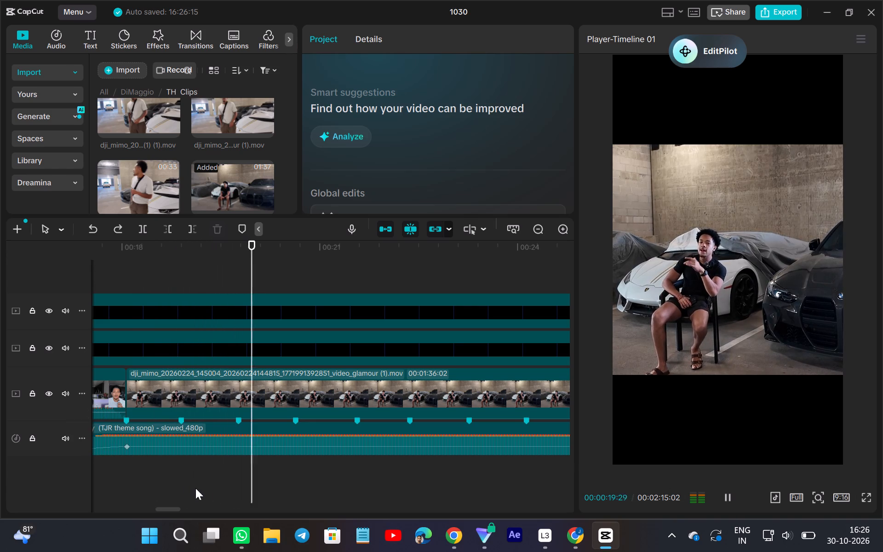
# Split the parking-garage clip at the beat marker at 00:00:19:23.
pyautogui.click(239, 477)
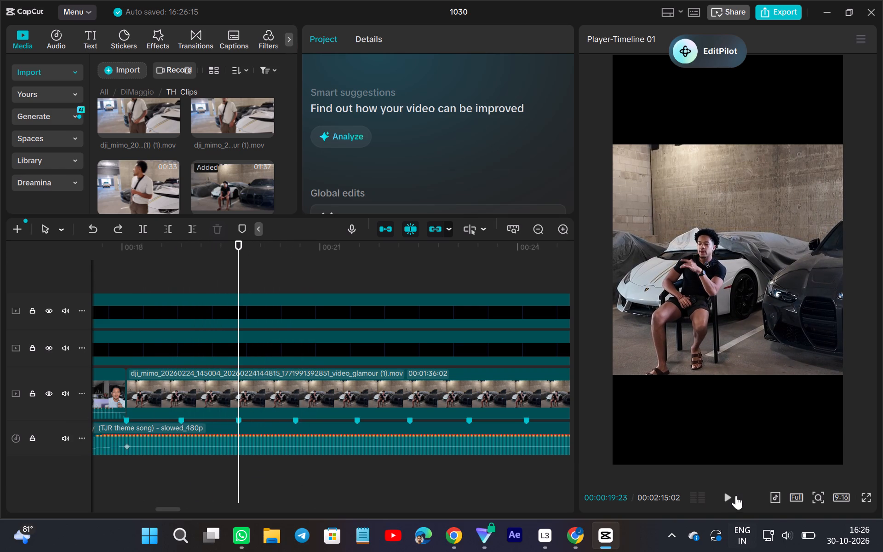
pyautogui.click(730, 497)
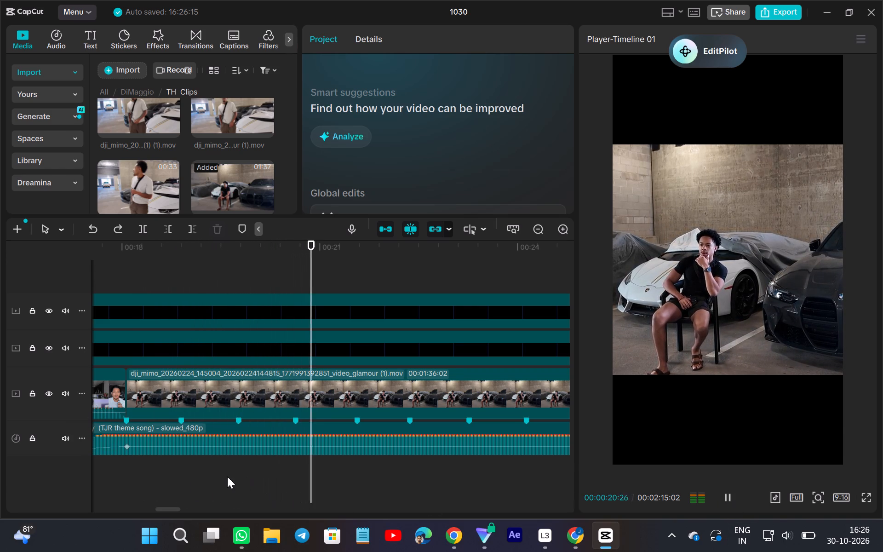
pyautogui.click(228, 476)
pyautogui.moveTo(228, 476); pyautogui.dragTo(241, 497)
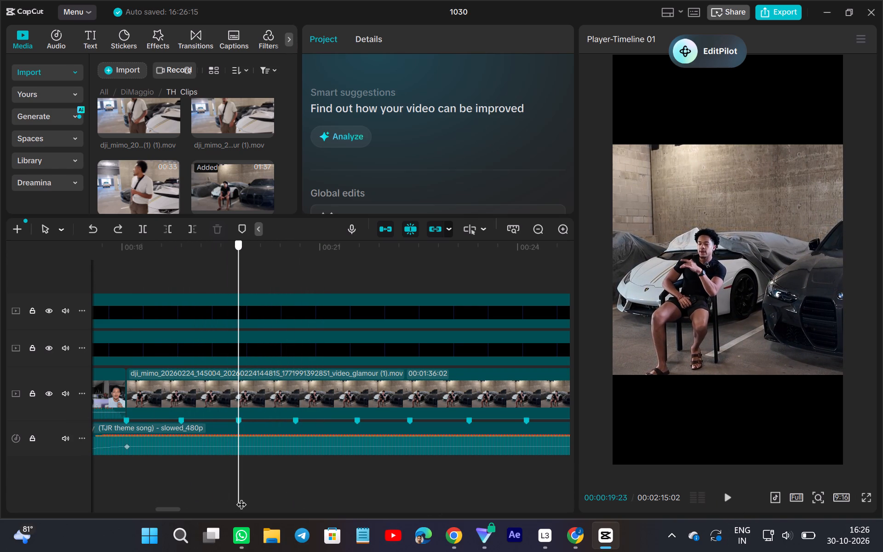
pyautogui.moveTo(241, 497); pyautogui.dragTo(241, 498)
pyautogui.click(235, 384)
pyautogui.click(135, 227)
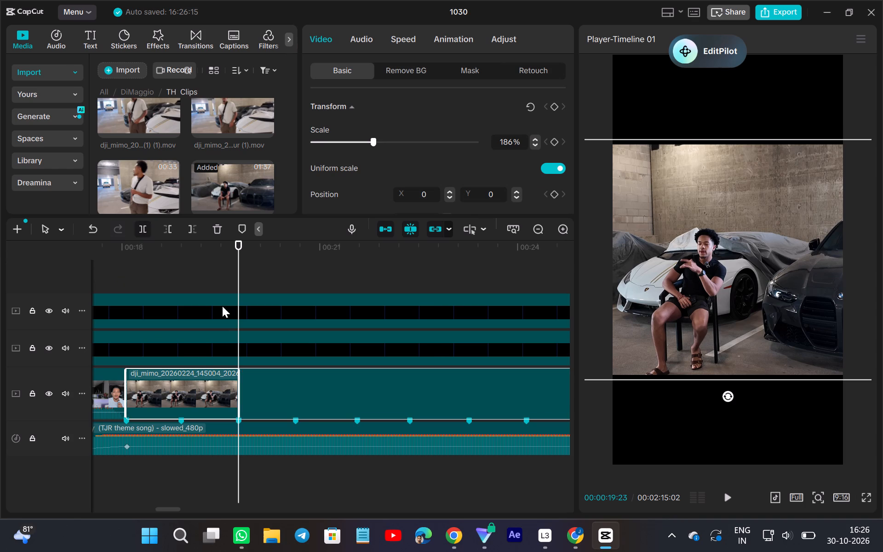
# Split the remaining parking-garage footage at the beat marker at 00:00:21:17.
pyautogui.click(730, 499)
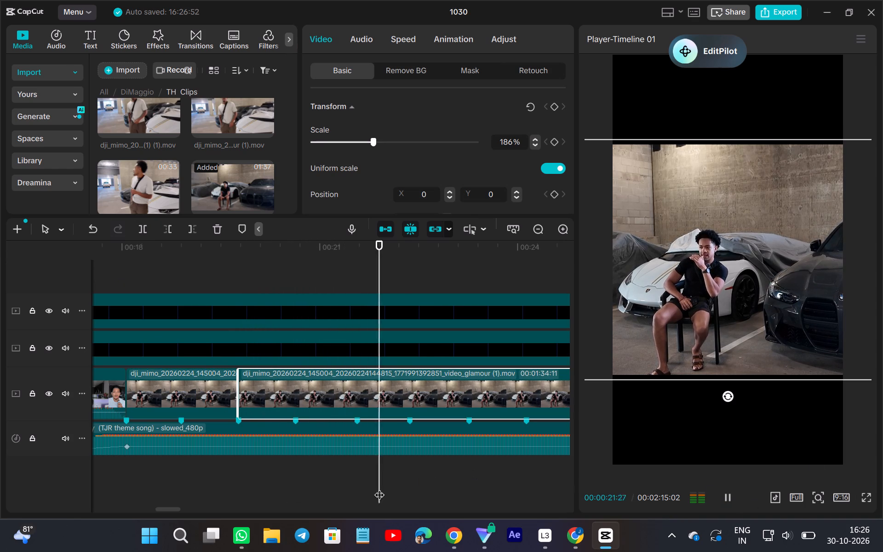
pyautogui.click(362, 474)
pyautogui.moveTo(364, 476); pyautogui.dragTo(355, 489)
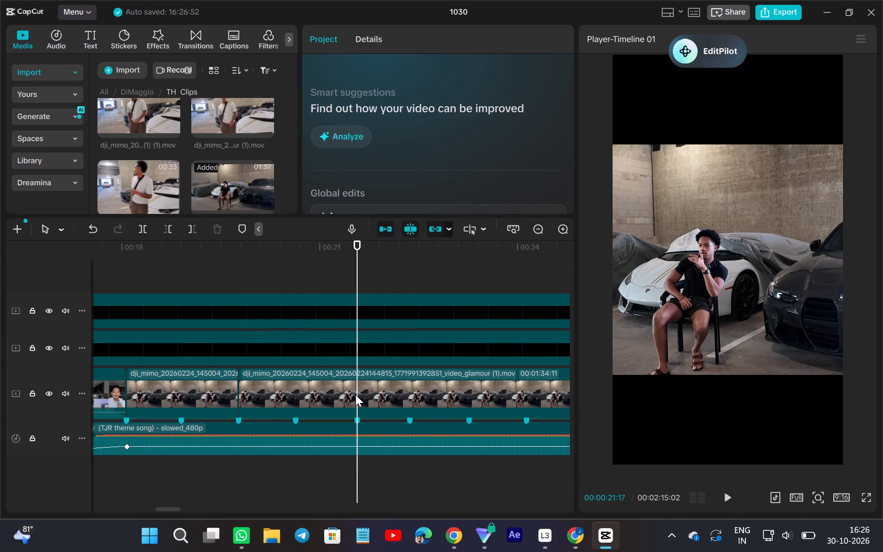
pyautogui.click(355, 395)
pyautogui.click(143, 228)
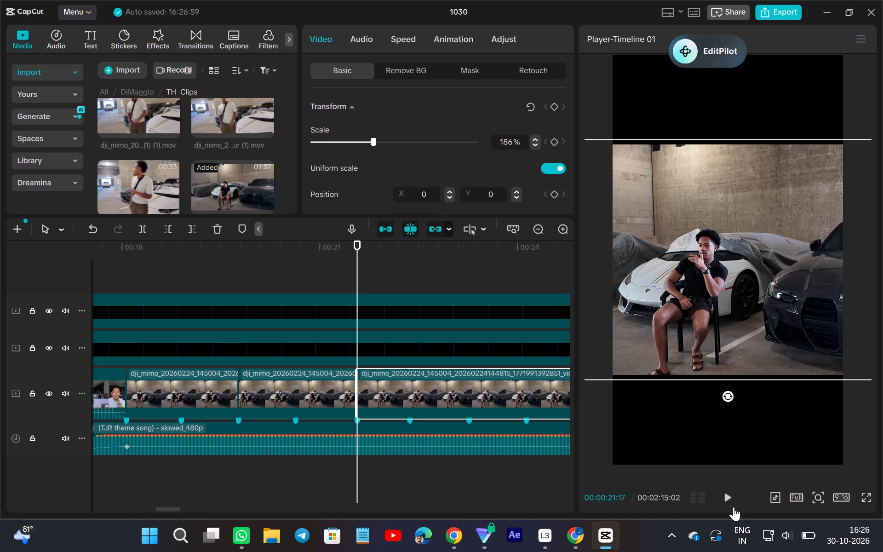
# Split the remaining parking-garage footage at the beat marker at 00:00:23:08.
pyautogui.click(731, 504)
pyautogui.scroll(1, 510, 484)
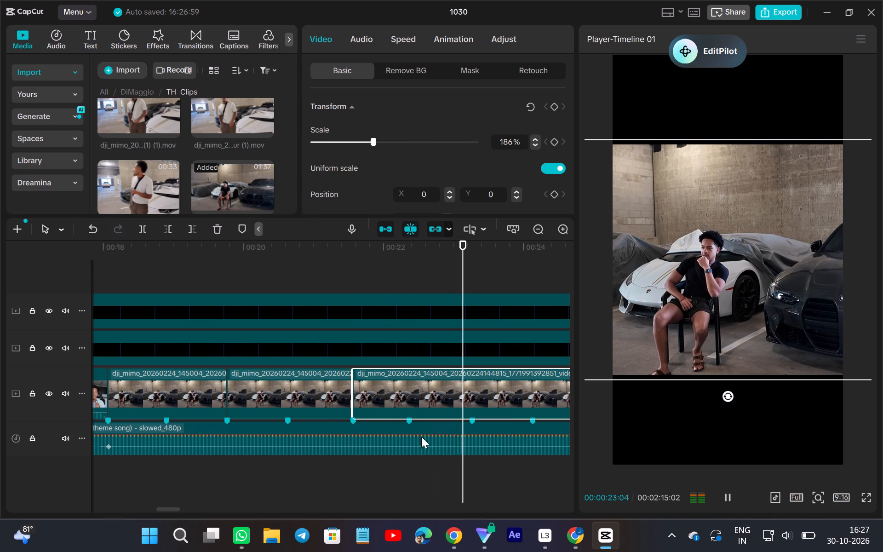
pyautogui.click(470, 460)
pyautogui.click(433, 500)
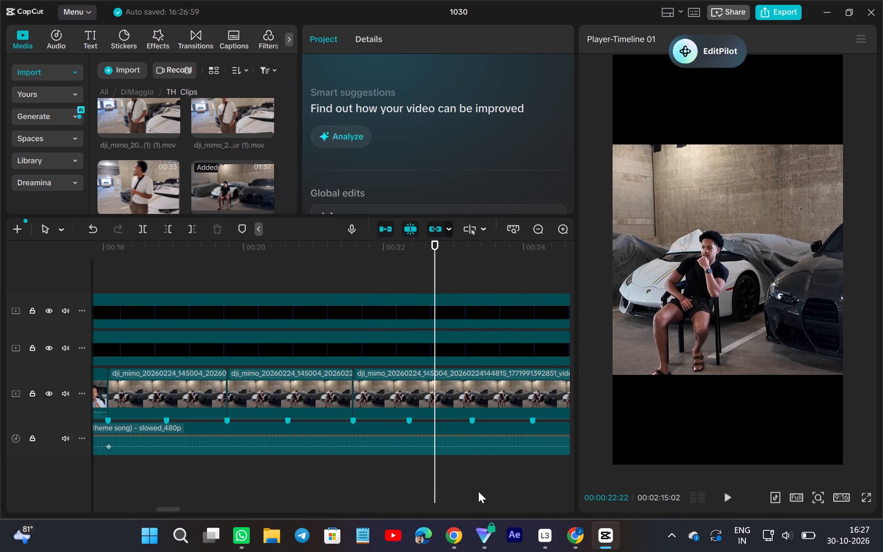
pyautogui.click(726, 499)
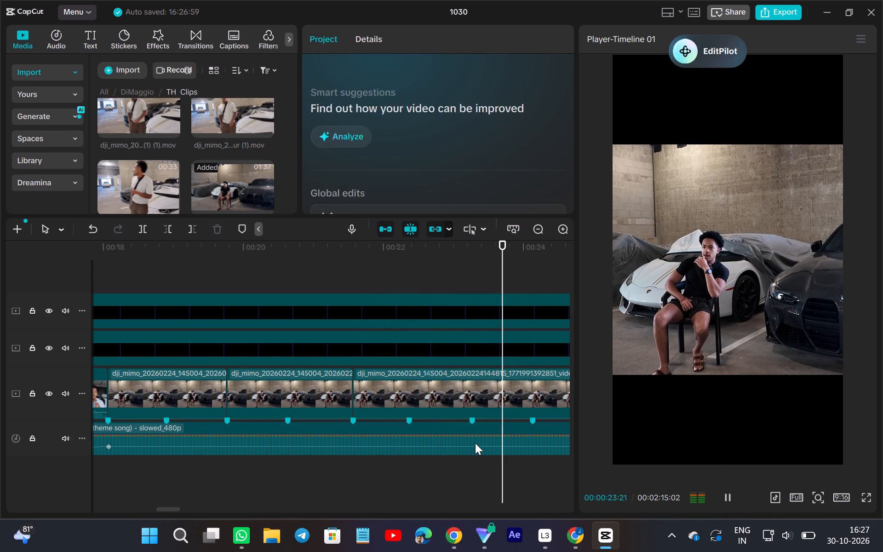
pyautogui.click(478, 475)
pyautogui.moveTo(478, 475); pyautogui.dragTo(474, 482)
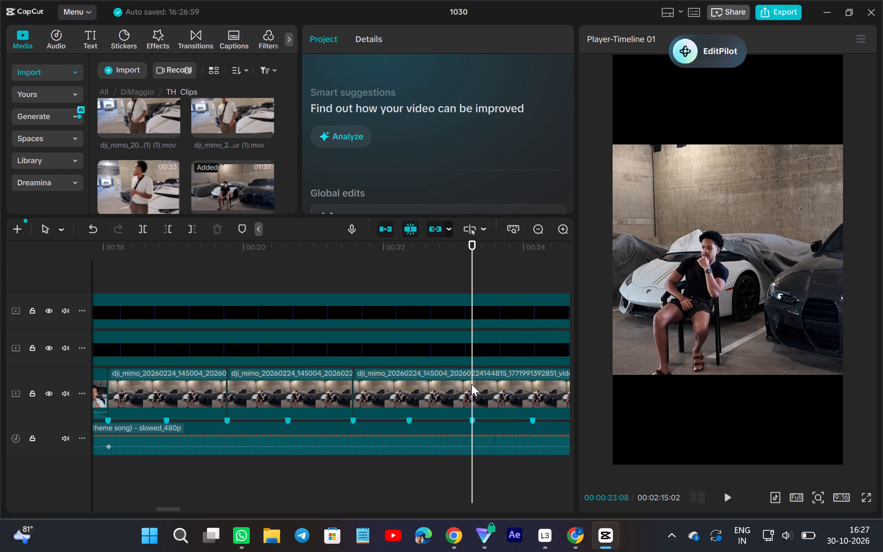
pyautogui.click(471, 384)
pyautogui.click(143, 229)
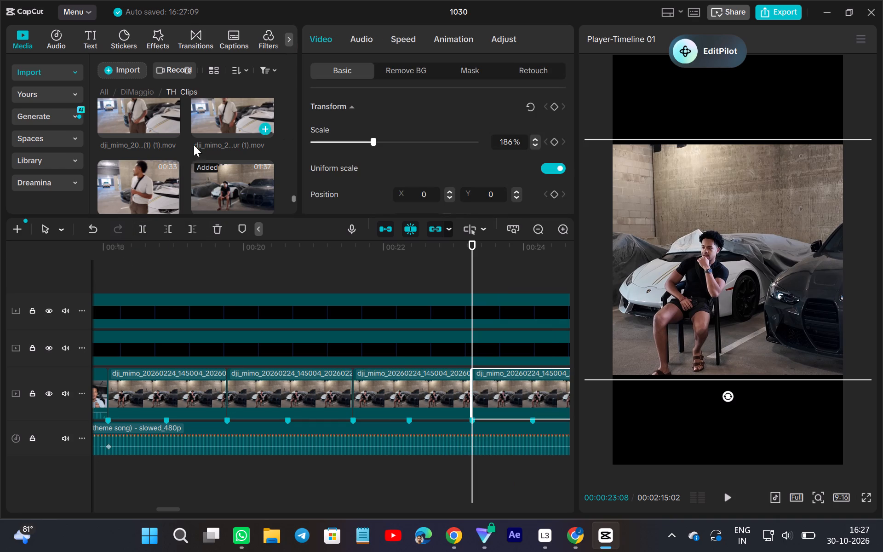
# Replace the first garage segment at 00:00:18:02 with the 25-second BMW clip, using the section where the man looks down at his phone.
pyautogui.hscroll(1, 258, 223)
pyautogui.click(153, 113)
pyautogui.scroll(1, 167, 158)
pyautogui.scroll(-1, 222, 185)
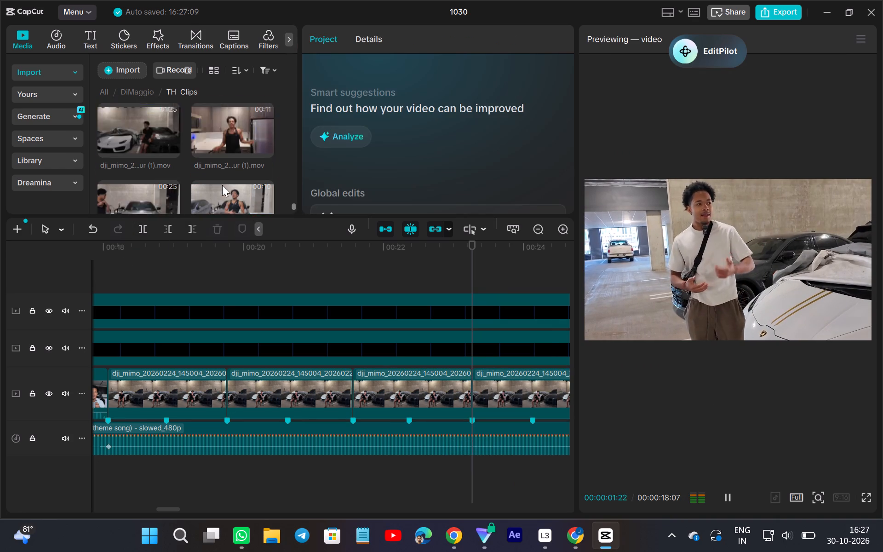
pyautogui.scroll(-1, 222, 185)
pyautogui.click(223, 162)
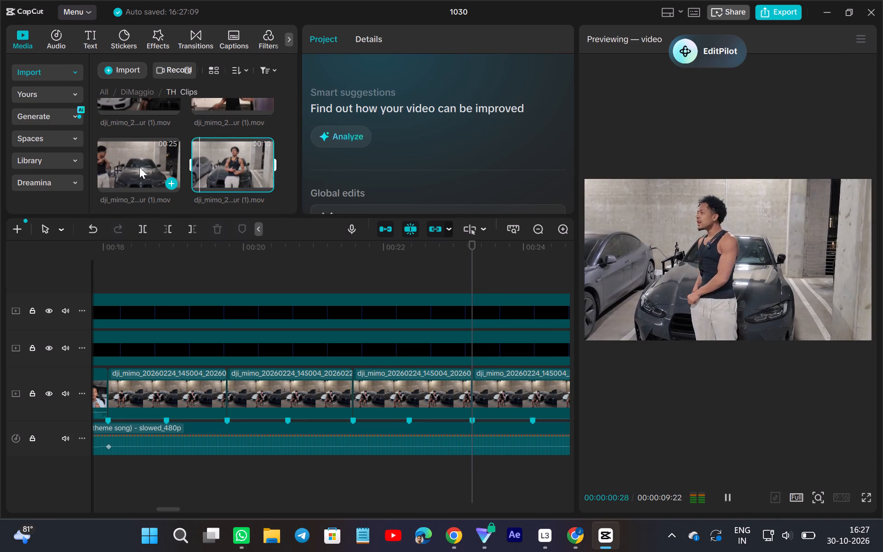
pyautogui.click(140, 167)
pyautogui.moveTo(136, 156); pyautogui.dragTo(163, 307)
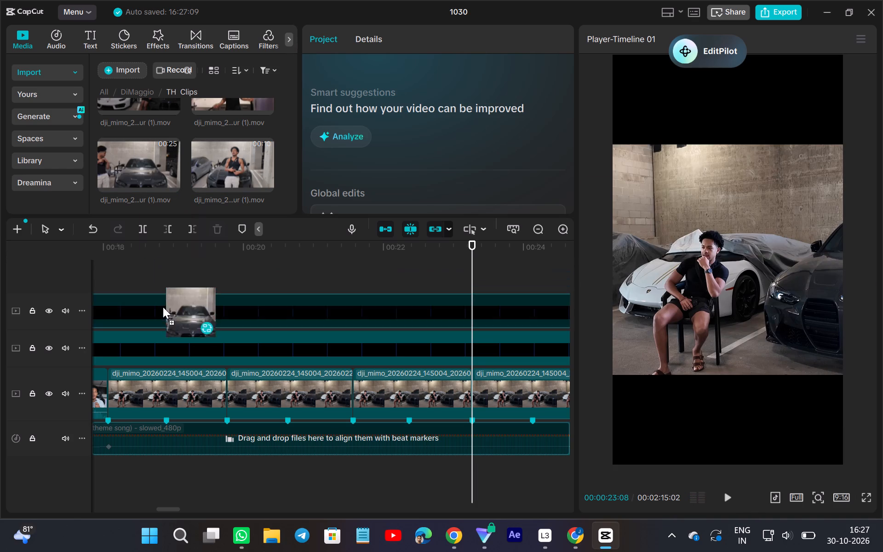
pyautogui.moveTo(163, 307); pyautogui.dragTo(162, 385)
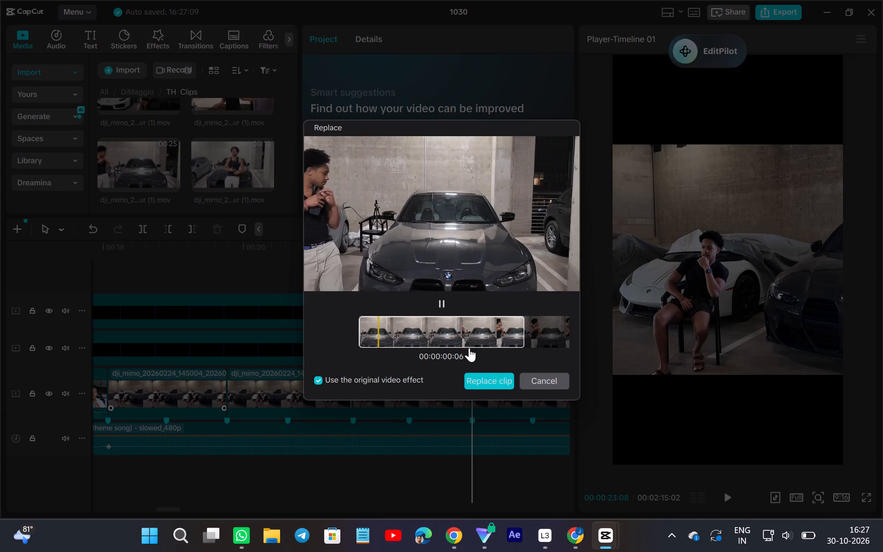
pyautogui.hscroll(-1, 470, 345)
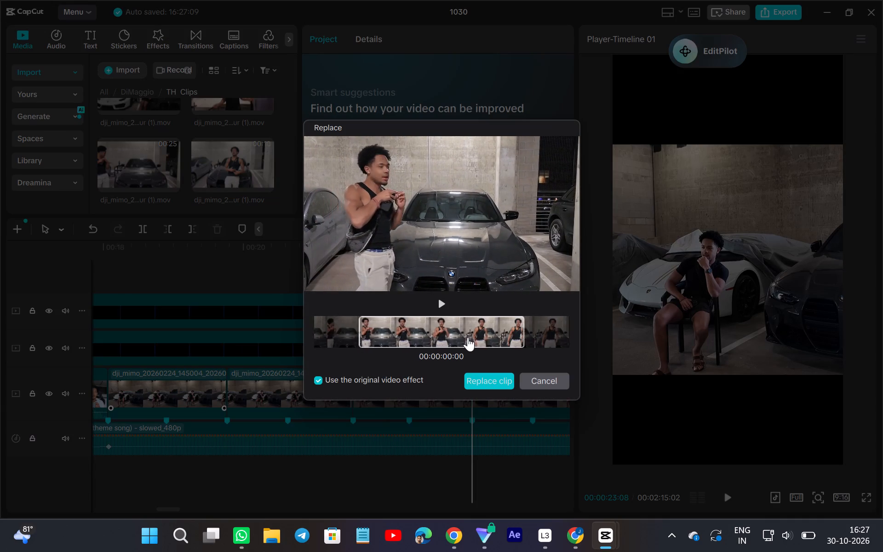
pyautogui.hscroll(-1, 468, 337)
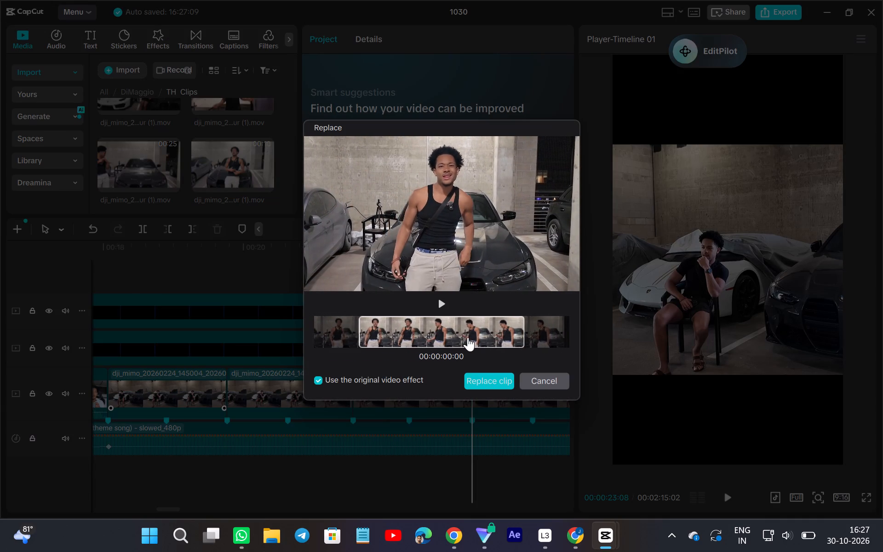
pyautogui.hscroll(-1, 468, 337)
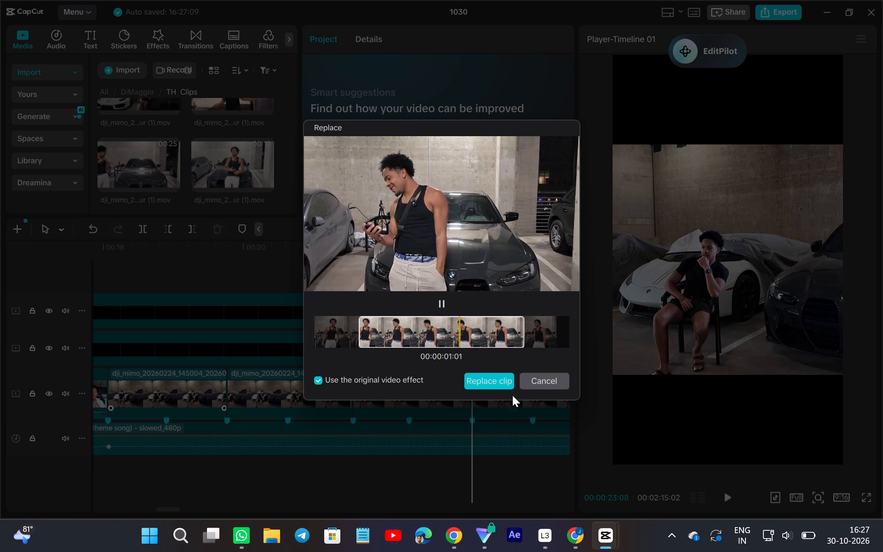
pyautogui.click(496, 383)
# Shift the new BMW clip horizontally to X 213 to frame the man in front of the car.
pyautogui.click(170, 485)
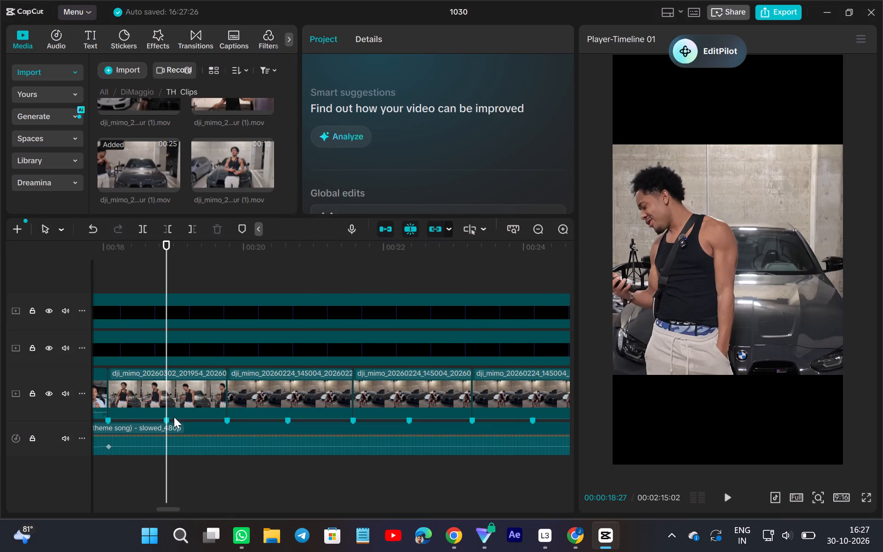
pyautogui.click(172, 394)
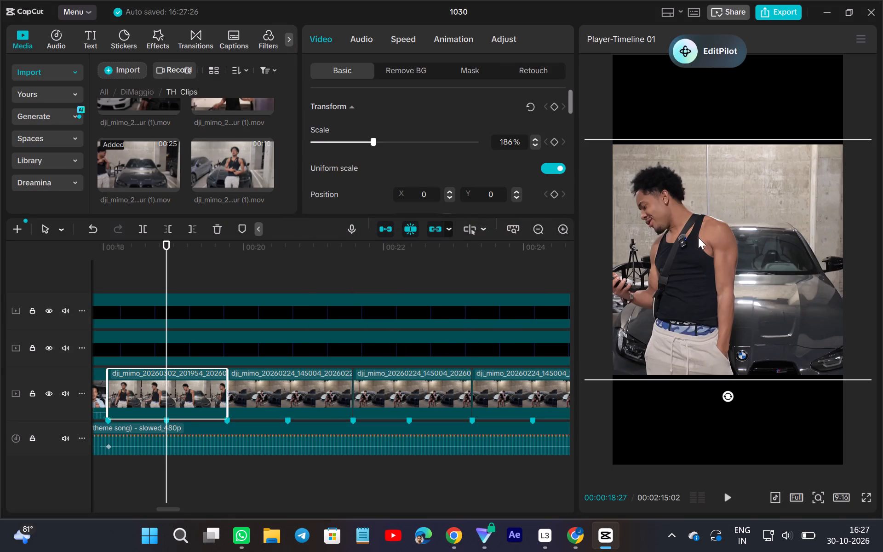
pyautogui.moveTo(689, 241); pyautogui.dragTo(723, 240)
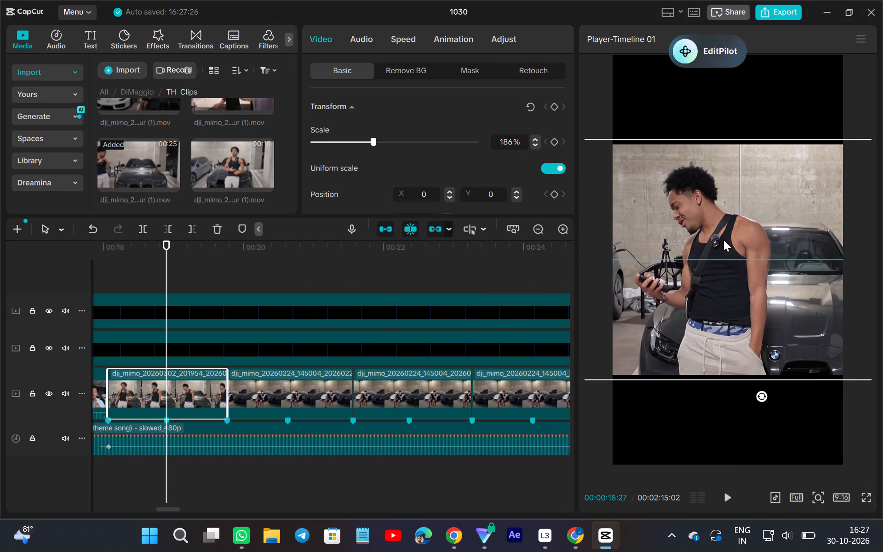
pyautogui.moveTo(723, 240); pyautogui.dragTo(712, 239)
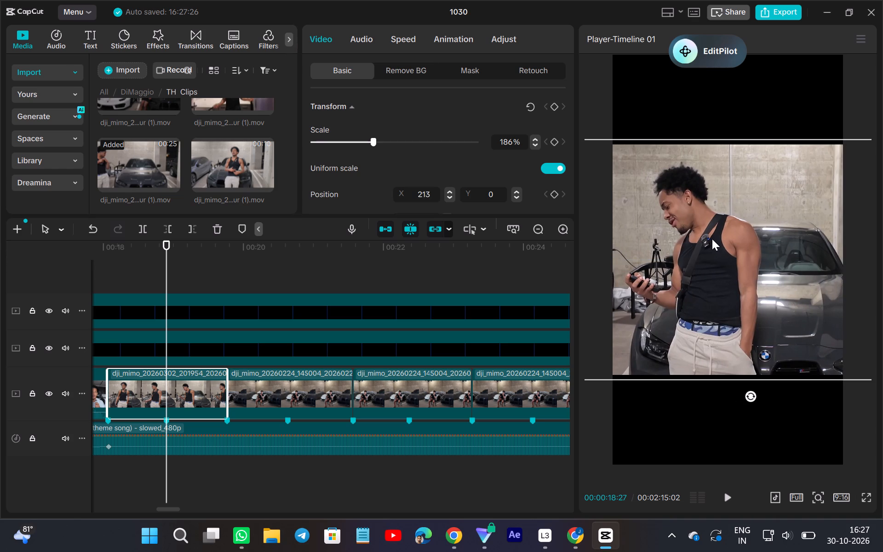
# Slow the BMW clip to 0.50x speed and trim its end back to the beat marker at 00:00:19:23.
pyautogui.click(403, 39)
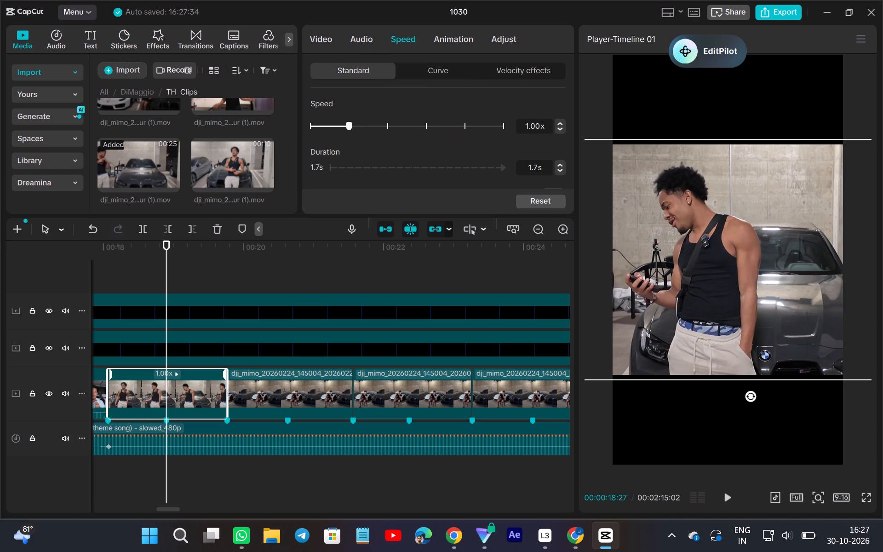
pyautogui.tripleClick(558, 129)
pyautogui.doubleClick(558, 129)
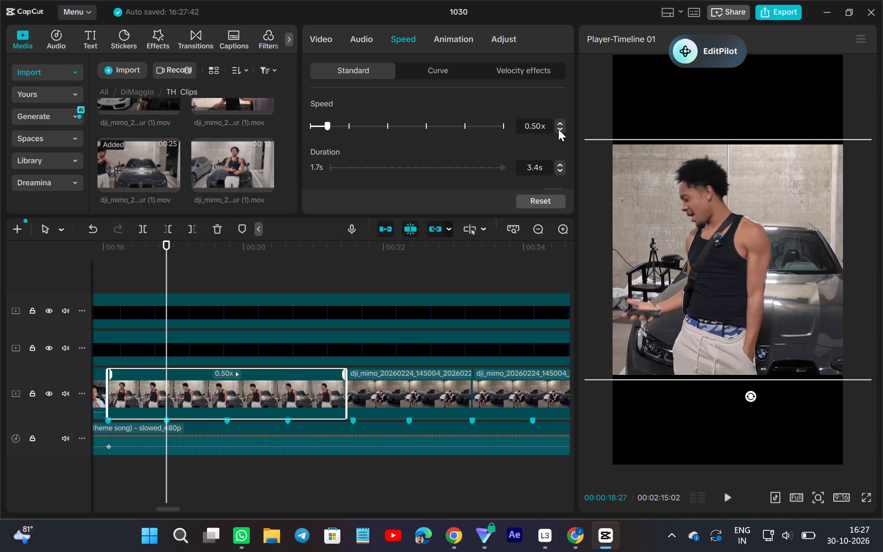
pyautogui.scroll(-1, 506, 167)
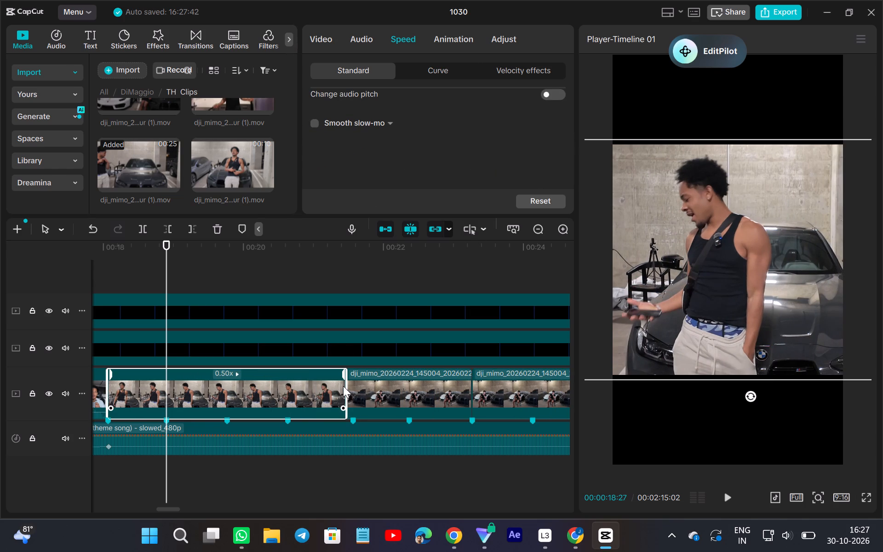
pyautogui.moveTo(345, 385); pyautogui.dragTo(323, 396)
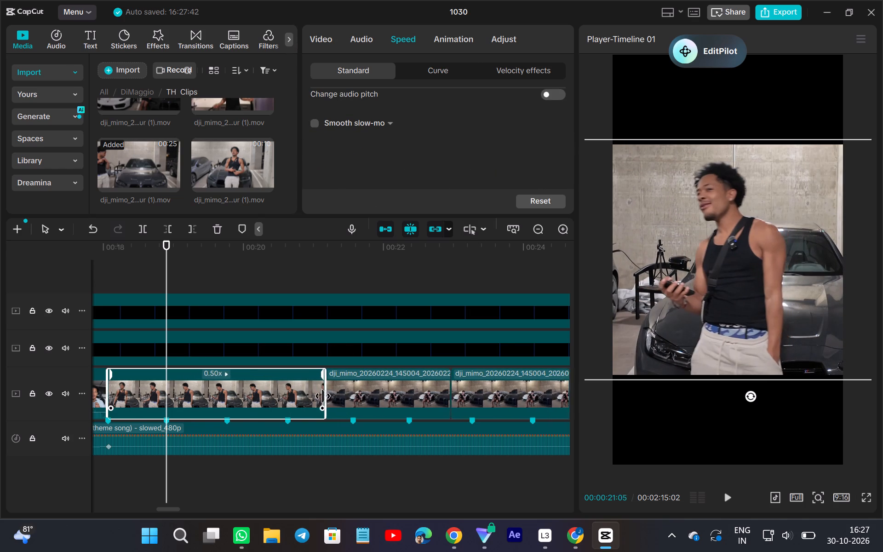
pyautogui.moveTo(323, 396); pyautogui.dragTo(226, 440)
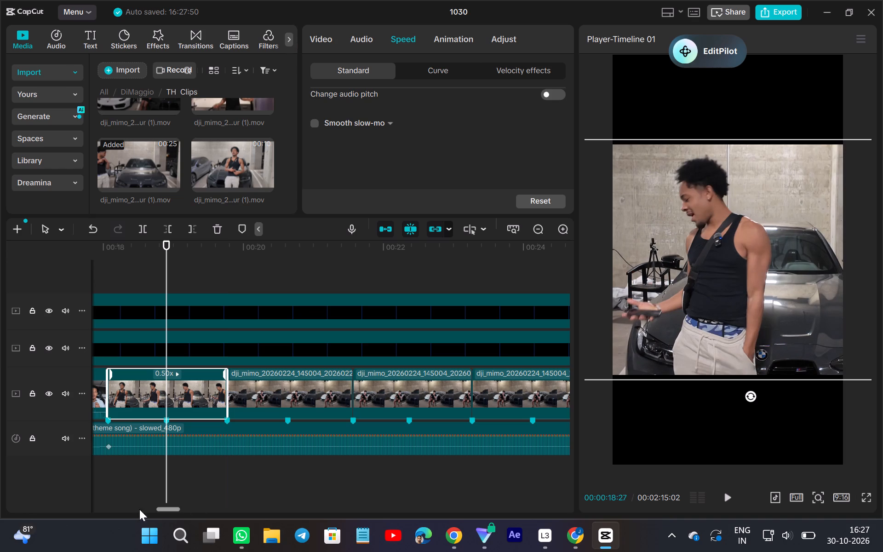
# Play the transition from the talking head through the slowed BMW clip to check its timing against the beat markers.
pyautogui.hscroll(1, 120, 486)
pyautogui.click(161, 488)
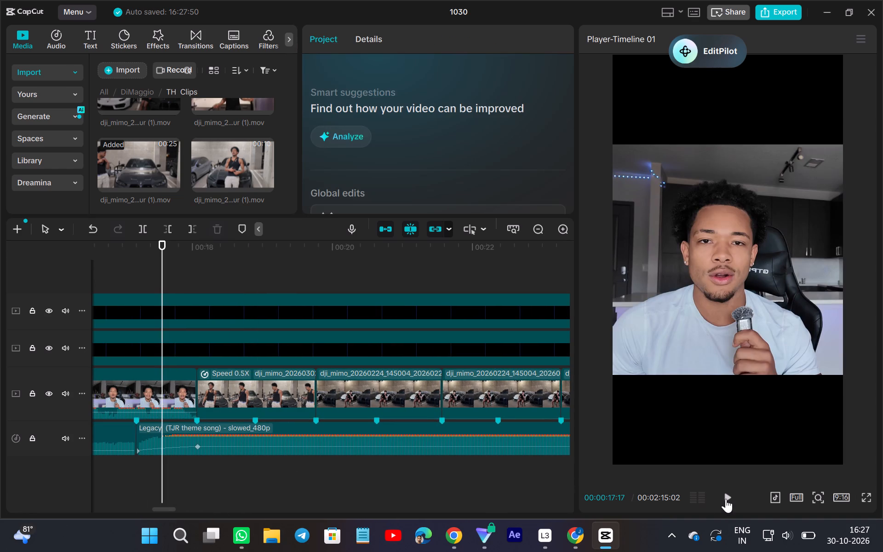
pyautogui.click(726, 499)
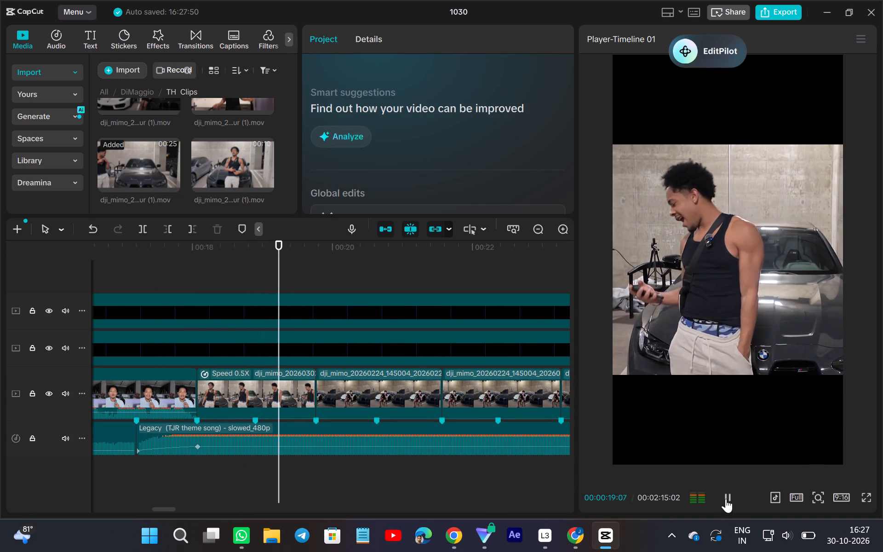
pyautogui.click(248, 465)
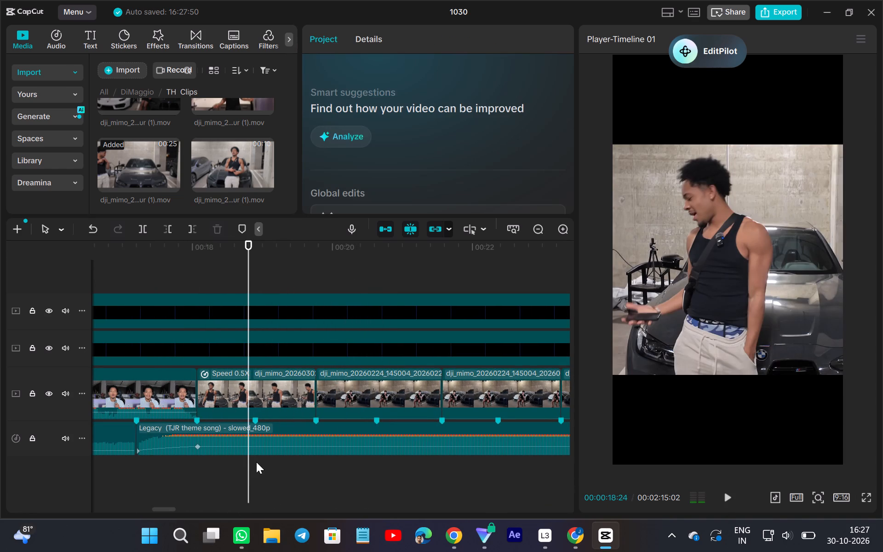
pyautogui.moveTo(250, 469); pyautogui.dragTo(256, 474)
pyautogui.click(250, 395)
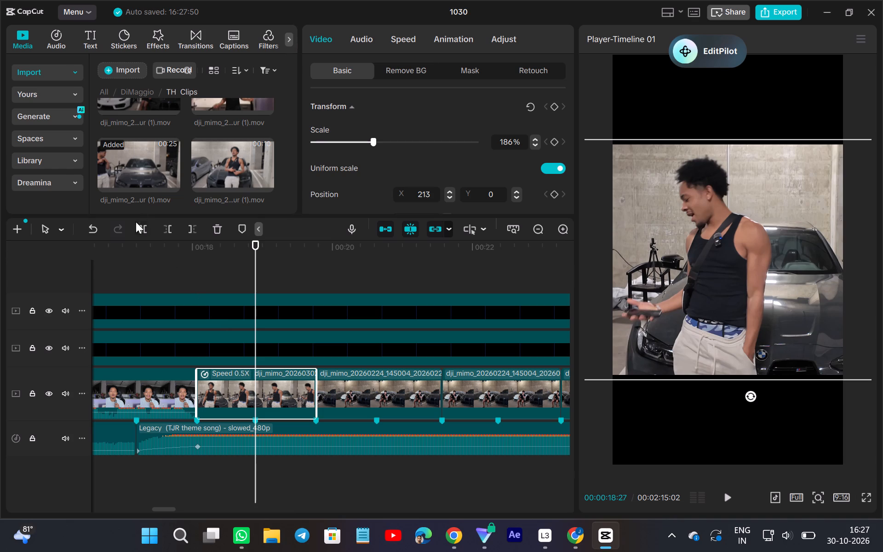
pyautogui.click(198, 480)
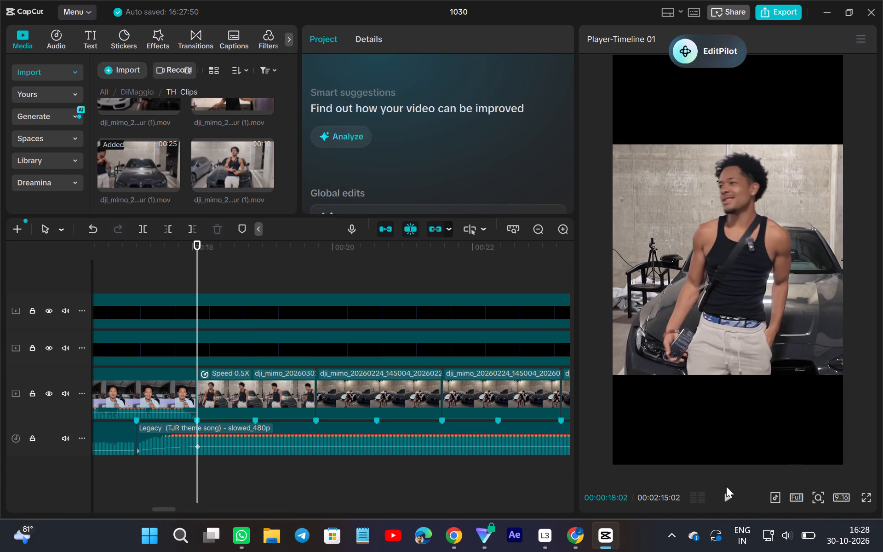
pyautogui.click(730, 498)
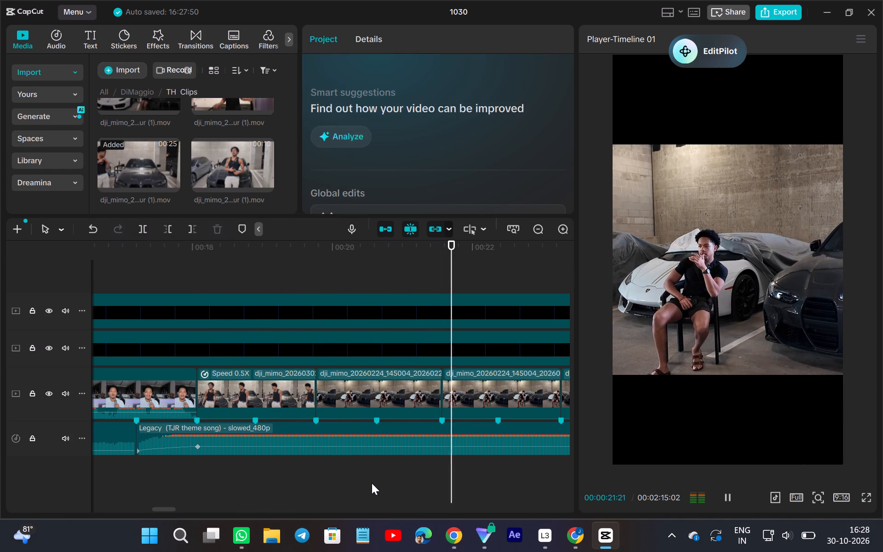
pyautogui.click(367, 481)
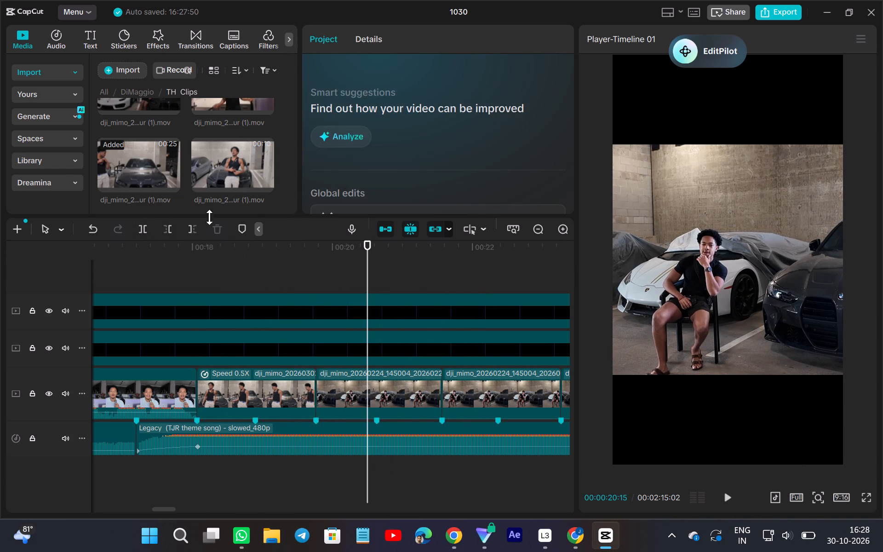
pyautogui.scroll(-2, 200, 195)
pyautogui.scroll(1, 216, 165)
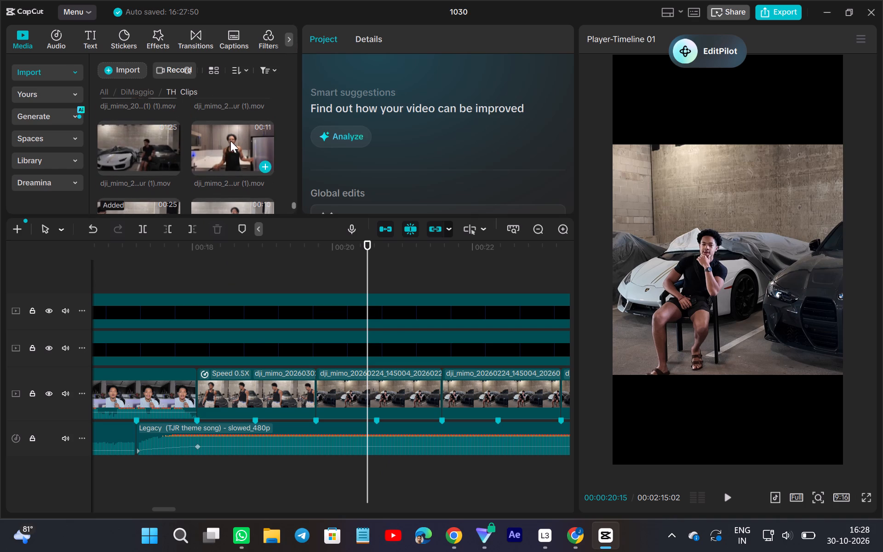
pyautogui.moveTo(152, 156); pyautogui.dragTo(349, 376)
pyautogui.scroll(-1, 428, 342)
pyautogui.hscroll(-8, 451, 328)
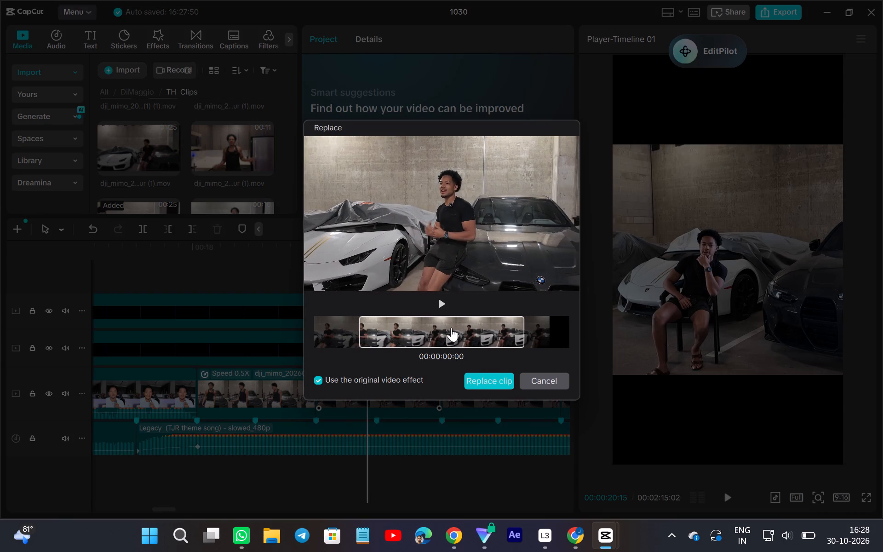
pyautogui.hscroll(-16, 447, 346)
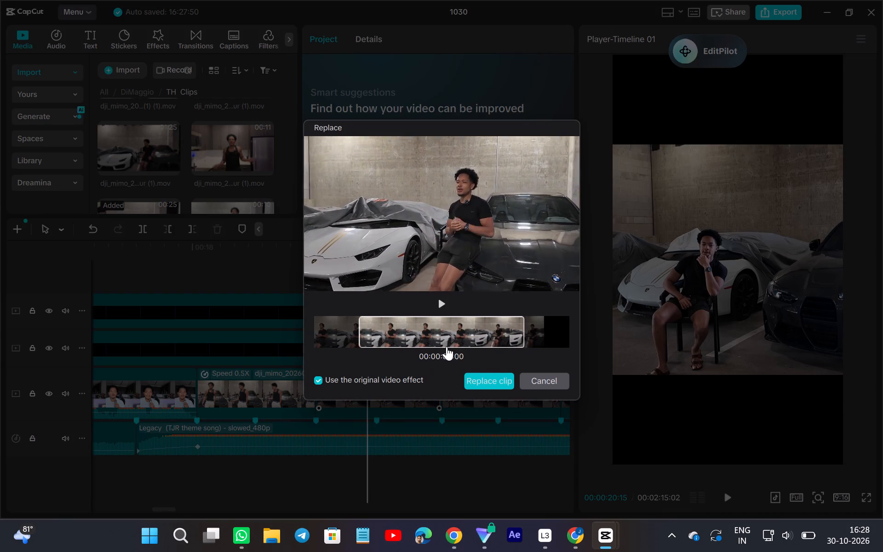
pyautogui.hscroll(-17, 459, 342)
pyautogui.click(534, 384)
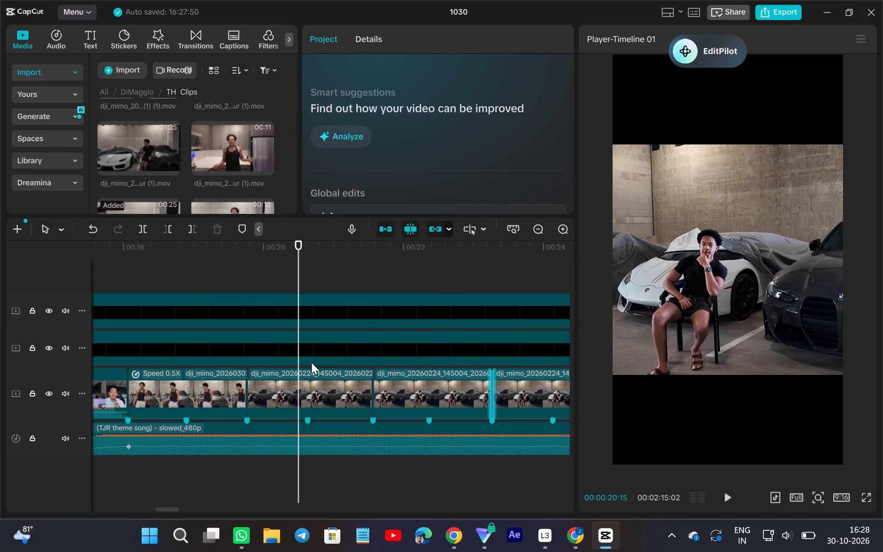
# Replace the garage segment after the slowed BMW clip with the 58-second grey-sweater car park clip, choosing a section beside the car.
pyautogui.scroll(1, 254, 210)
pyautogui.click(235, 172)
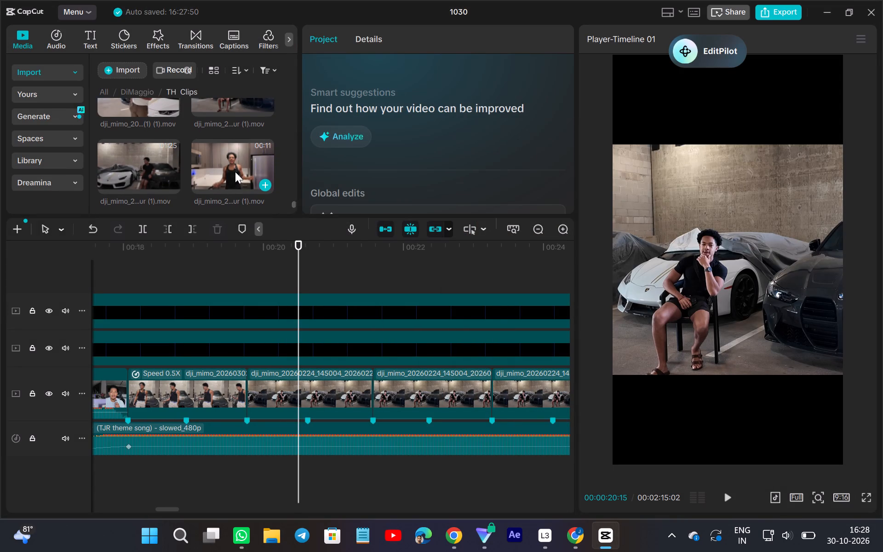
pyautogui.scroll(1, 213, 148)
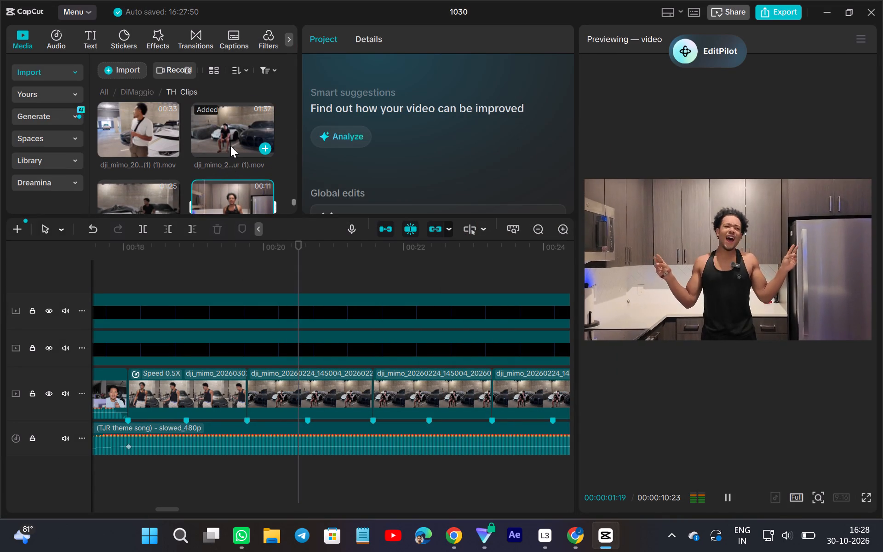
pyautogui.scroll(3, 230, 146)
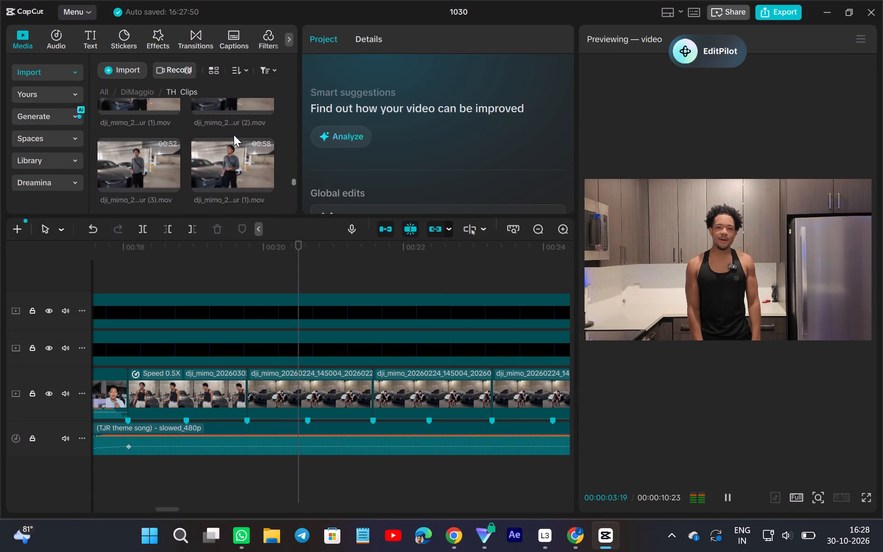
pyautogui.scroll(1, 234, 135)
pyautogui.click(219, 172)
pyautogui.moveTo(219, 172); pyautogui.dragTo(331, 320)
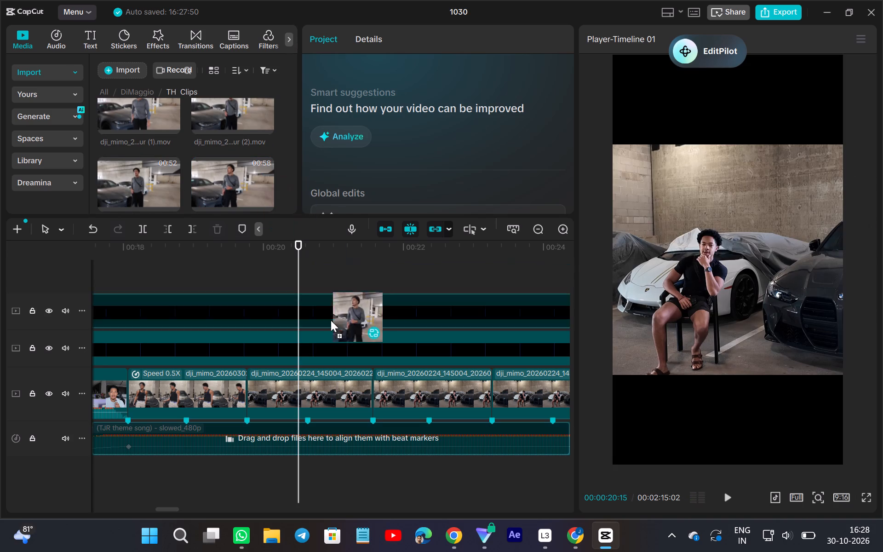
pyautogui.moveTo(331, 320); pyautogui.dragTo(318, 384)
pyautogui.hscroll(-1, 441, 336)
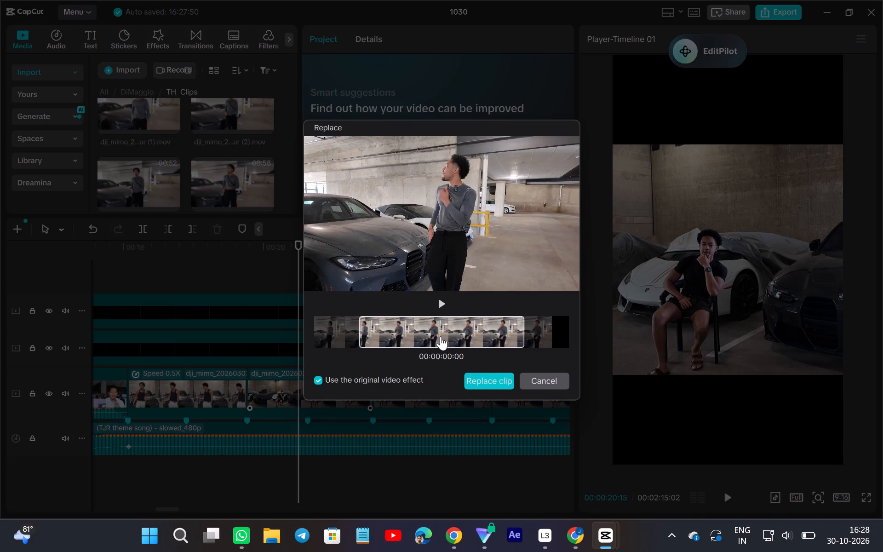
pyautogui.hscroll(-2, 441, 336)
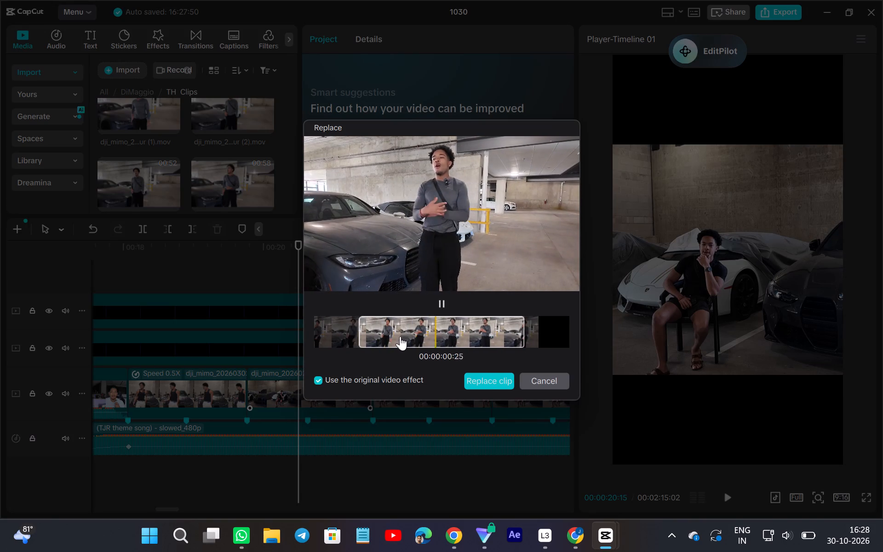
pyautogui.moveTo(418, 331); pyautogui.dragTo(568, 359)
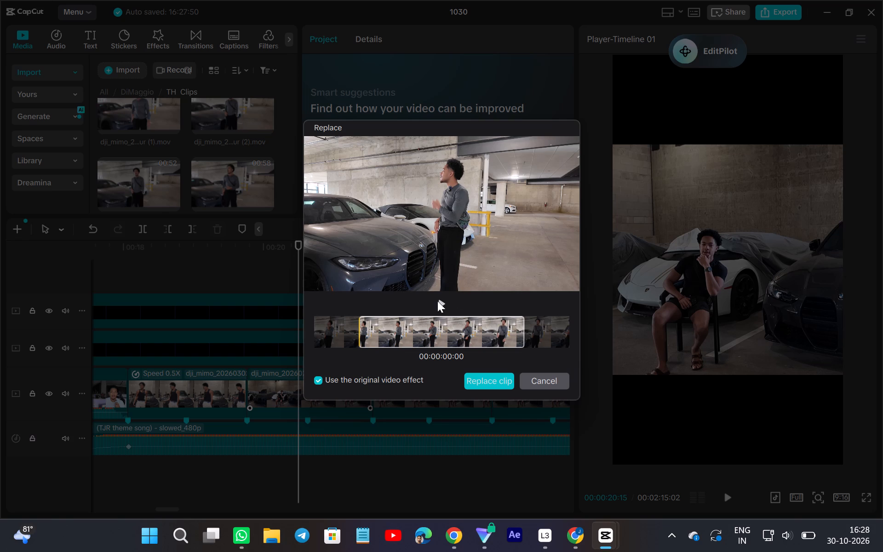
pyautogui.click(437, 301)
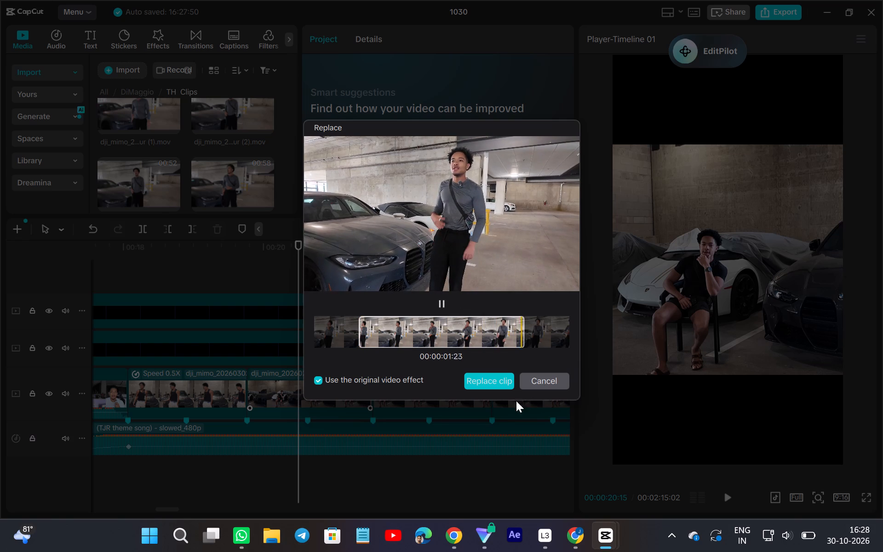
pyautogui.moveTo(432, 330); pyautogui.dragTo(471, 341)
pyautogui.click(495, 390)
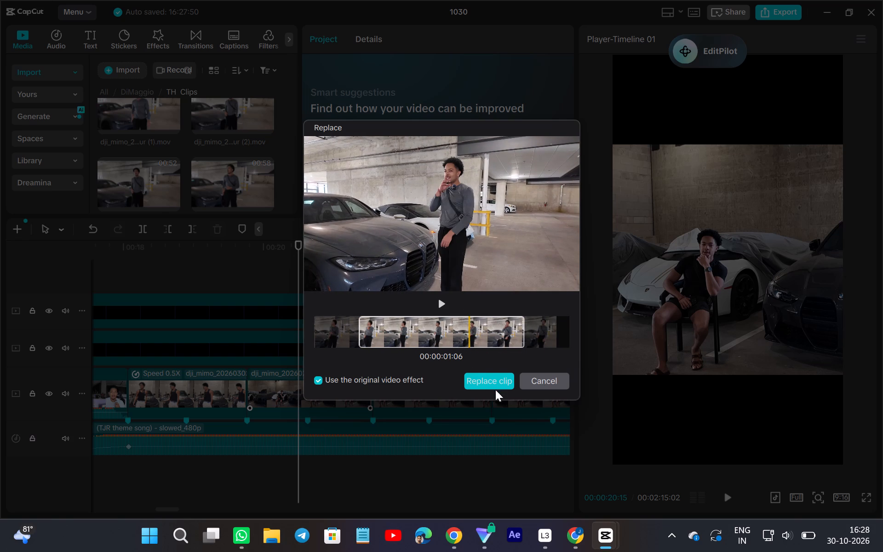
pyautogui.click(480, 384)
# Slow the grey-sweater clip to 0.50x speed and trim its end back to the beat marker, making it 1.8 s long.
pyautogui.click(327, 406)
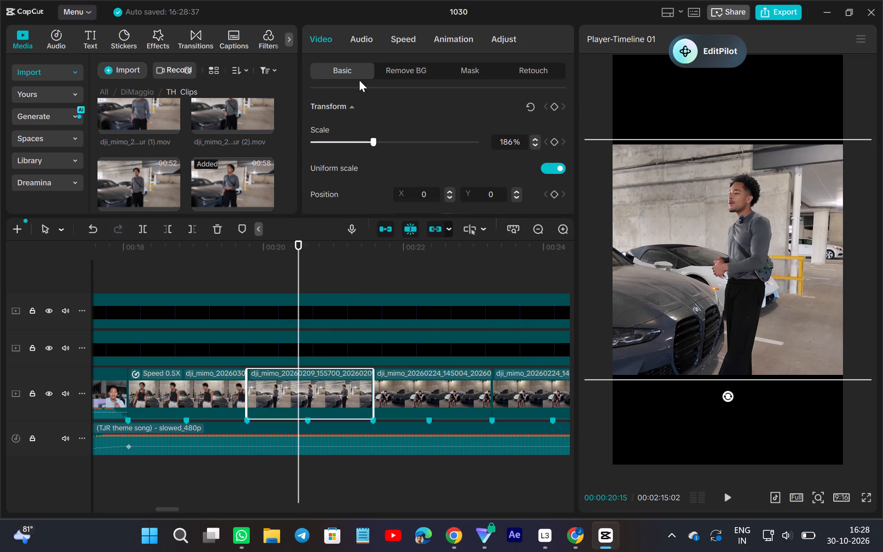
pyautogui.click(360, 34)
pyautogui.click(392, 43)
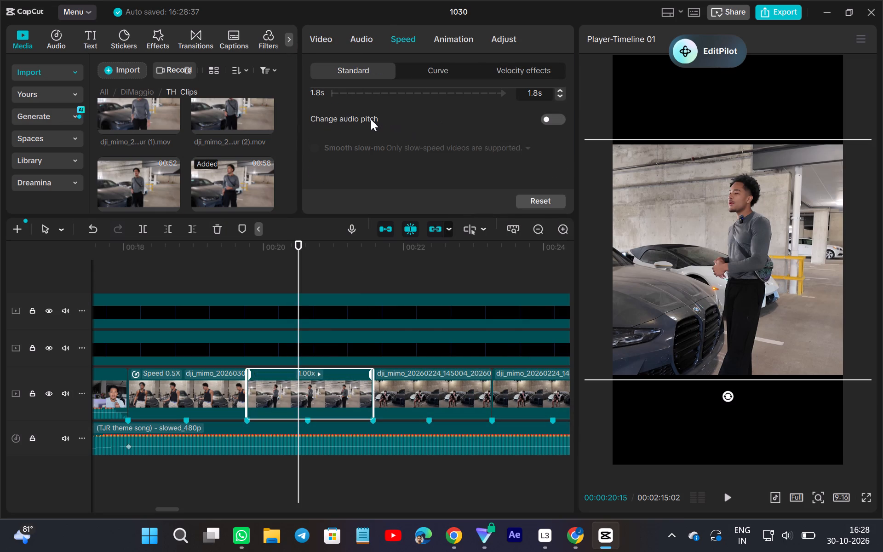
pyautogui.scroll(2, 371, 119)
pyautogui.tripleClick(557, 129)
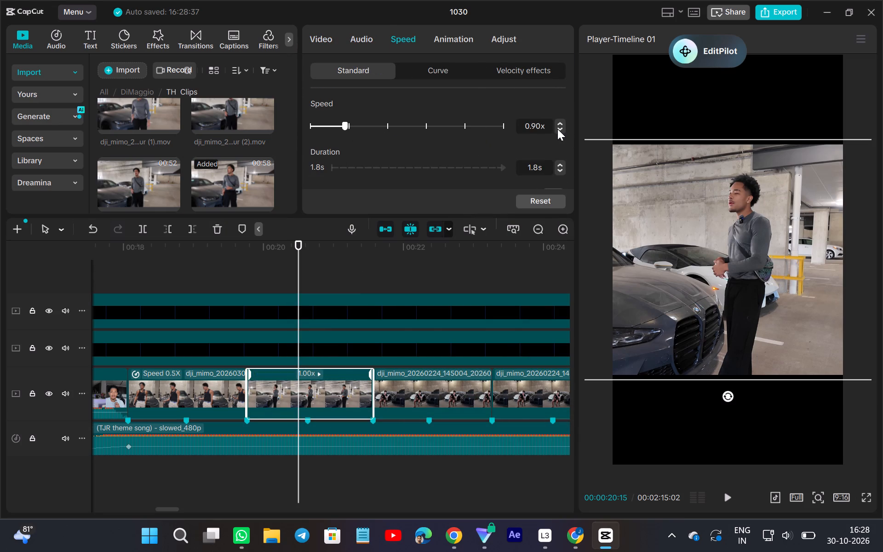
pyautogui.doubleClick(557, 129)
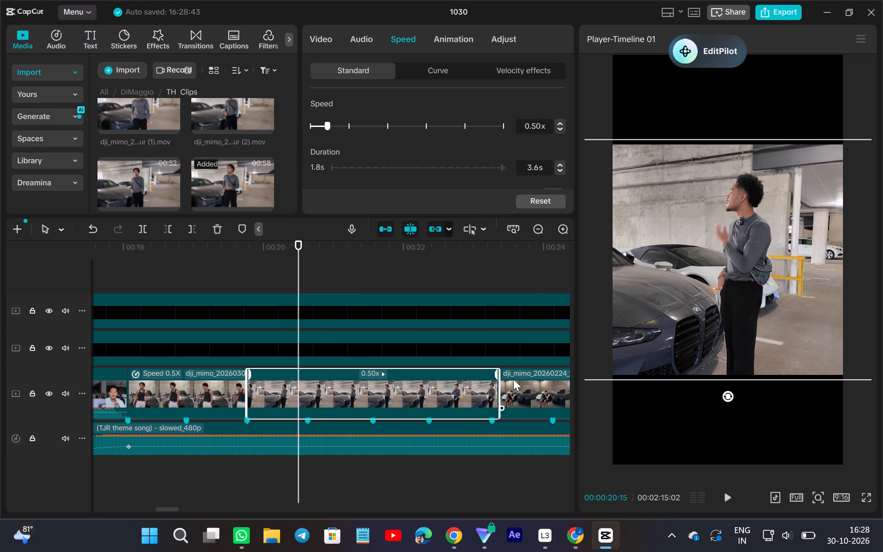
pyautogui.moveTo(500, 381); pyautogui.dragTo(371, 443)
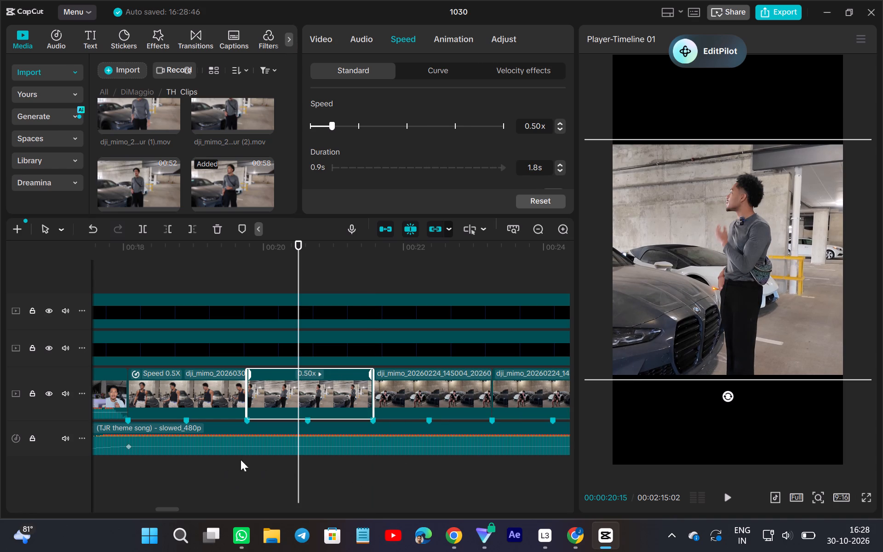
# Replace the following garage segment with the 22-second white T-shirt kitchen clip, using a later section where the man raises his finger.
pyautogui.scroll(4, 152, 177)
pyautogui.scroll(-1, 161, 182)
pyautogui.moveTo(224, 139); pyautogui.dragTo(403, 369)
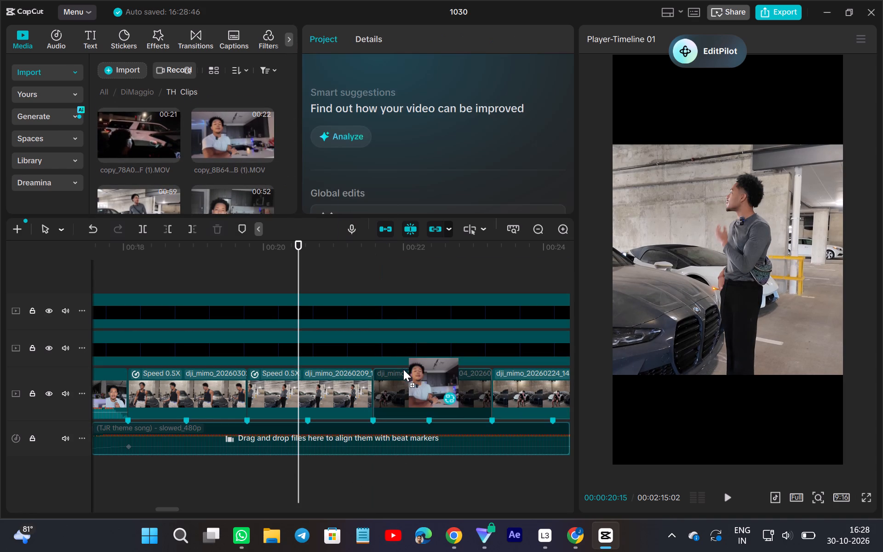
pyautogui.moveTo(403, 369); pyautogui.dragTo(407, 383)
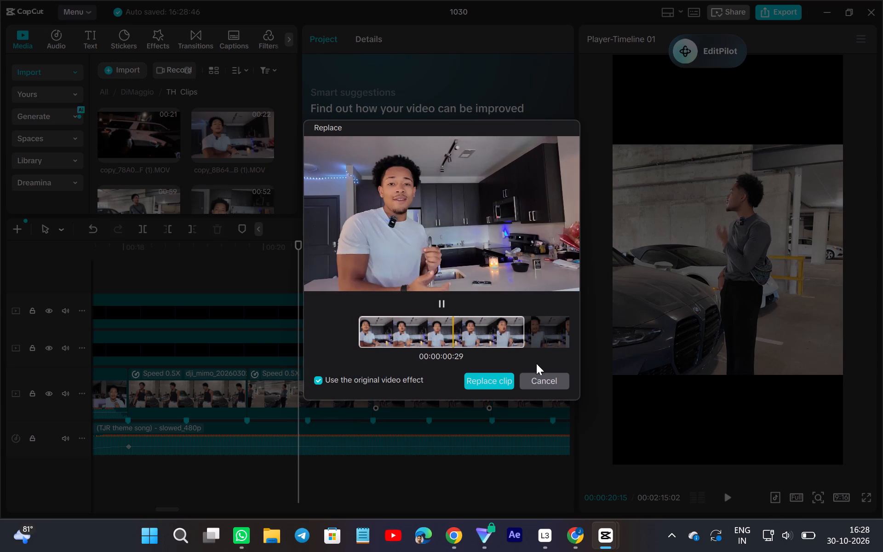
pyautogui.moveTo(466, 321); pyautogui.dragTo(150, 348)
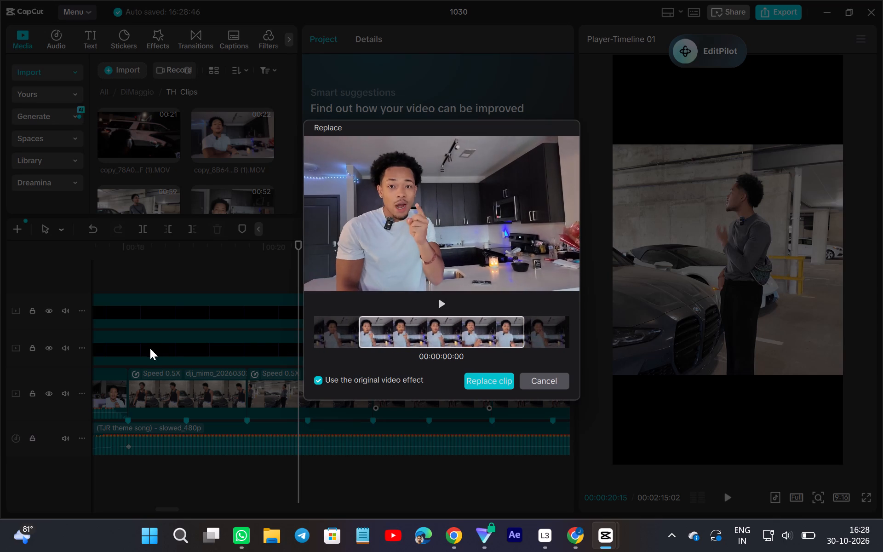
pyautogui.moveTo(150, 348); pyautogui.dragTo(149, 349)
pyautogui.click(483, 384)
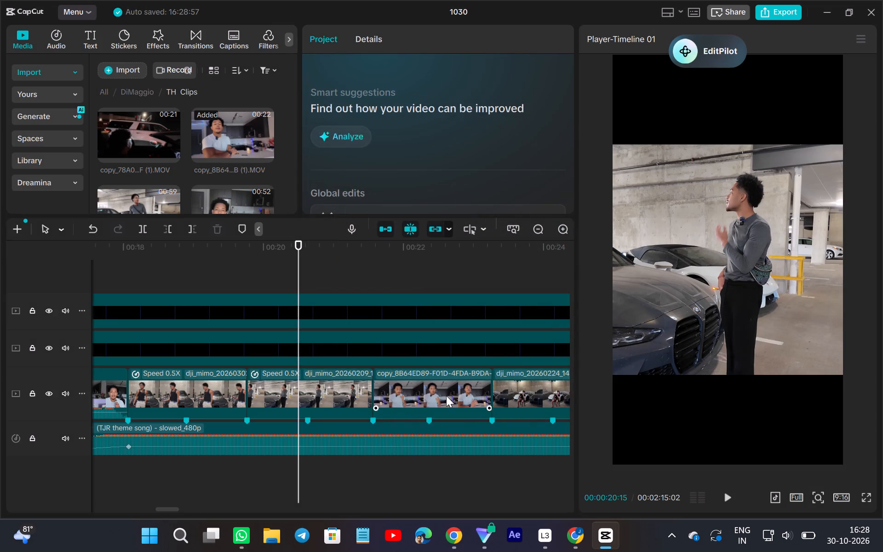
# Shift the kitchen clip horizontally to X 556 to bring the man into the frame.
pyautogui.click(442, 476)
pyautogui.click(433, 388)
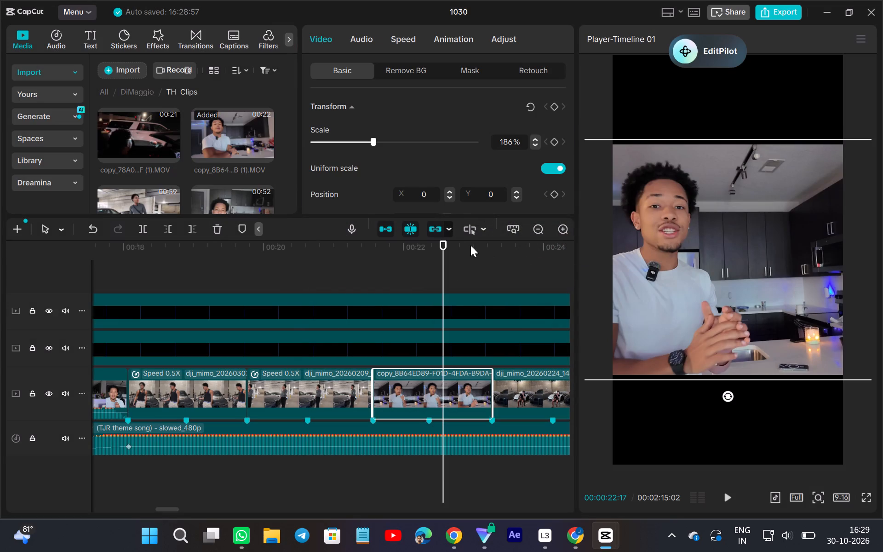
pyautogui.moveTo(652, 263); pyautogui.dragTo(712, 265)
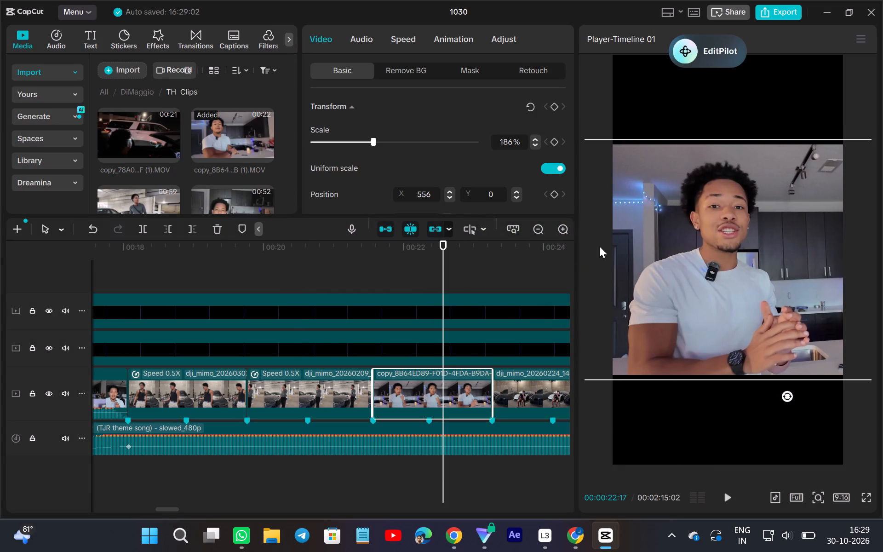
# Slow the kitchen clip to 0.50x speed and cut off its end at the beat marker at 00:00:23:08.
pyautogui.click(399, 38)
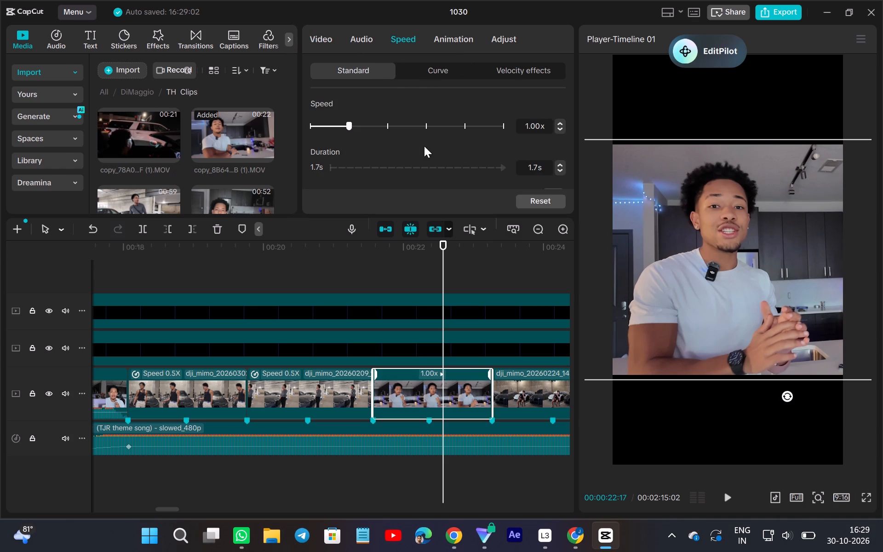
pyautogui.tripleClick(557, 128)
pyautogui.click(557, 128)
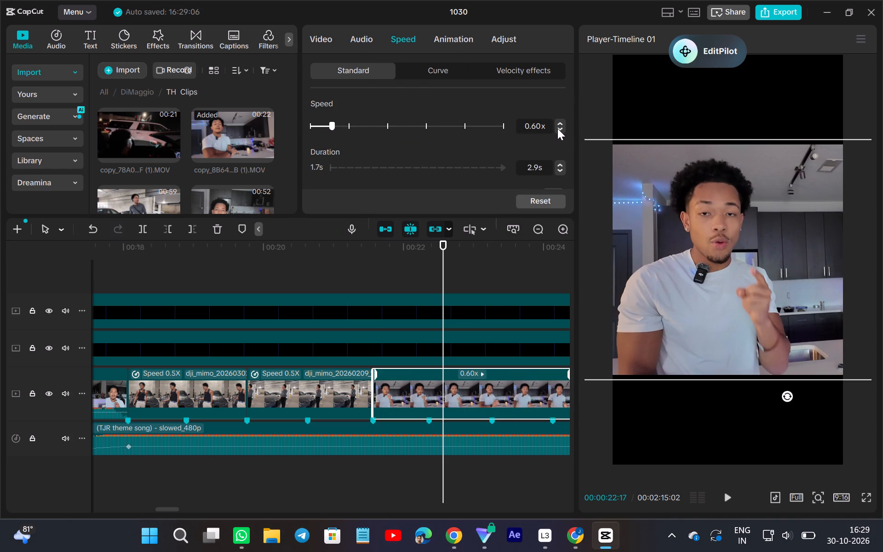
pyautogui.click(557, 128)
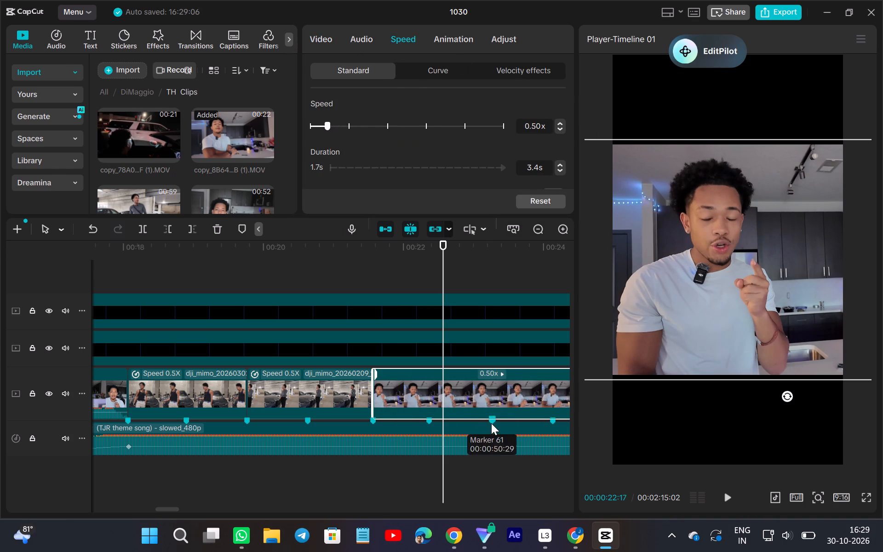
pyautogui.click(492, 474)
pyautogui.click(492, 394)
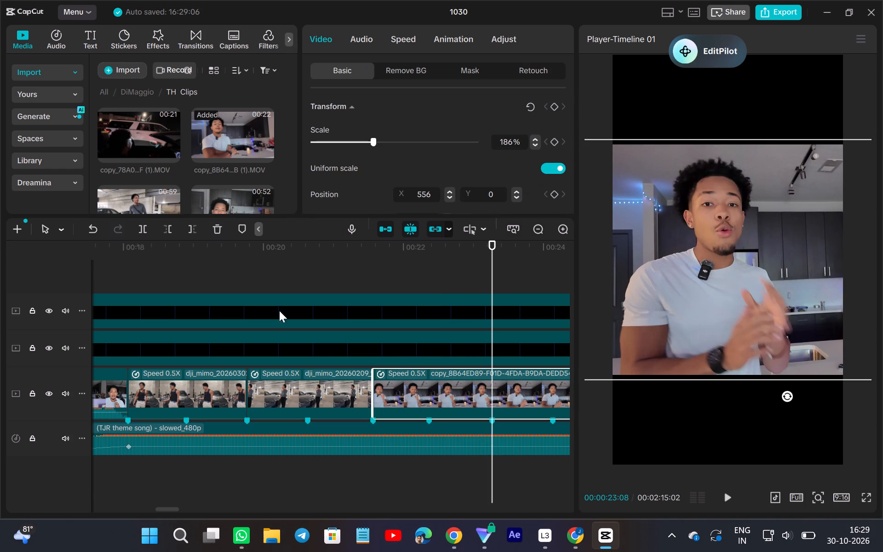
pyautogui.click(196, 225)
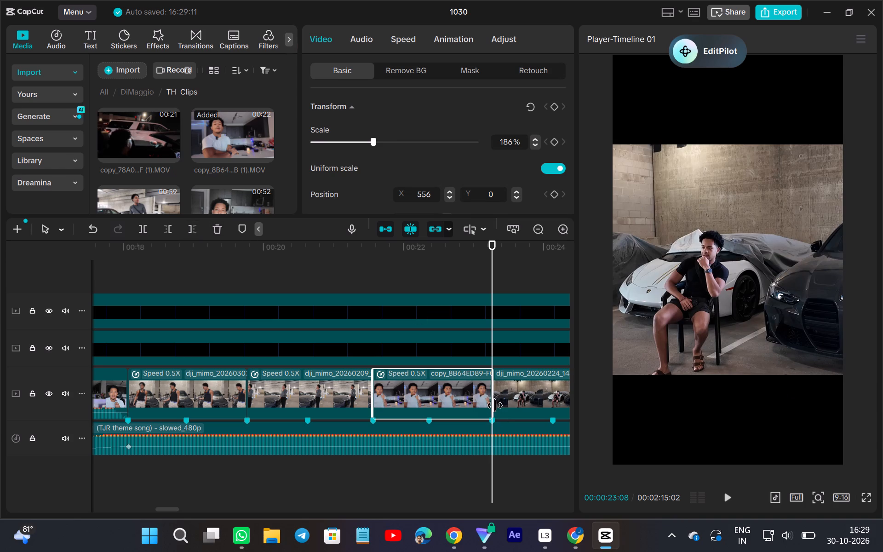
# Nudge the slowed kitchen clip slightly further right in the frame to refine the man's centering.
pyautogui.moveTo(470, 401); pyautogui.dragTo(456, 393)
pyautogui.click(434, 489)
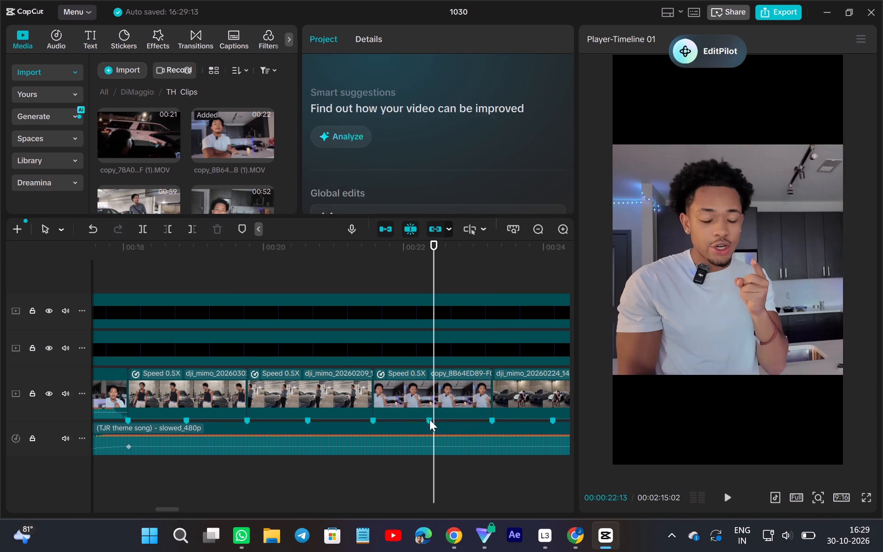
pyautogui.click(430, 388)
pyautogui.moveTo(723, 293); pyautogui.dragTo(737, 295)
# Enable smooth slow-mo with Optical flow on all three 0.5x clips together: the BMW, grey-sweater and kitchen clips.
pyautogui.click(200, 483)
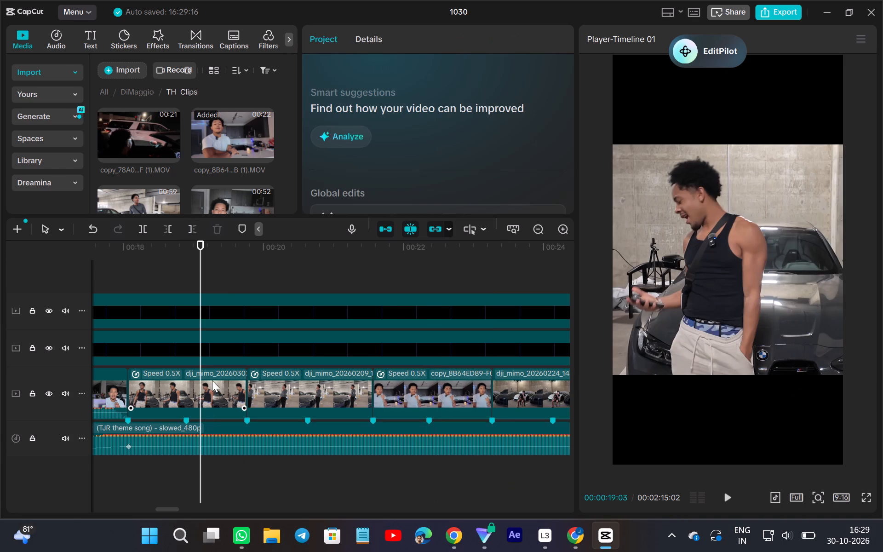
pyautogui.click(456, 395)
pyautogui.keyDown('ctrl'); pyautogui.click(294, 410); pyautogui.keyUp('ctrl')
pyautogui.keyDown('ctrl'); pyautogui.click(203, 399); pyautogui.keyUp('ctrl')
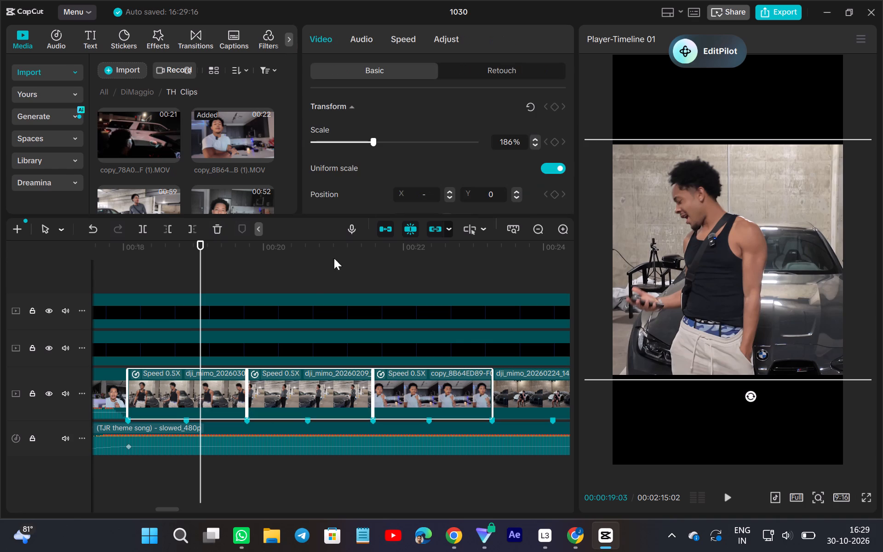
pyautogui.click(400, 39)
pyautogui.scroll(-1, 446, 84)
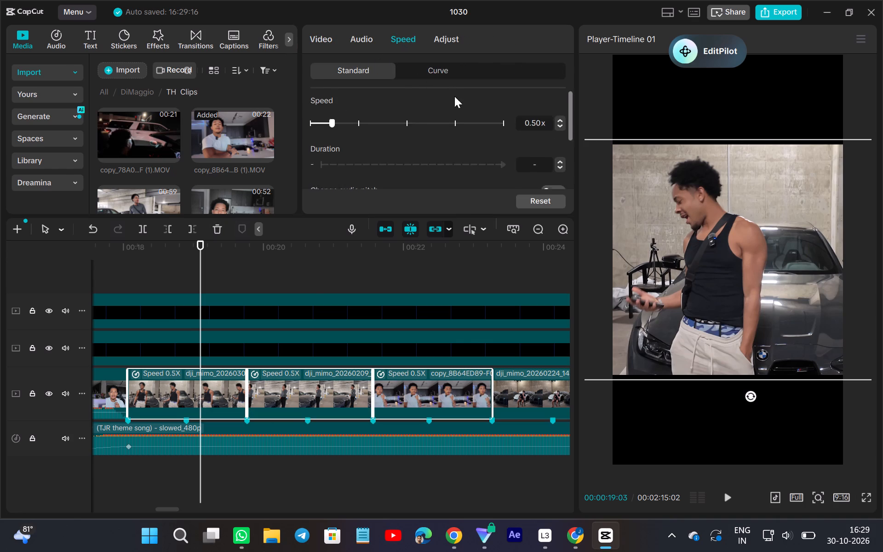
pyautogui.scroll(-1, 454, 96)
pyautogui.scroll(-1, 315, 138)
pyautogui.click(315, 123)
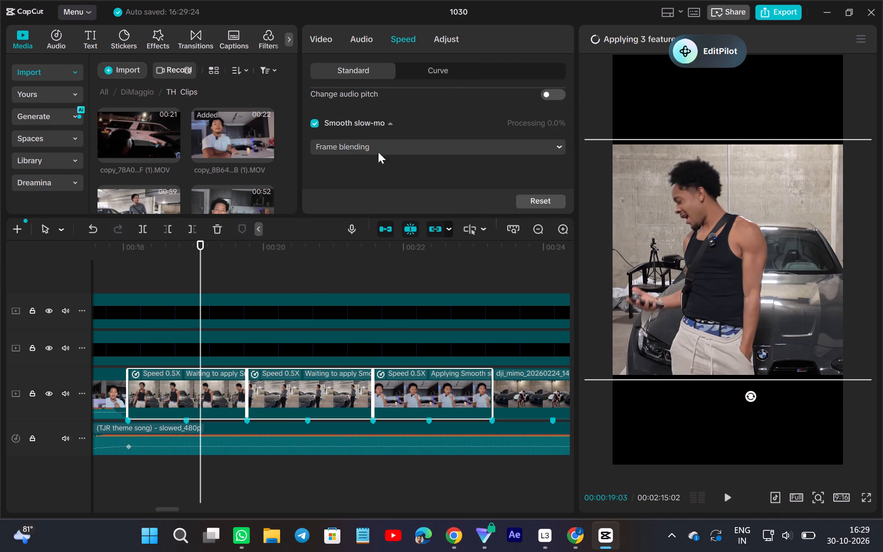
pyautogui.click(400, 152)
pyautogui.click(396, 207)
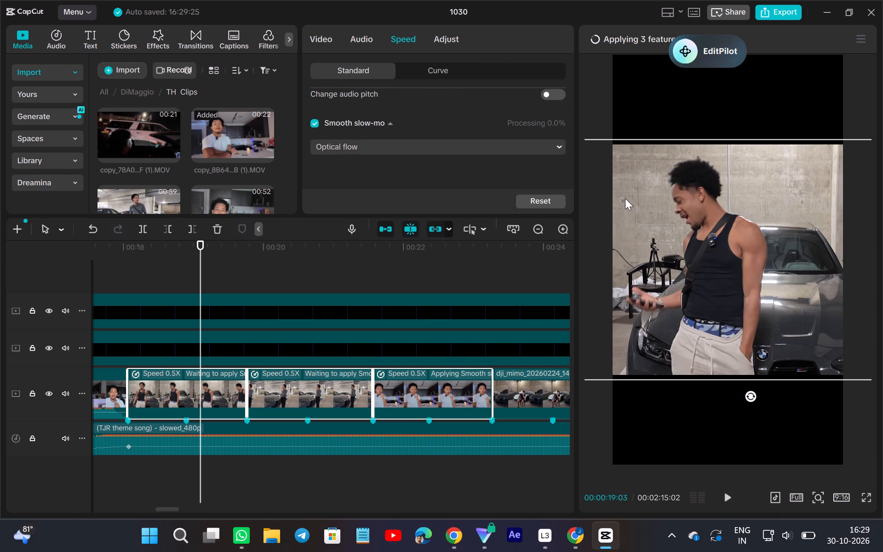
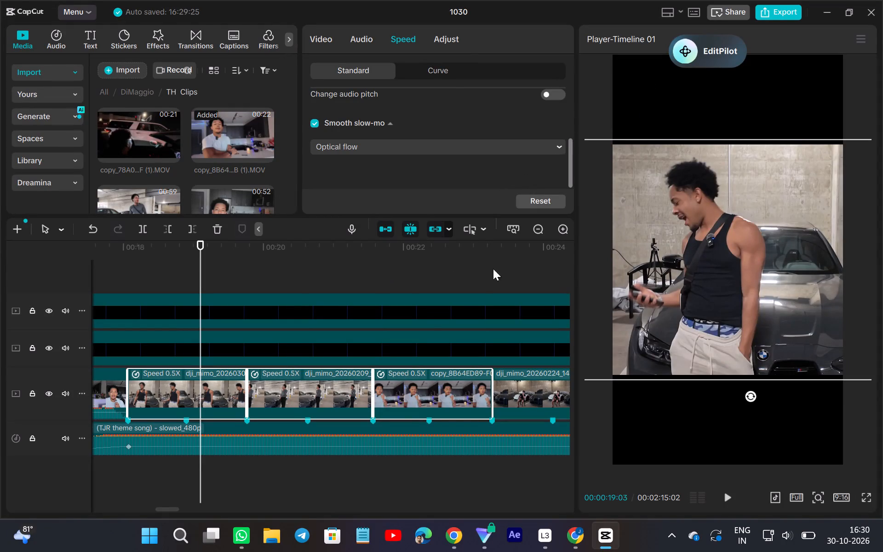
# Play back the transition from the talking-head shot into the slowed BMW clip to check its smooth slow-mo.
pyautogui.hscroll(1, 264, 441)
pyautogui.click(219, 482)
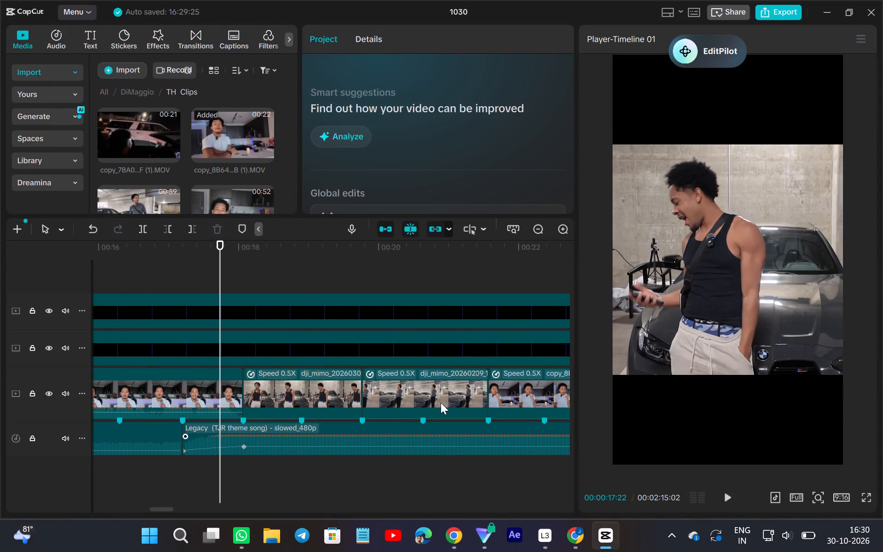
pyautogui.click(733, 501)
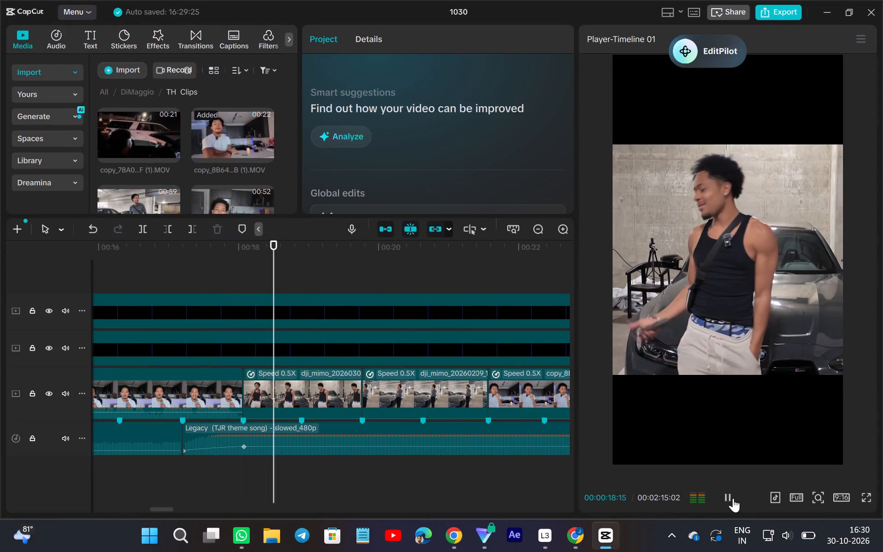
pyautogui.click(734, 495)
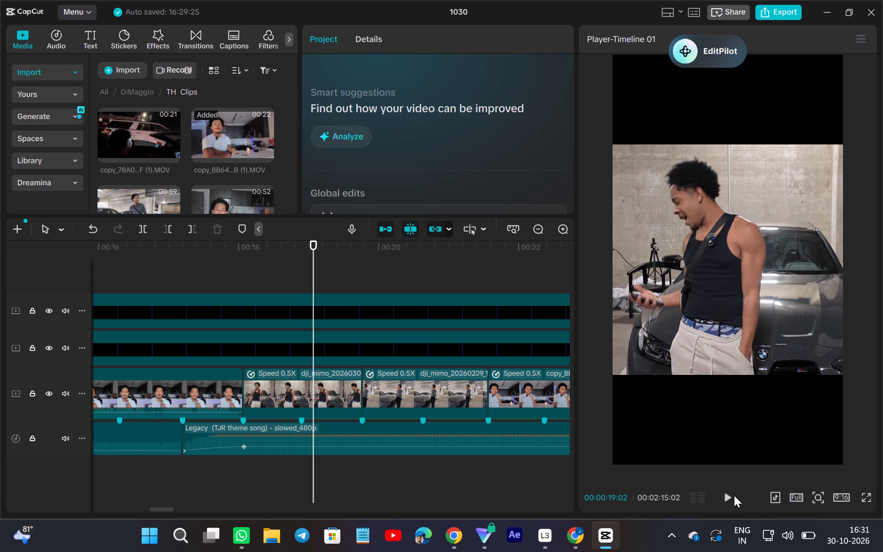
# Connect the M407SP Bluetooth headphones to the computer.
pyautogui.scroll(-2, 734, 524)
pyautogui.click(784, 531)
pyautogui.scroll(1, 784, 531)
pyautogui.scroll(-1, 791, 526)
pyautogui.click(765, 282)
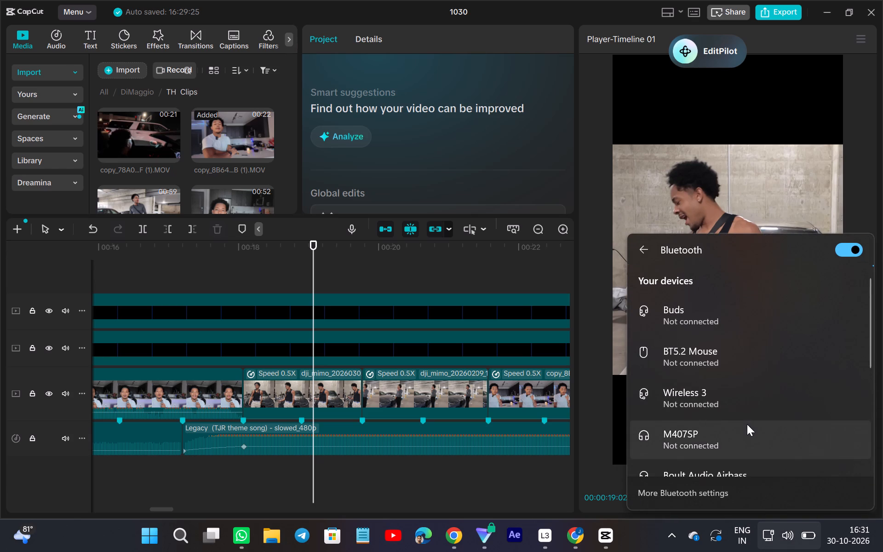
pyautogui.click(747, 425)
pyautogui.scroll(-1, 748, 425)
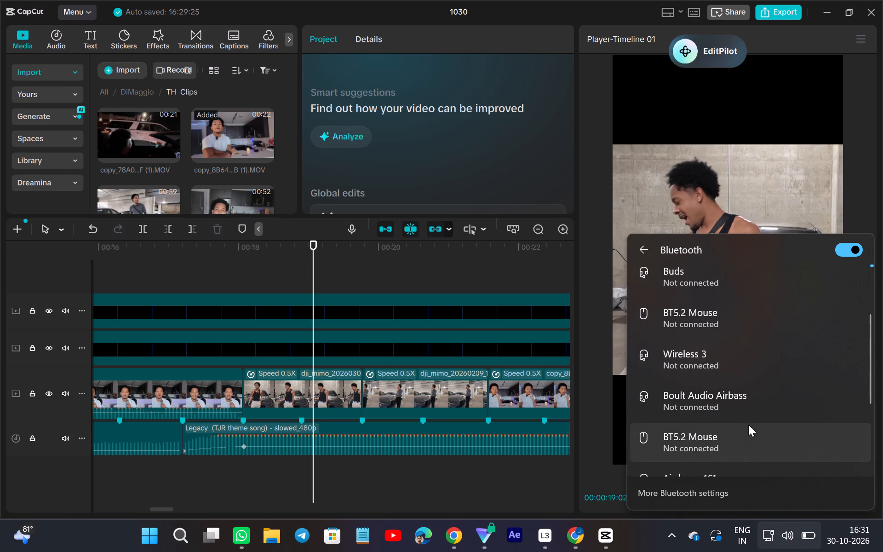
pyautogui.scroll(7, 730, 354)
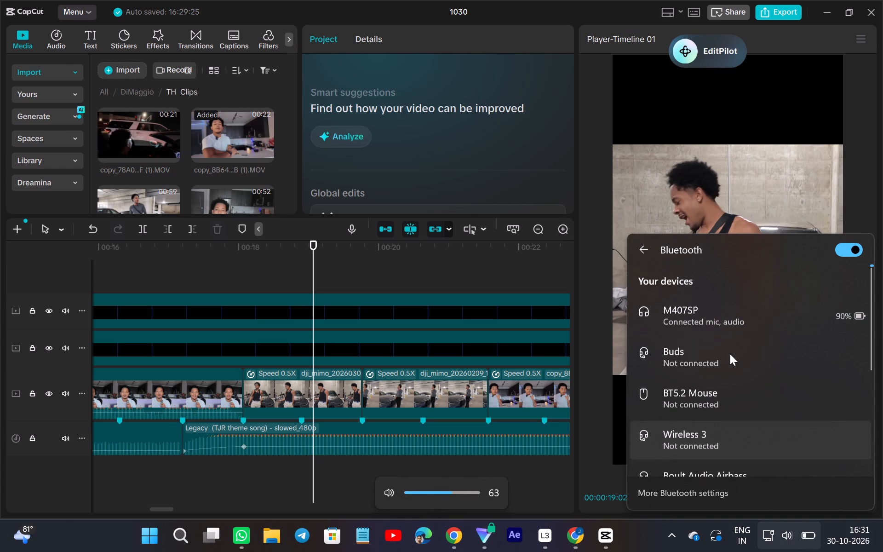
pyautogui.scroll(-1, 786, 416)
pyautogui.scroll(1, 849, 496)
pyautogui.scroll(-1, 849, 496)
pyautogui.click(791, 537)
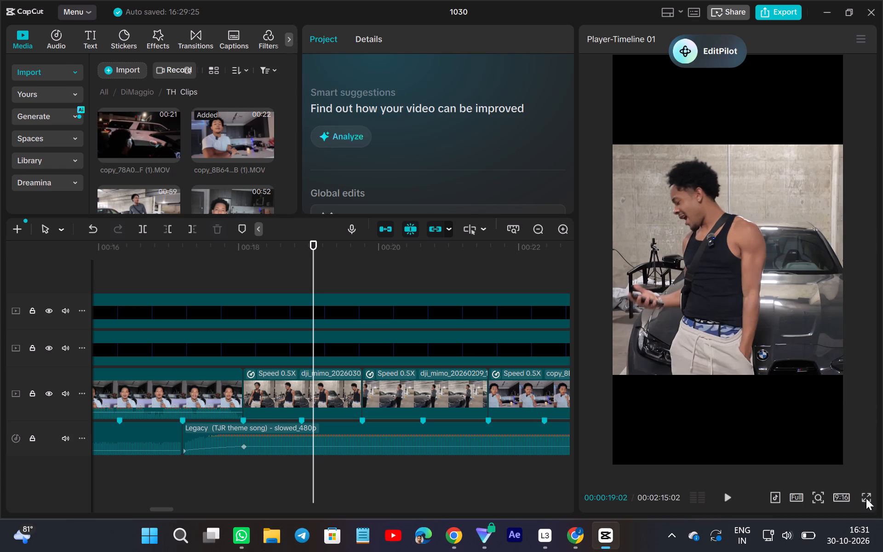
# Lower the system volume for the connected M407SP headphones.
pyautogui.click(775, 539)
pyautogui.click(704, 454)
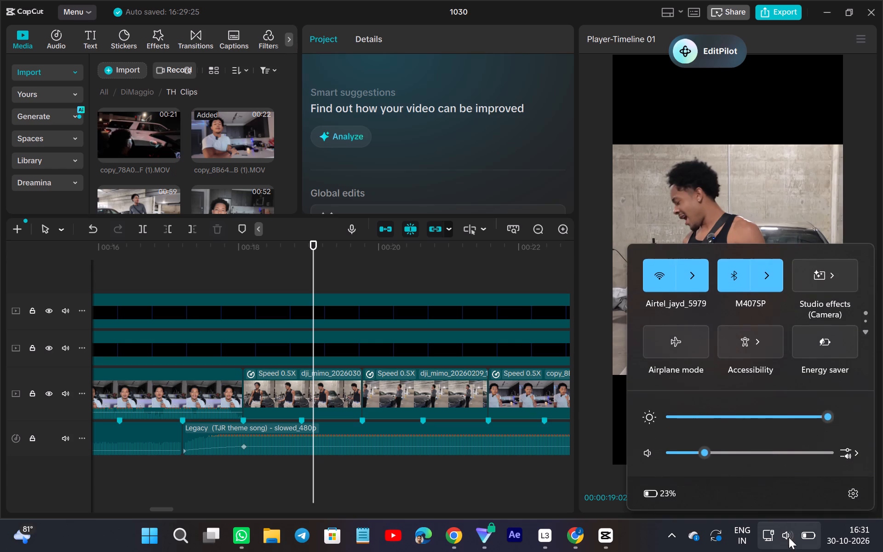
pyautogui.click(789, 537)
# Play back the three 0.5x clips with the music to review the smooth slow-mo and the cuts on the beat markers.
pyautogui.click(247, 470)
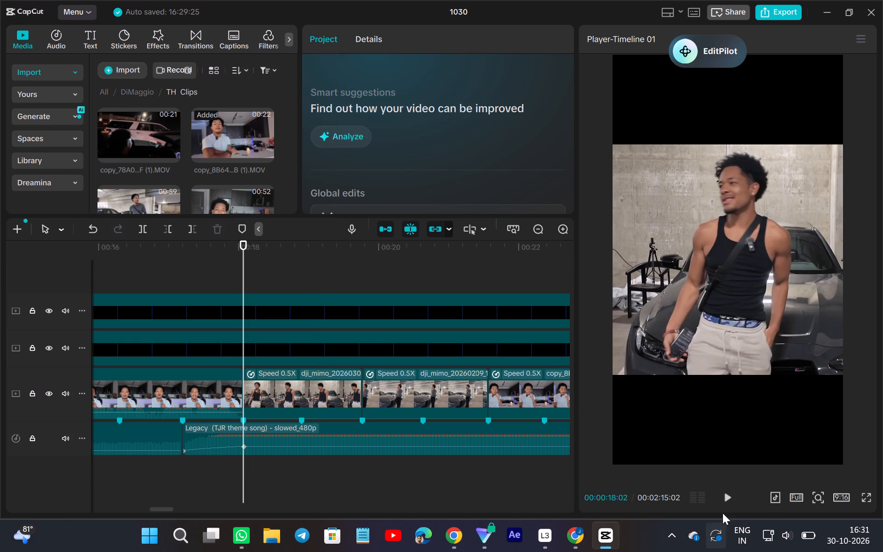
pyautogui.click(727, 505)
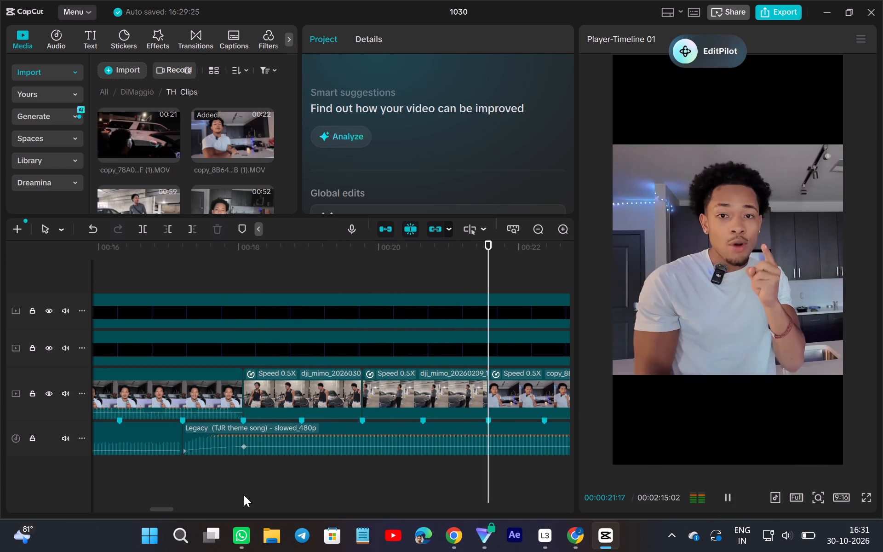
pyautogui.click(232, 476)
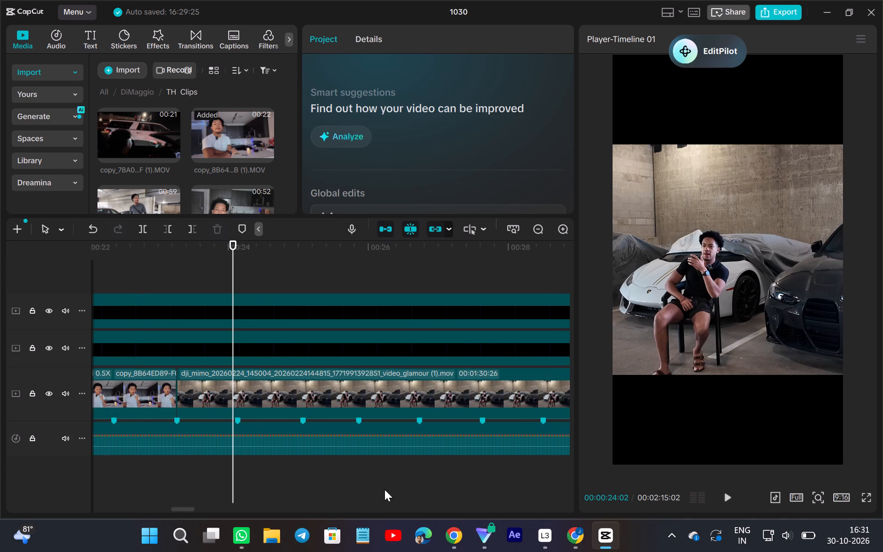
pyautogui.keyDown('ctrl'); pyautogui.scroll(-8, 404, 484); pyautogui.keyUp('ctrl')
pyautogui.hscroll(1, 224, 466)
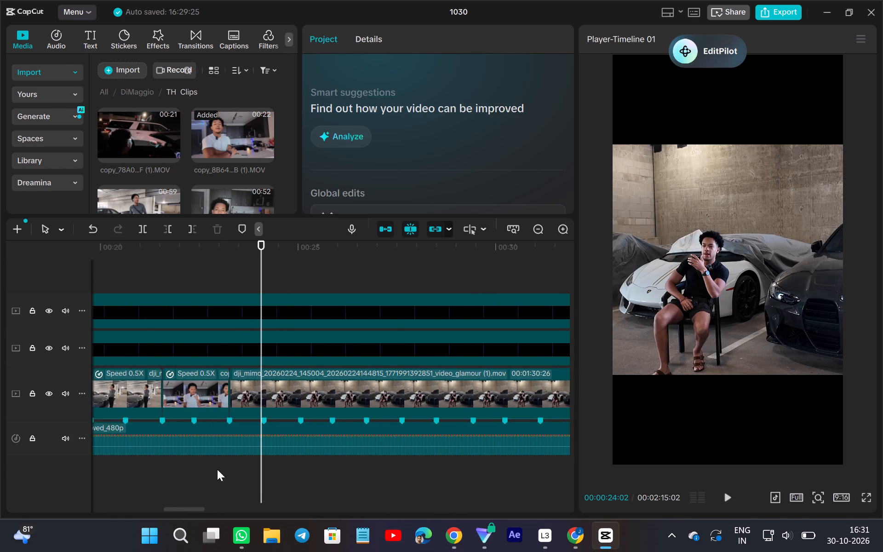
pyautogui.hscroll(1, 217, 469)
pyautogui.click(257, 480)
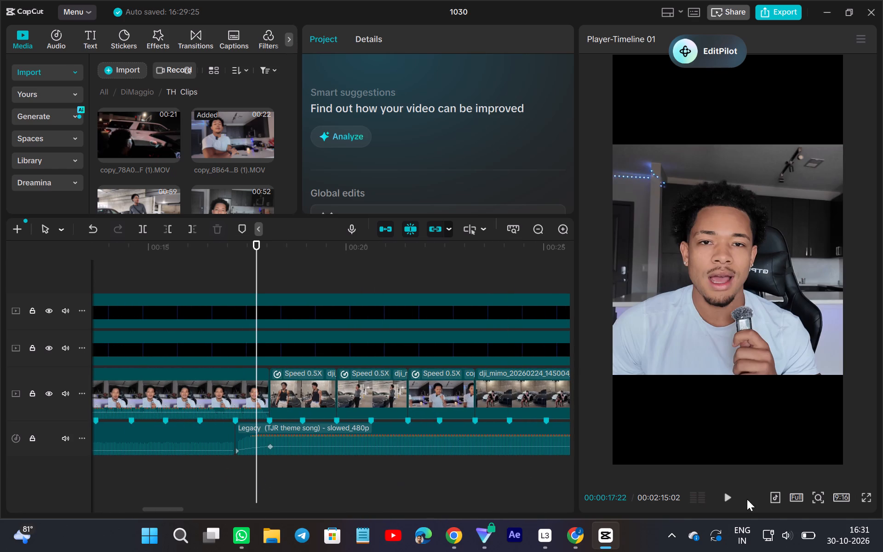
pyautogui.click(728, 495)
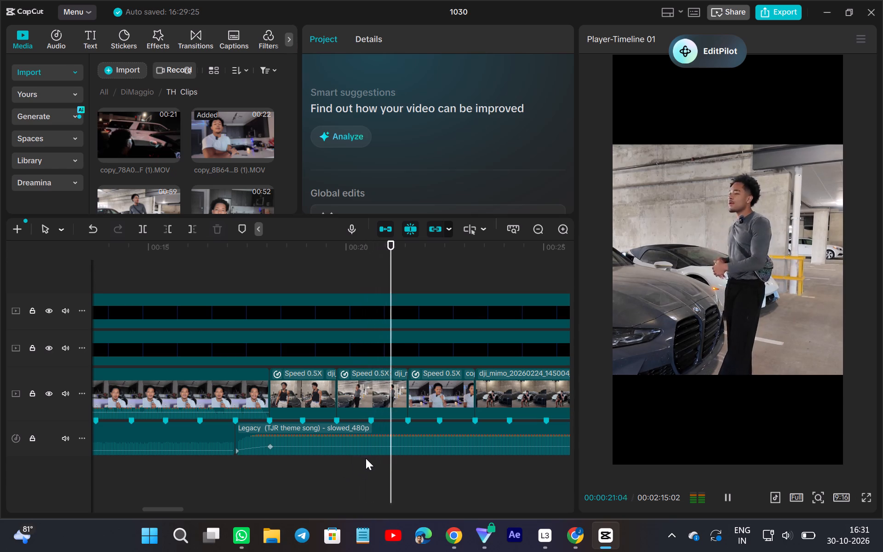
pyautogui.click(318, 490)
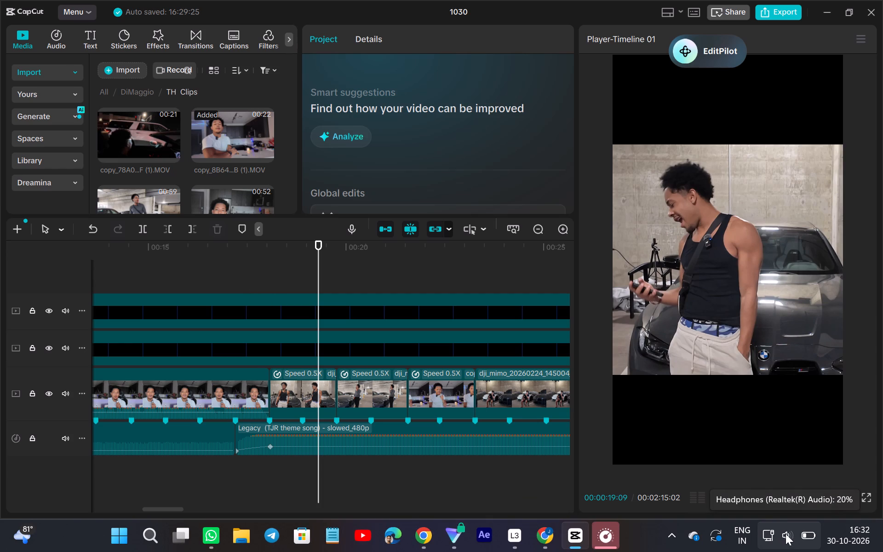
# Adjust the Realtek headphone volume to about 29% while test-playing the slowed clips.
pyautogui.scroll(-1, 786, 534)
pyautogui.scroll(-1, 654, 524)
pyautogui.click(275, 470)
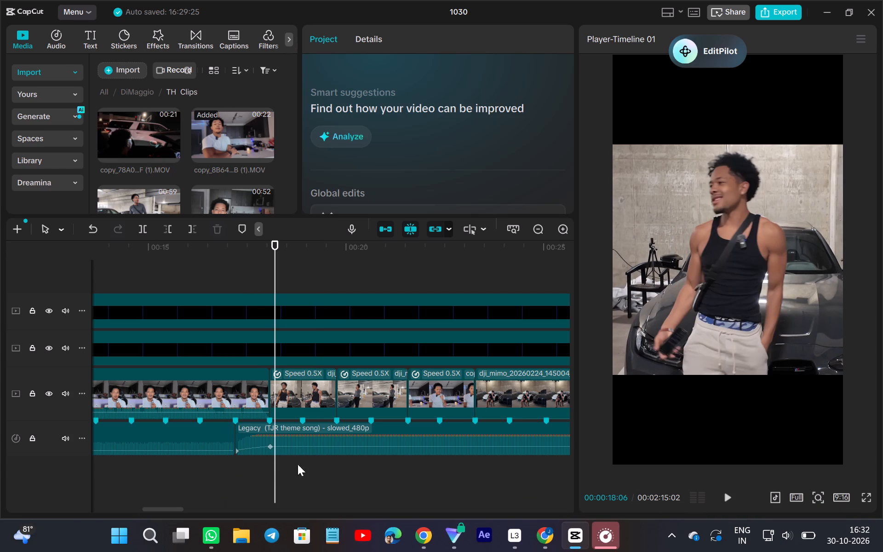
pyautogui.click(729, 495)
pyautogui.click(729, 495)
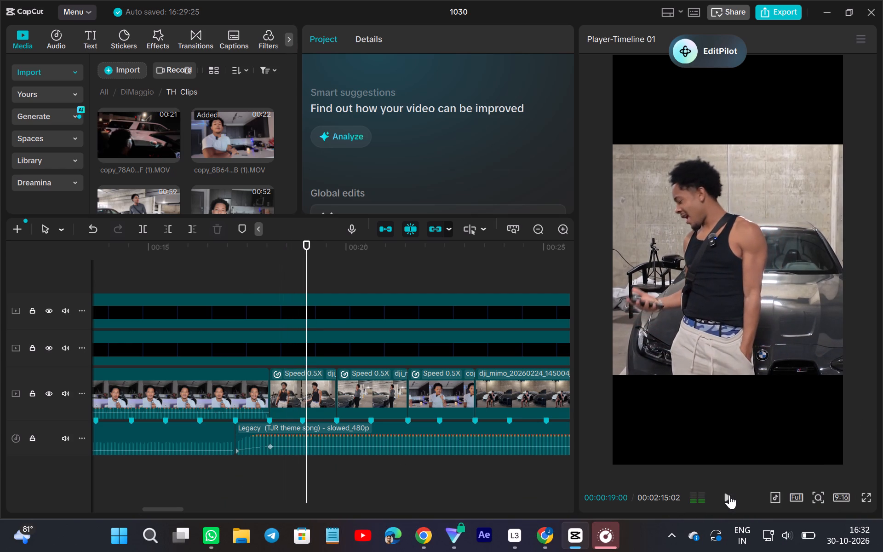
pyautogui.click(803, 538)
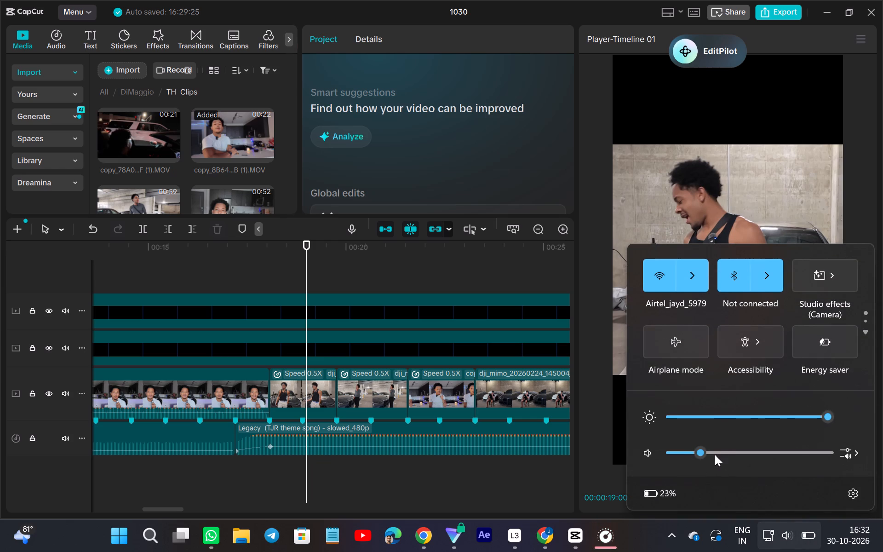
pyautogui.click(718, 451)
pyautogui.click(282, 478)
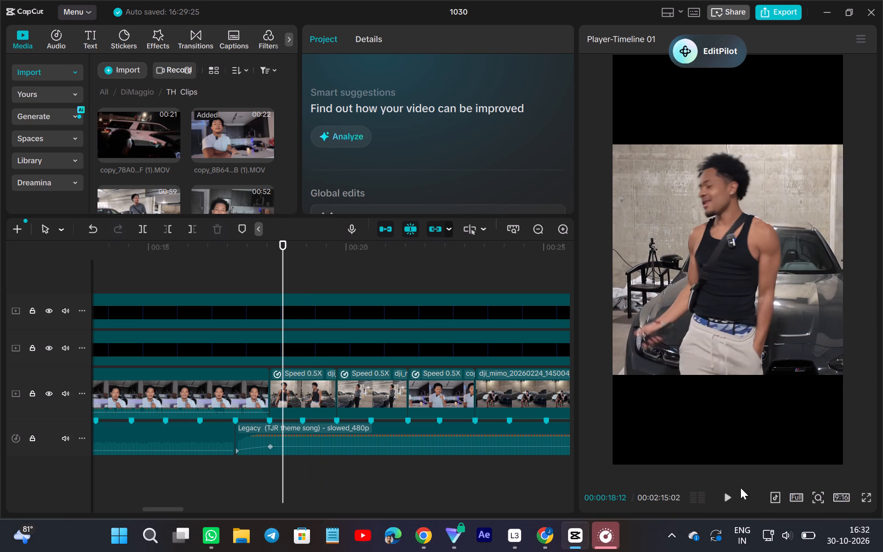
pyautogui.click(727, 496)
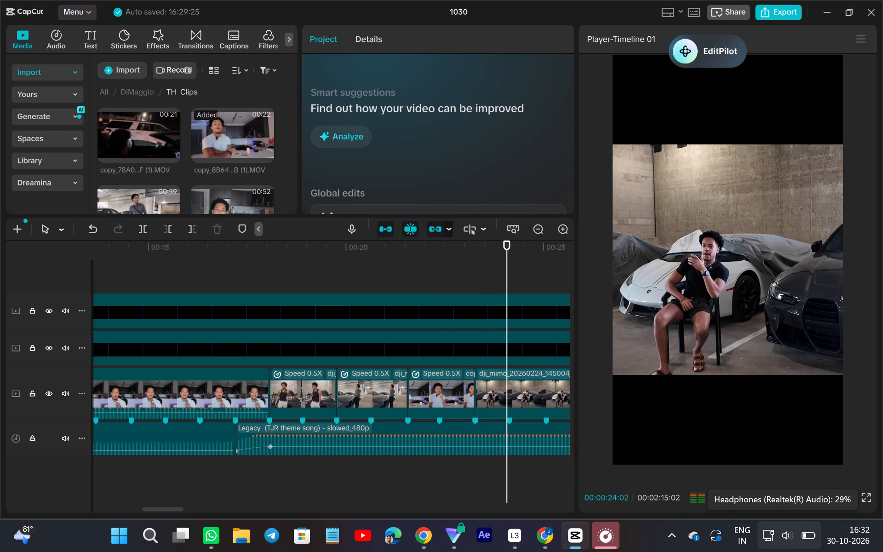
pyautogui.scroll(-1, 601, 551)
# Replay the BMW and grey-sweater slow-motion clips from several points to examine motion smoothness and timing against the music.
pyautogui.click(251, 466)
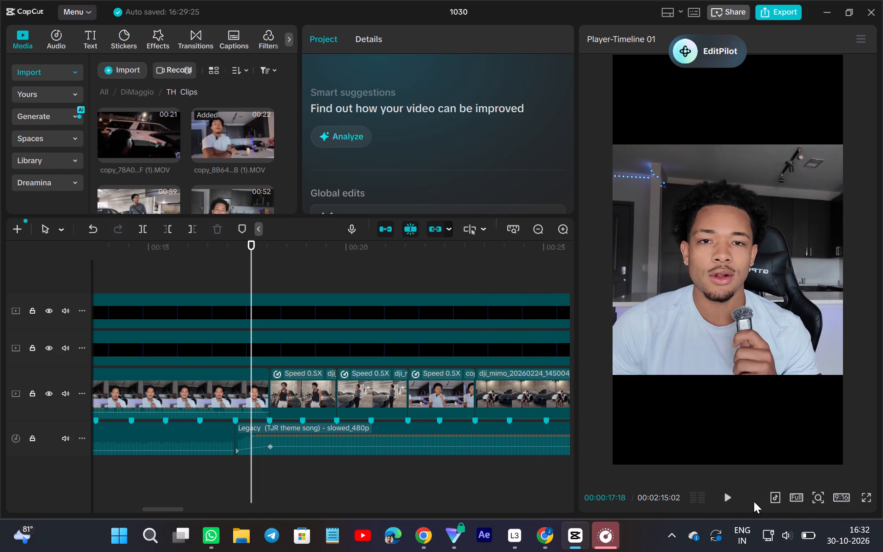
pyautogui.click(737, 497)
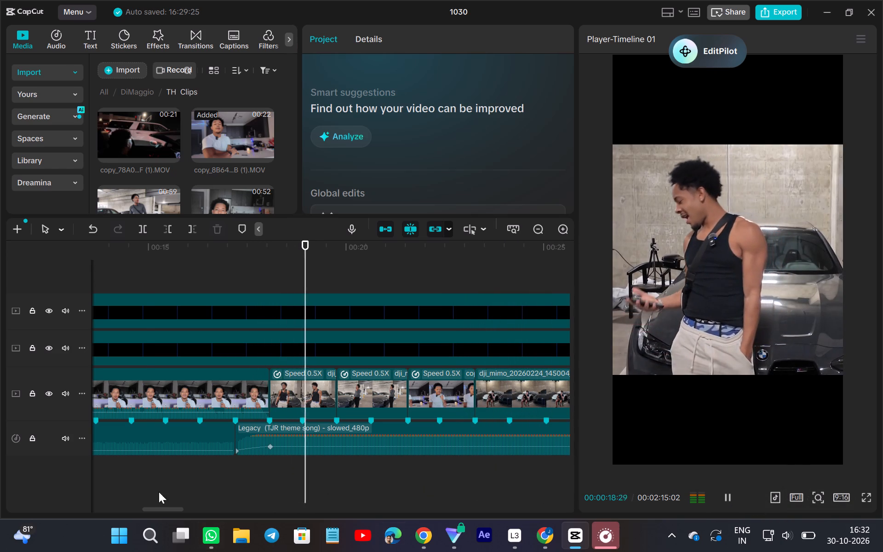
pyautogui.click(146, 469)
pyautogui.click(722, 490)
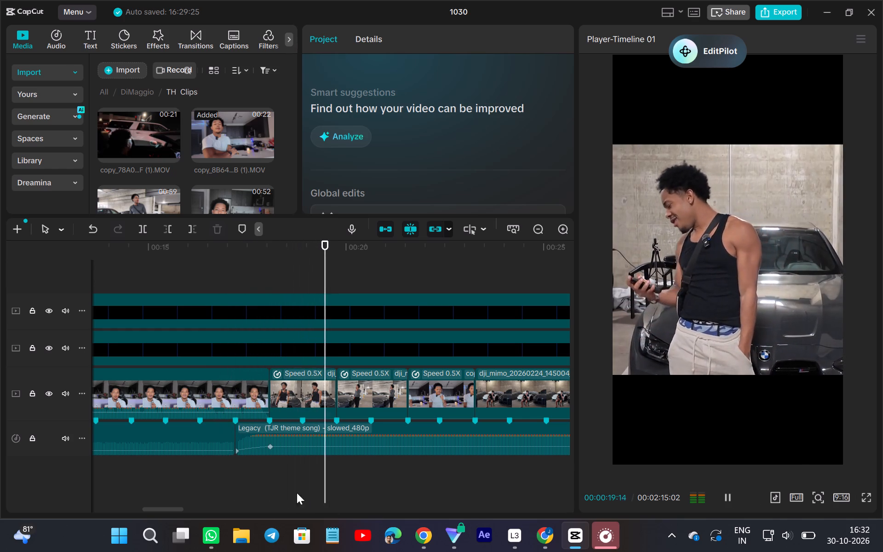
pyautogui.click(261, 489)
pyautogui.click(730, 500)
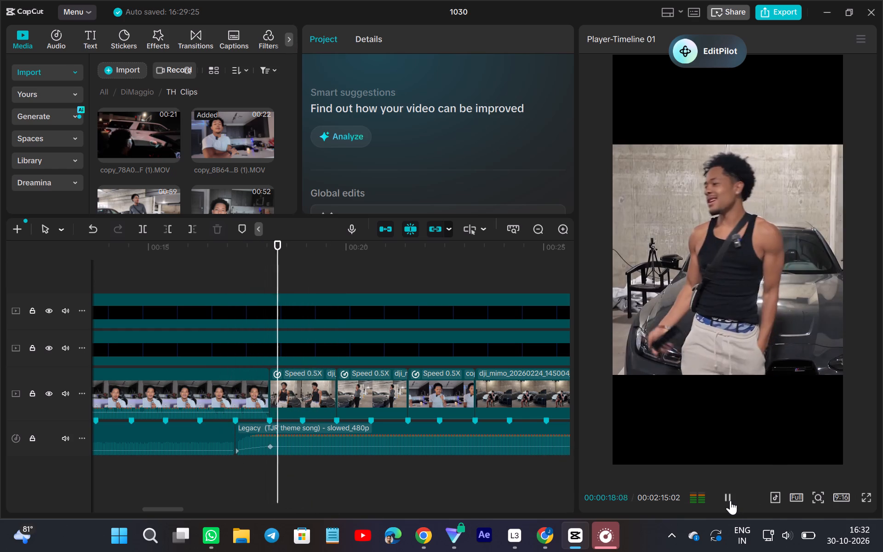
pyautogui.click(730, 500)
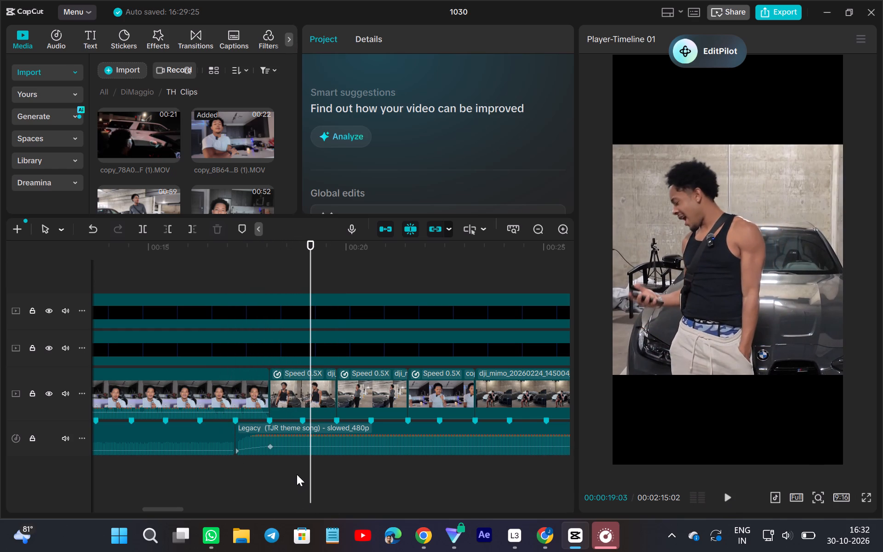
pyautogui.click(297, 474)
pyautogui.click(722, 498)
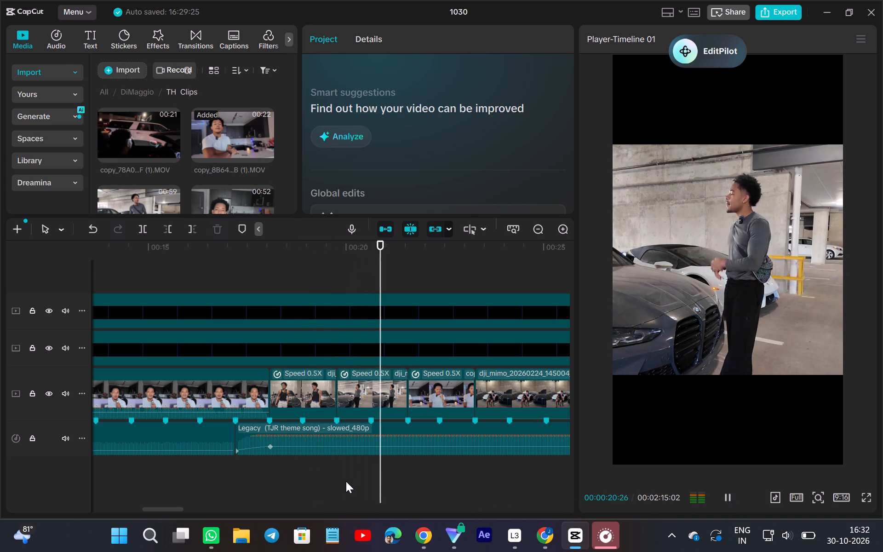
pyautogui.click(345, 473)
# Find the beat just after the start of the grey-sweater clip and add a marker to the Legacy music at 00:00:20:02.
pyautogui.doubleClick(566, 233)
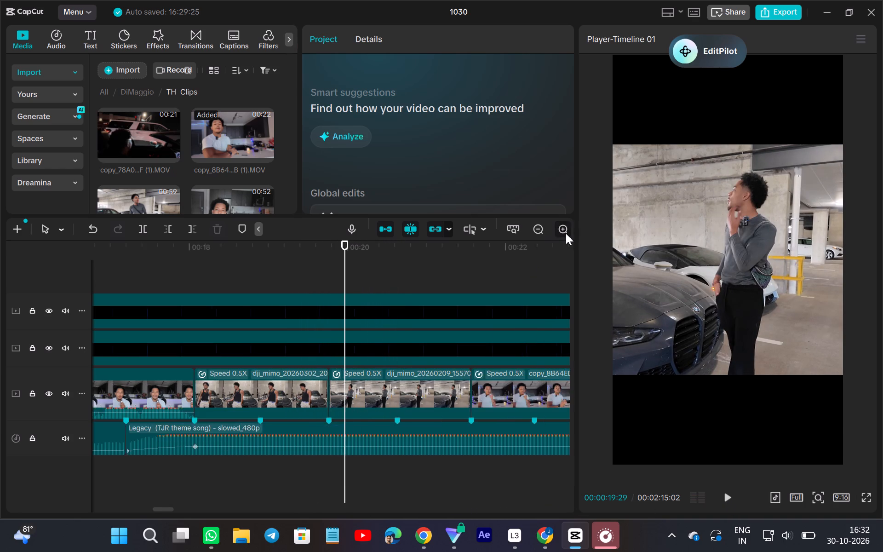
pyautogui.click(310, 472)
pyautogui.click(339, 424)
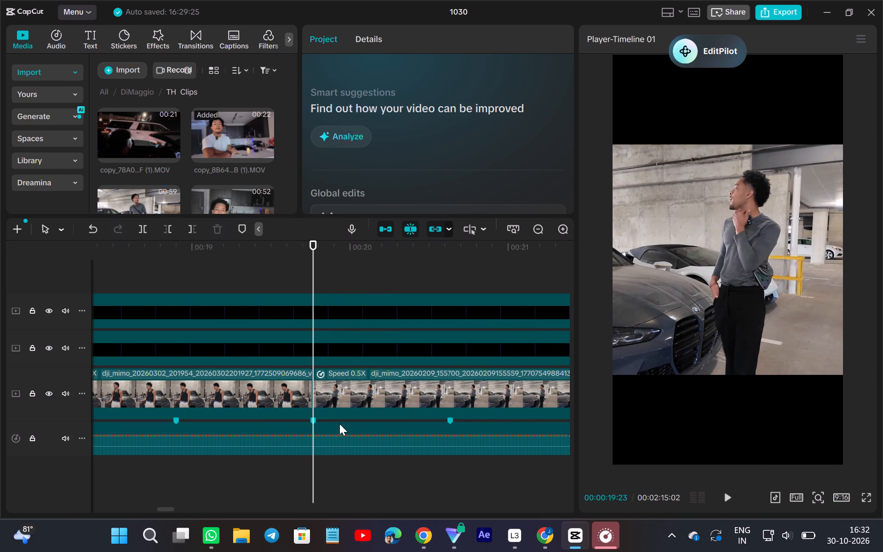
pyautogui.doubleClick(727, 498)
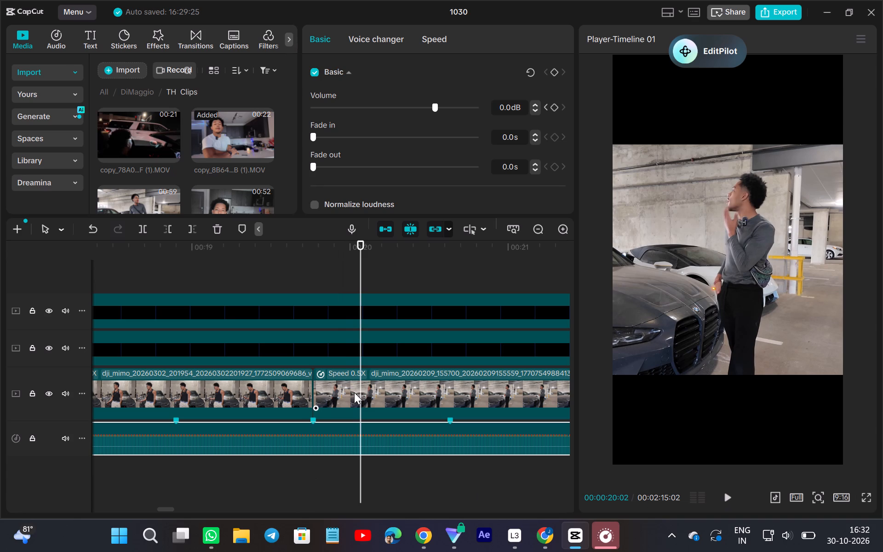
pyautogui.keyDown('ctrl'); pyautogui.scroll(-5, 354, 392); pyautogui.keyUp('ctrl')
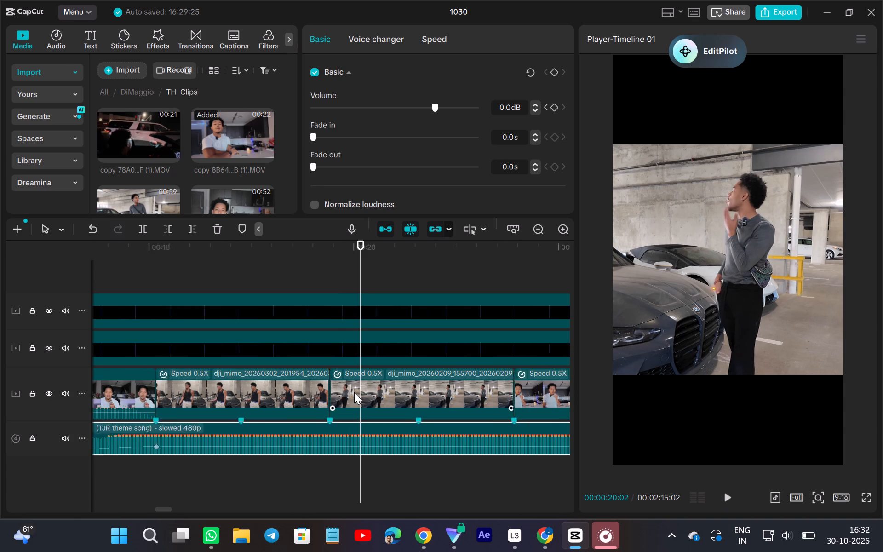
pyautogui.keyDown('ctrl'); pyautogui.scroll(-2, 354, 392); pyautogui.keyUp('ctrl')
pyautogui.click(354, 392)
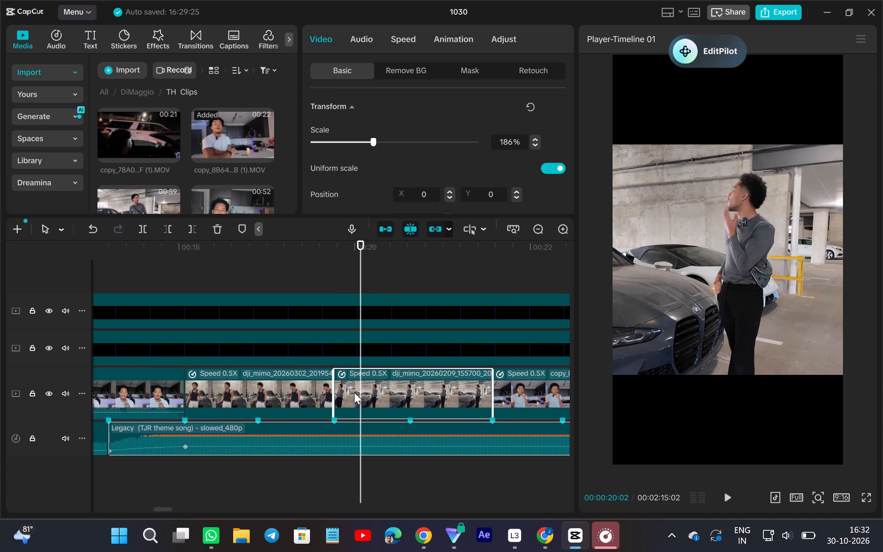
pyautogui.click(367, 436)
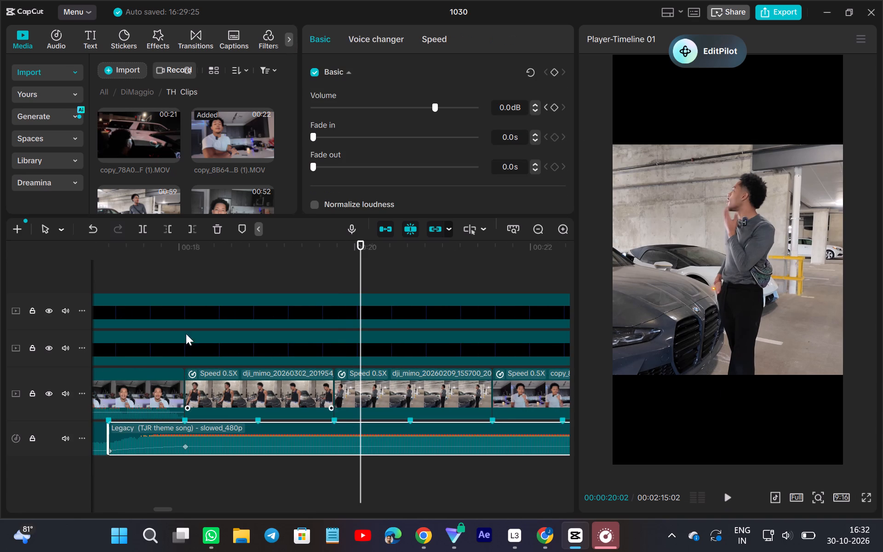
pyautogui.click(239, 226)
# Listen repeatedly to the music between about 00:00:19:23 and 00:00:21:05 to locate the beat following the new marker.
pyautogui.click(734, 500)
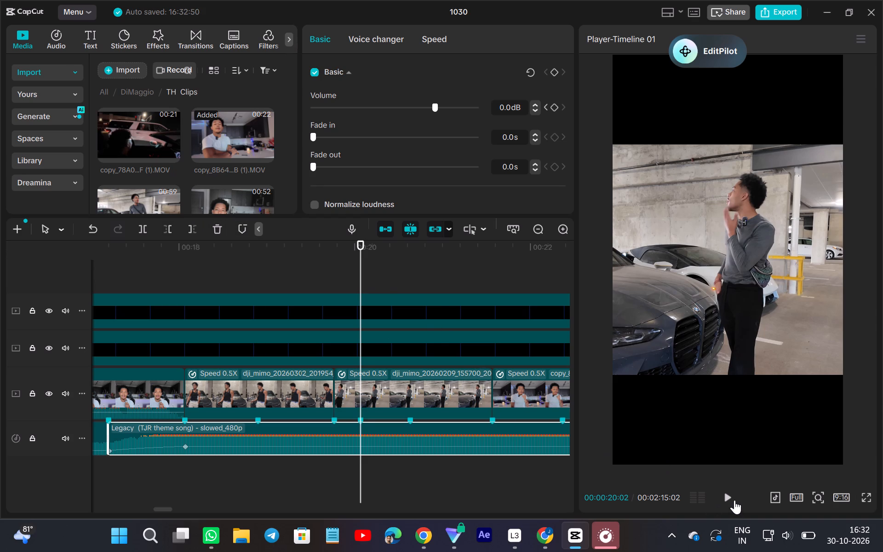
pyautogui.click(734, 500)
pyautogui.click(288, 486)
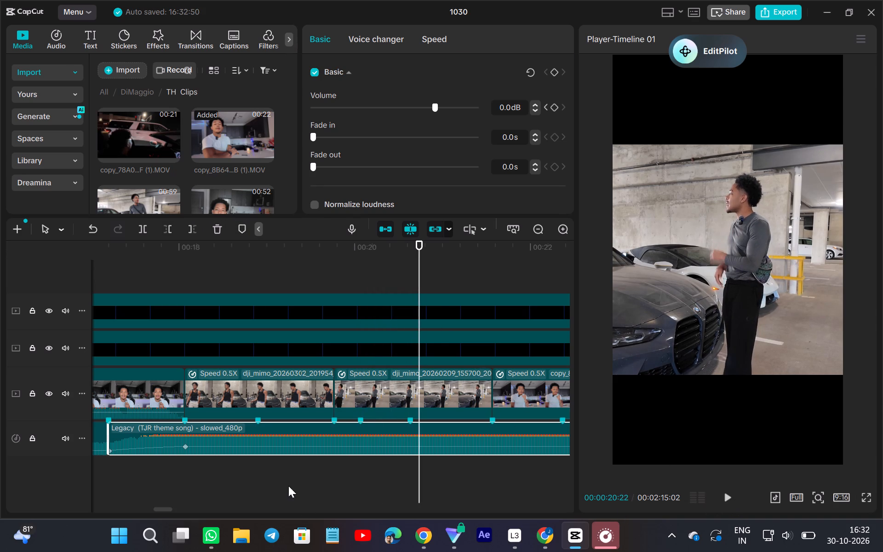
pyautogui.click(727, 494)
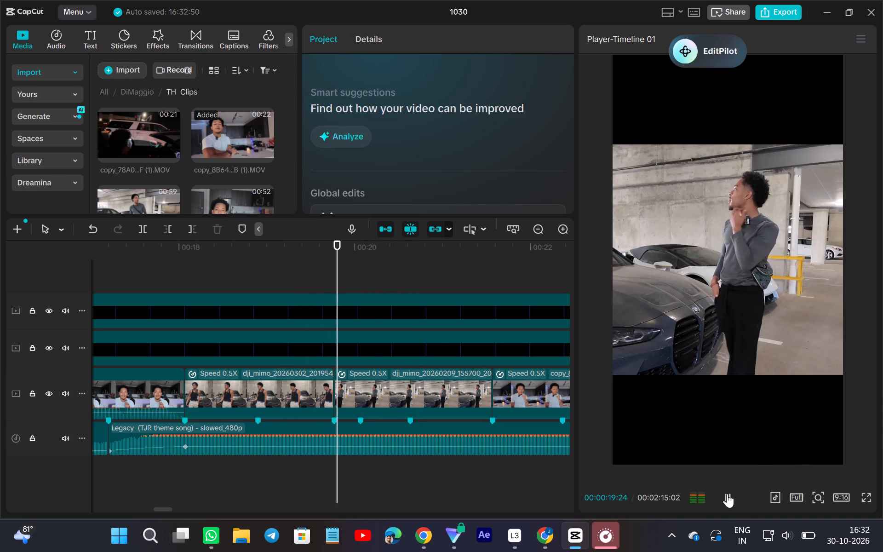
pyautogui.click(440, 484)
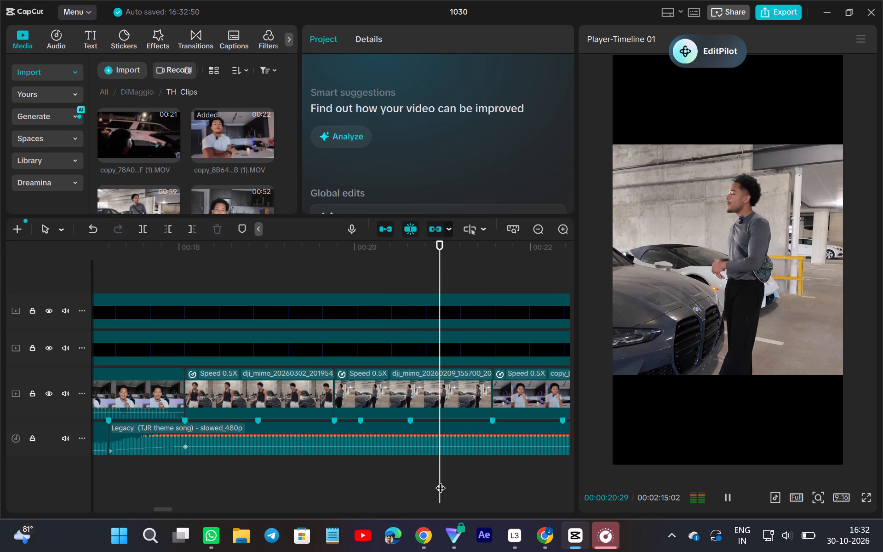
pyautogui.click(426, 483)
pyautogui.doubleClick(724, 494)
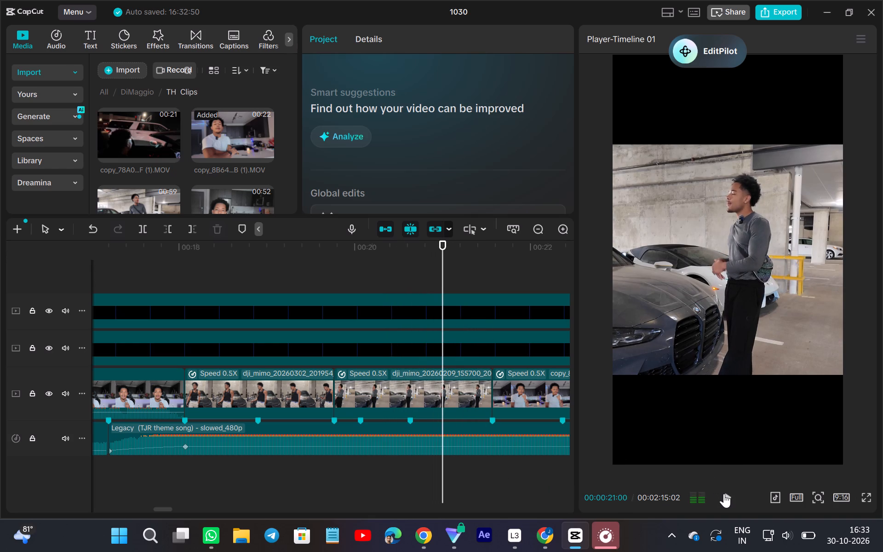
pyautogui.moveTo(442, 485); pyautogui.dragTo(432, 494)
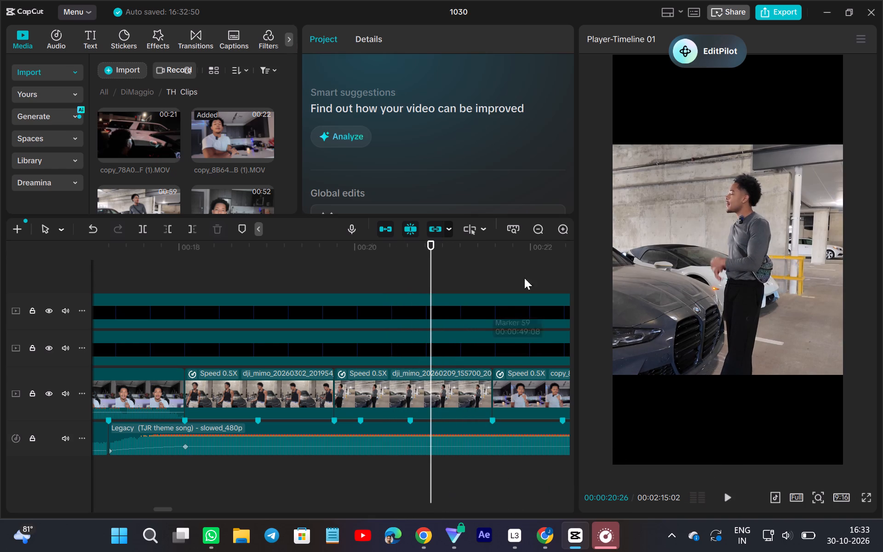
pyautogui.doubleClick(571, 227)
pyautogui.click(388, 490)
pyautogui.click(353, 488)
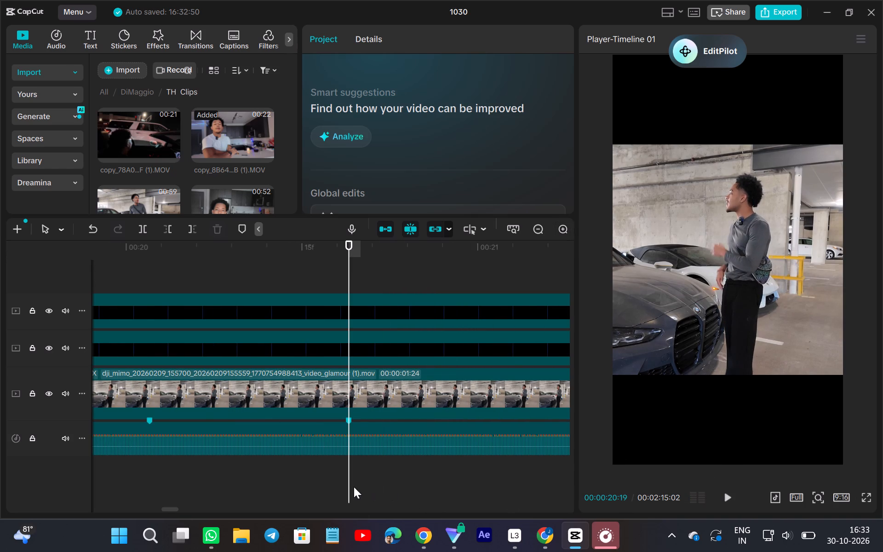
pyautogui.doubleClick(733, 494)
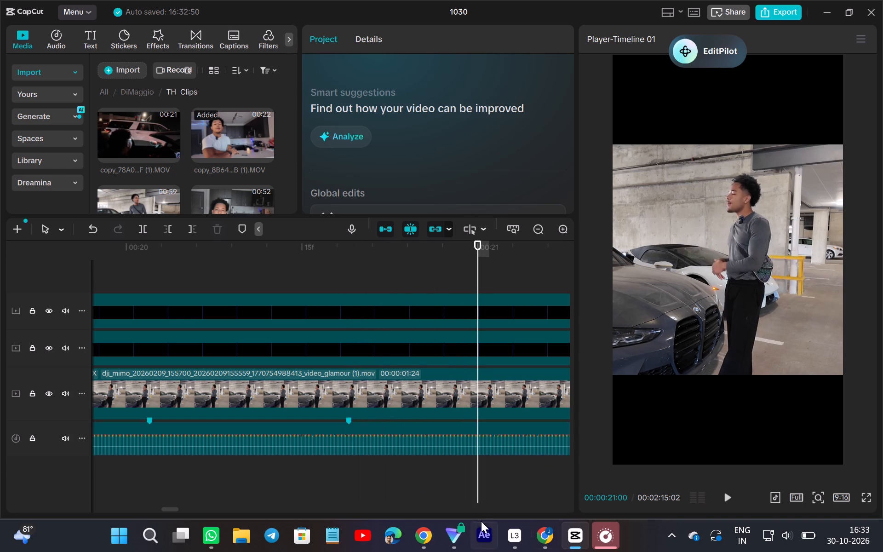
pyautogui.click(395, 481)
pyautogui.doubleClick(721, 498)
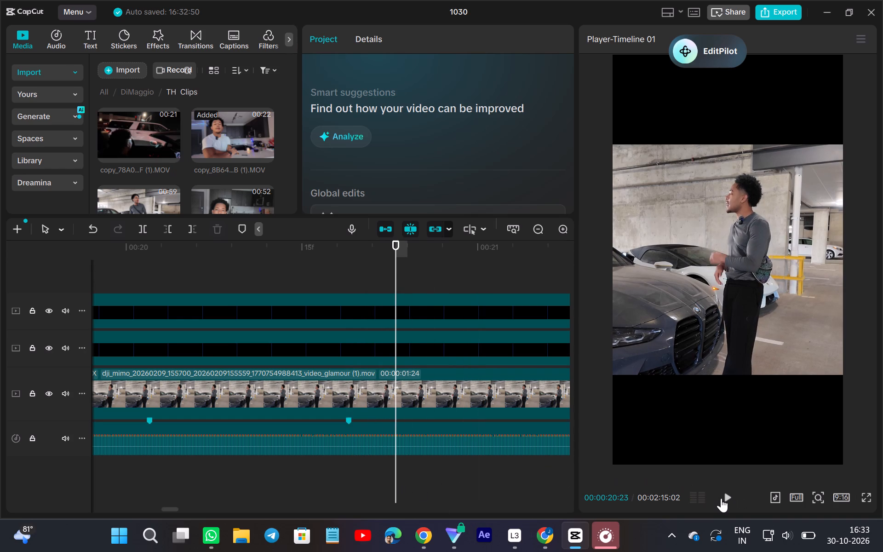
pyautogui.click(722, 491)
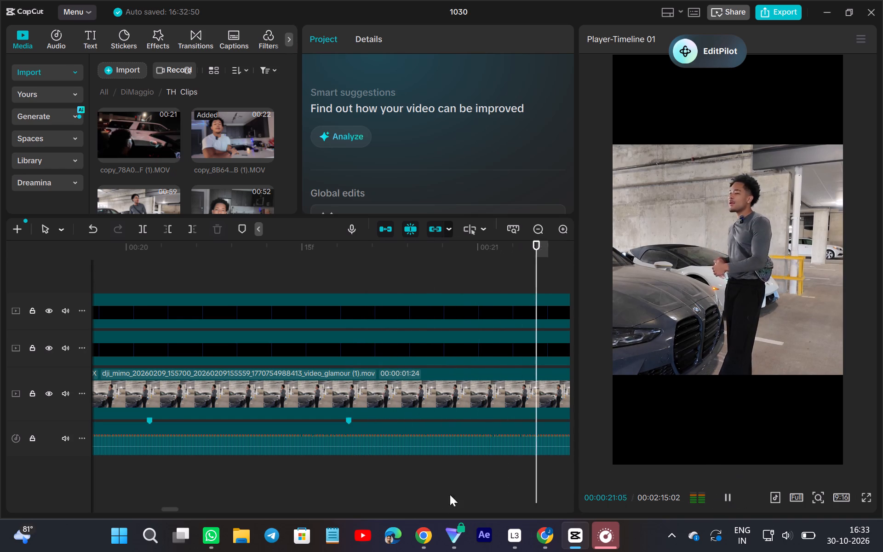
pyautogui.click(427, 494)
# Replay from the end of the talking-head clip through the BMW and grey-sweater clips to judge the cut timing against the markers.
pyautogui.keyDown('ctrl'); pyautogui.scroll(-4, 347, 484); pyautogui.keyUp('ctrl')
pyautogui.hscroll(2, 183, 483)
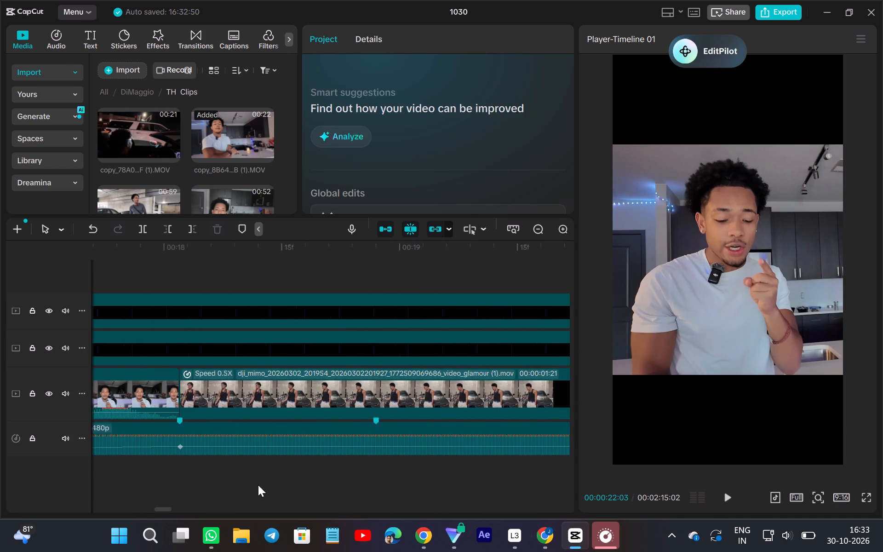
pyautogui.hscroll(1, 258, 485)
pyautogui.click(254, 483)
pyautogui.click(733, 496)
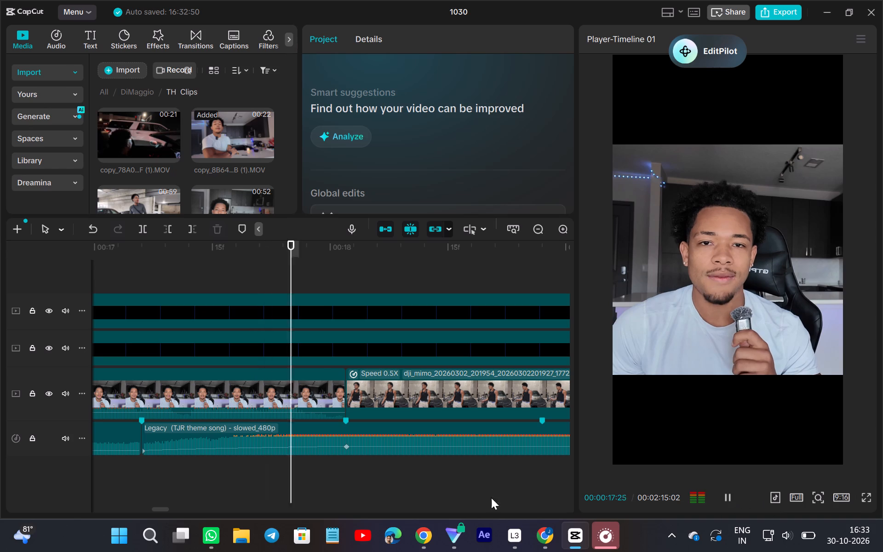
pyautogui.hscroll(-2, 452, 495)
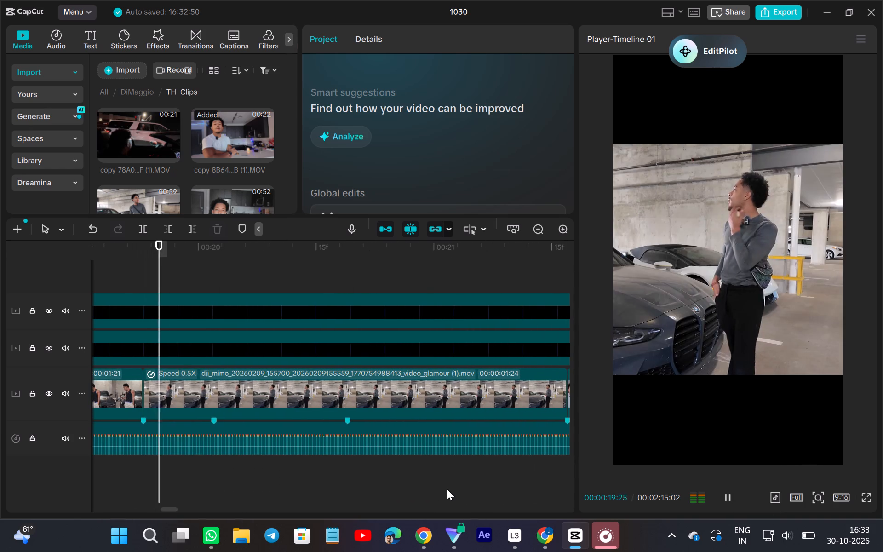
pyautogui.hscroll(-1, 447, 489)
pyautogui.click(338, 485)
pyautogui.keyDown('ctrl'); pyautogui.scroll(-5, 338, 485); pyautogui.keyUp('ctrl')
pyautogui.click(180, 486)
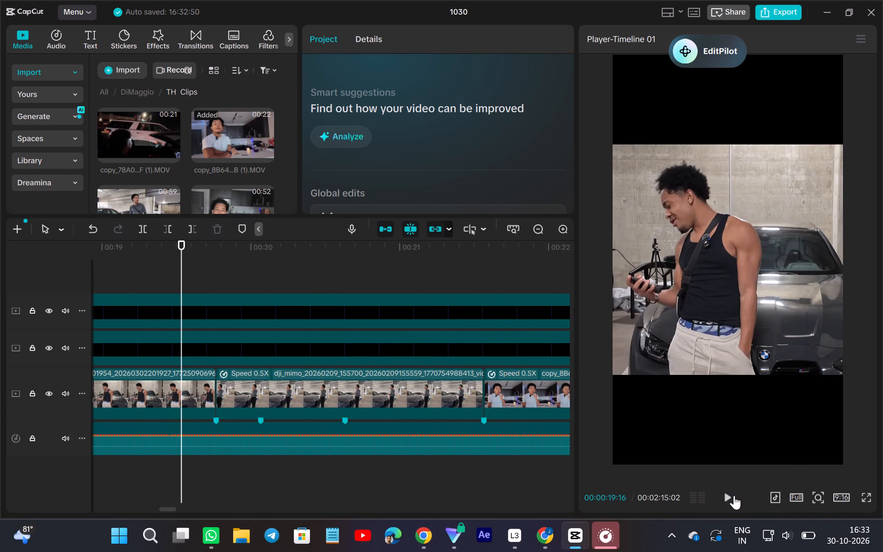
pyautogui.click(734, 500)
pyautogui.click(731, 496)
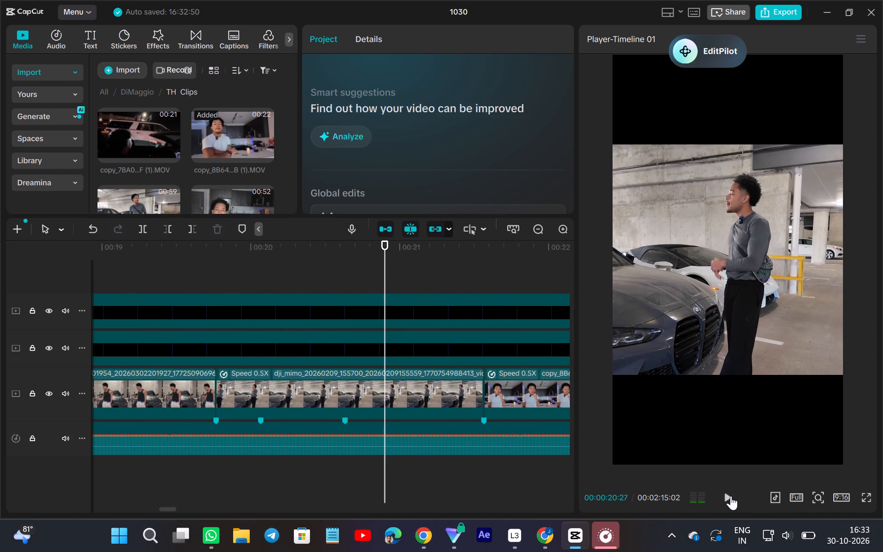
pyautogui.click(206, 479)
pyautogui.moveTo(713, 500); pyautogui.dragTo(720, 499)
pyautogui.click(720, 499)
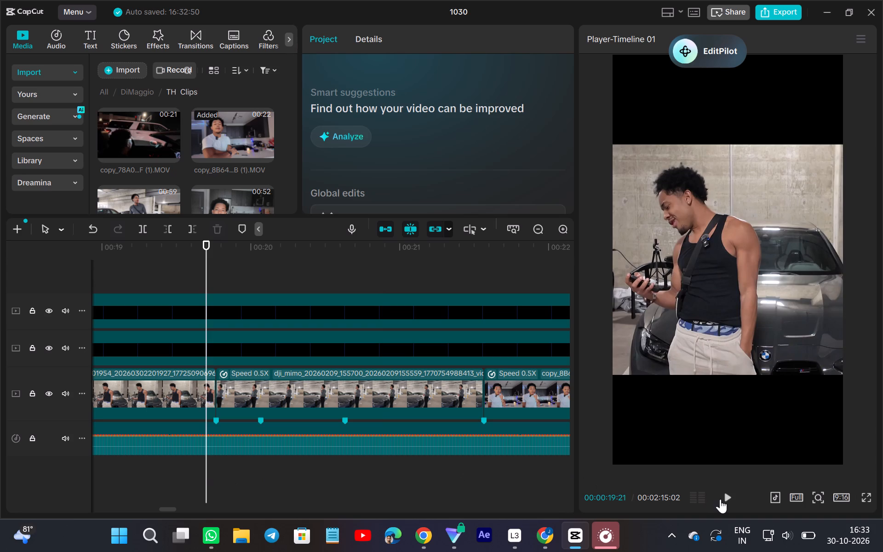
# Extend the end of the BMW clip to the new beat marker at 00:00:20:02.
pyautogui.click(254, 500)
pyautogui.click(191, 400)
pyautogui.moveTo(215, 380); pyautogui.dragTo(218, 382)
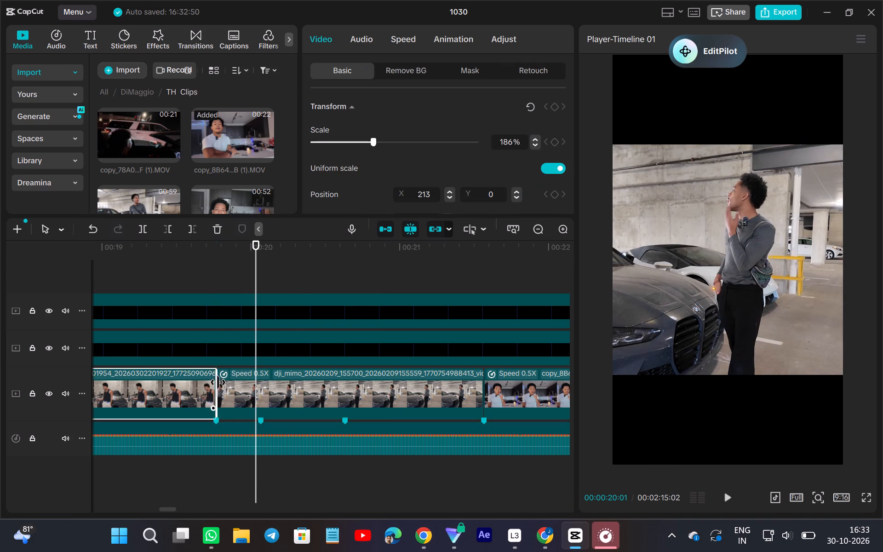
pyautogui.moveTo(218, 382); pyautogui.dragTo(258, 420)
# Find the beat within the grey-sweater clip by ear and add a marker to the Legacy music at 00:00:20:26.
pyautogui.click(263, 475)
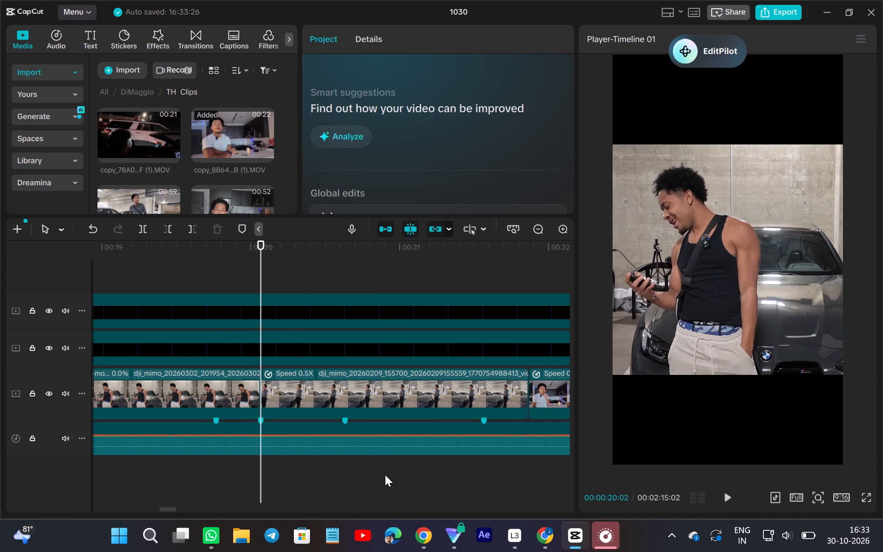
pyautogui.doubleClick(729, 498)
pyautogui.click(729, 498)
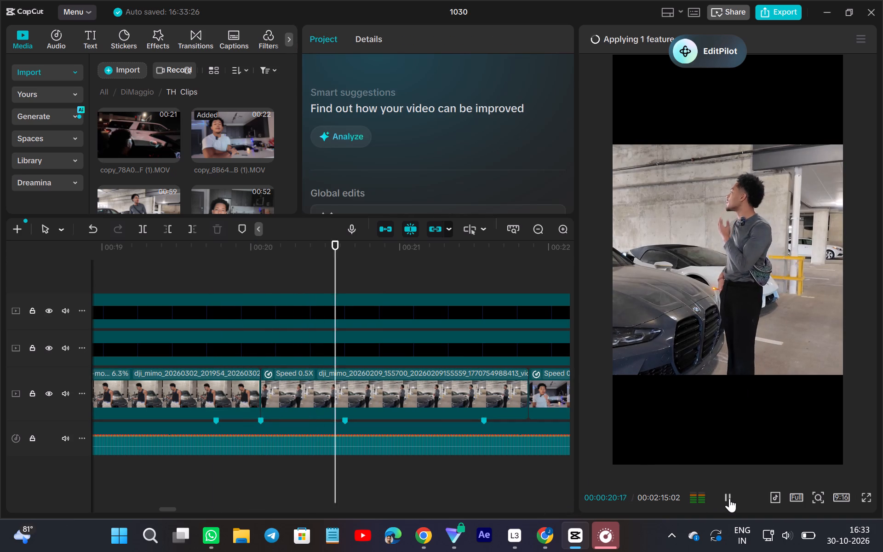
pyautogui.click(729, 498)
pyautogui.doubleClick(557, 230)
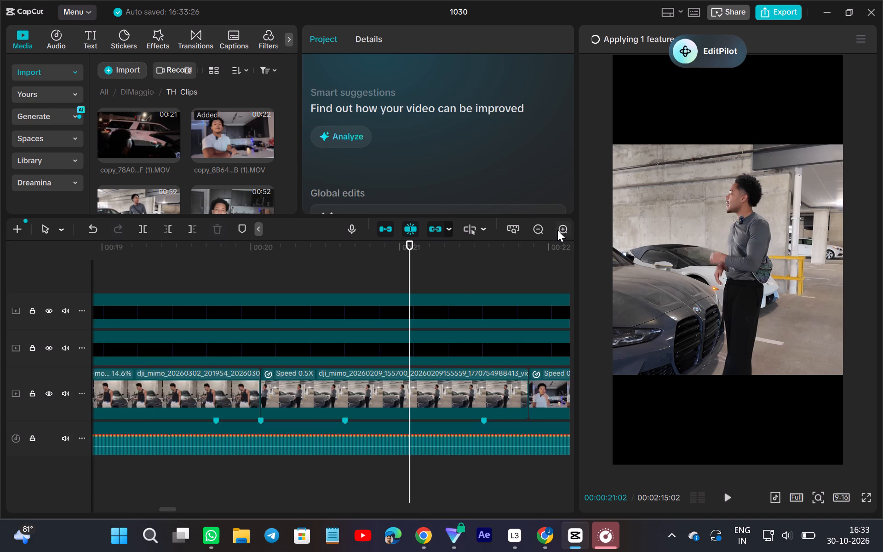
pyautogui.click(318, 461)
pyautogui.doubleClick(728, 498)
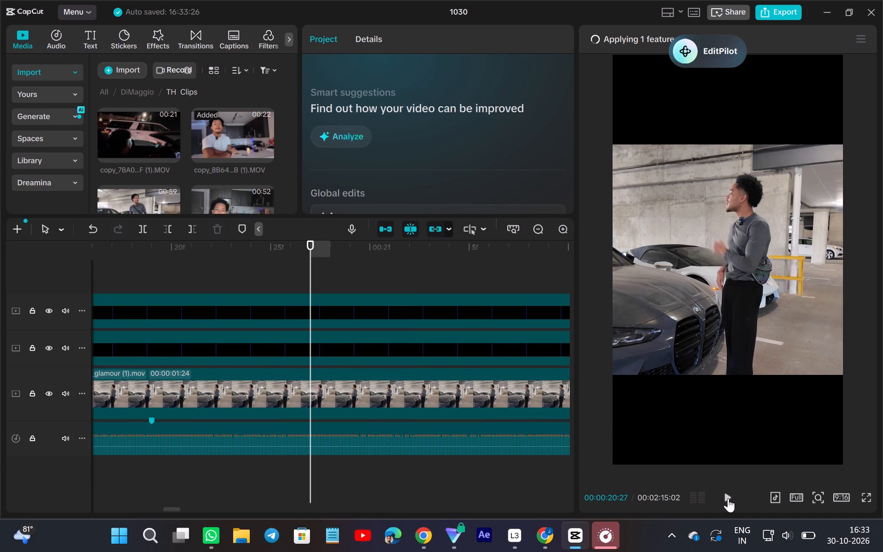
pyautogui.click(176, 482)
pyautogui.hscroll(1, 412, 472)
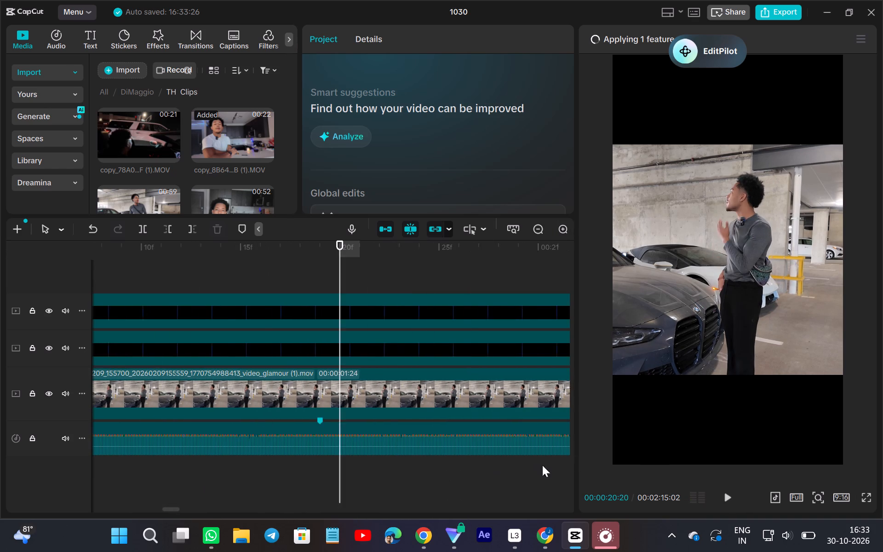
pyautogui.hscroll(1, 542, 465)
pyautogui.doubleClick(732, 500)
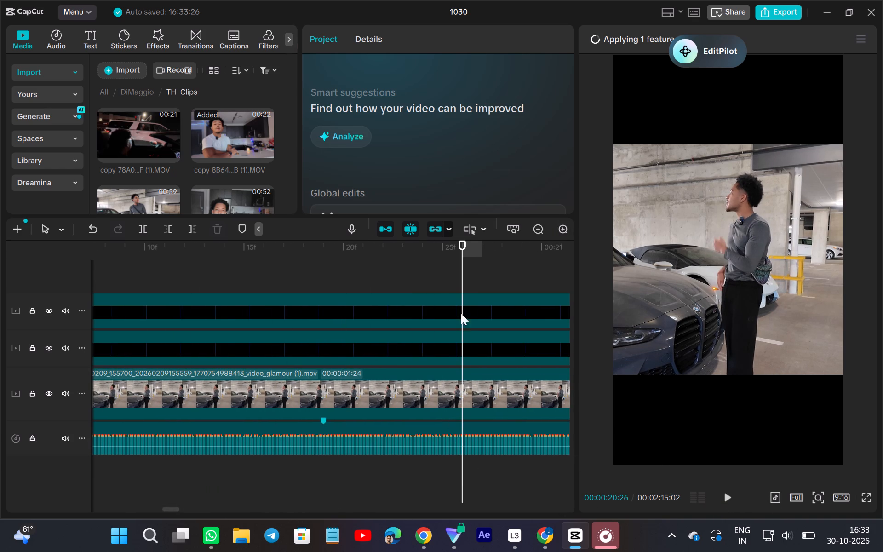
pyautogui.moveTo(460, 270); pyautogui.dragTo(464, 287)
pyautogui.click(454, 404)
pyautogui.click(460, 435)
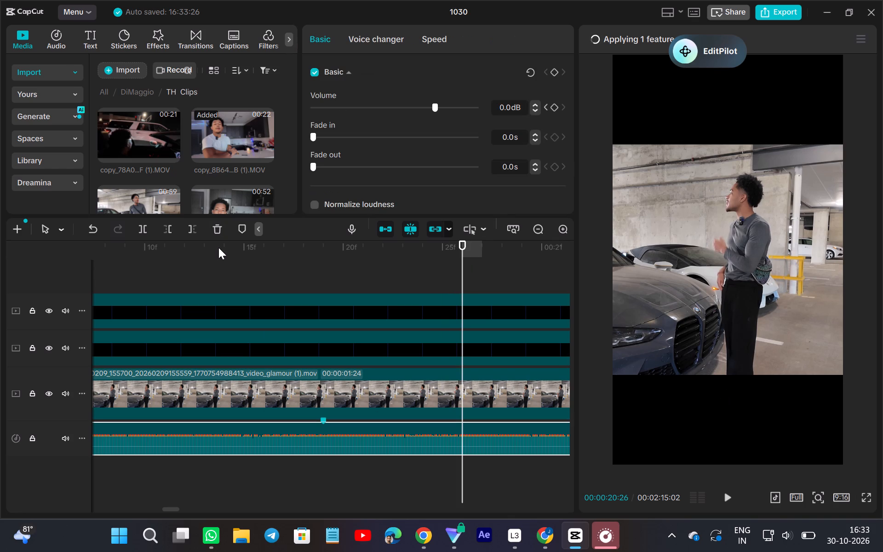
pyautogui.click(240, 226)
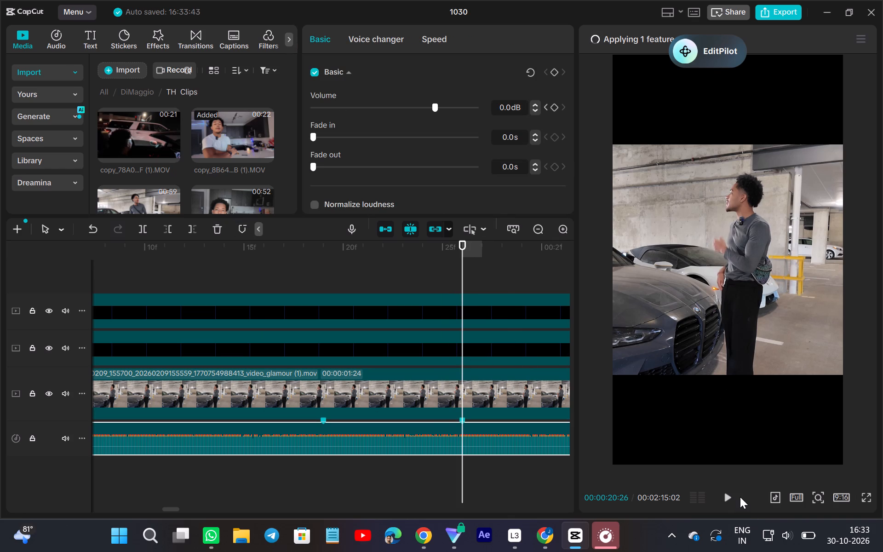
# Listen on through the grey-sweater clip for the following beat and add a marker to the Legacy music at 00:00:21:19.
pyautogui.click(740, 497)
pyautogui.hscroll(-2, 740, 497)
pyautogui.hscroll(-1, 792, 474)
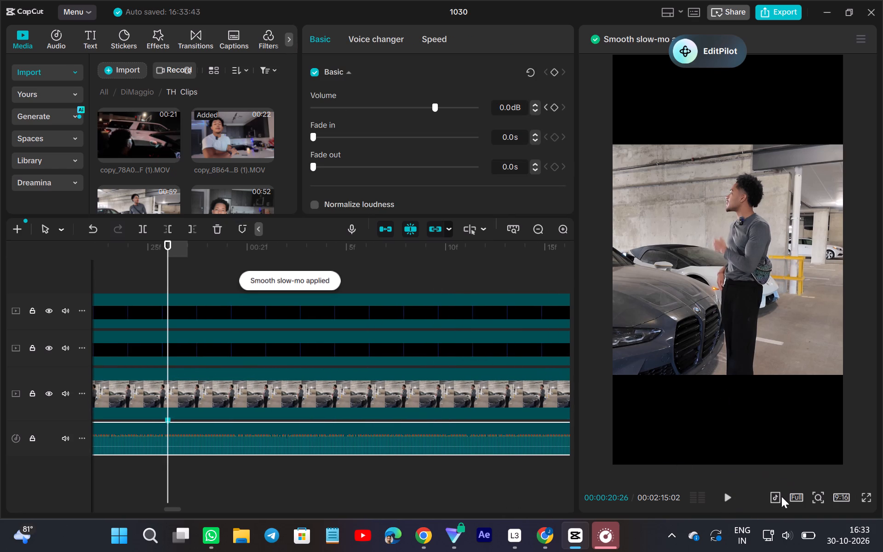
pyautogui.hscroll(-1, 781, 496)
pyautogui.click(722, 500)
pyautogui.click(722, 500)
pyautogui.doubleClick(722, 500)
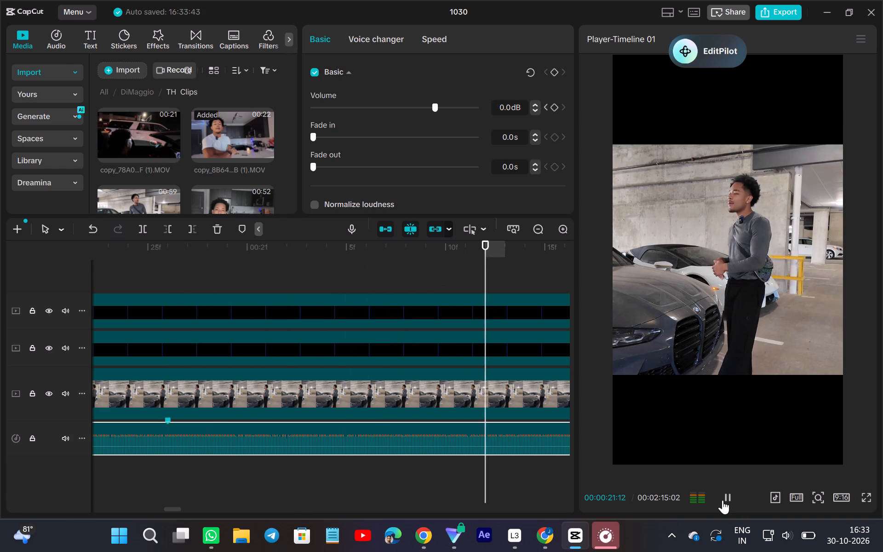
pyautogui.doubleClick(722, 500)
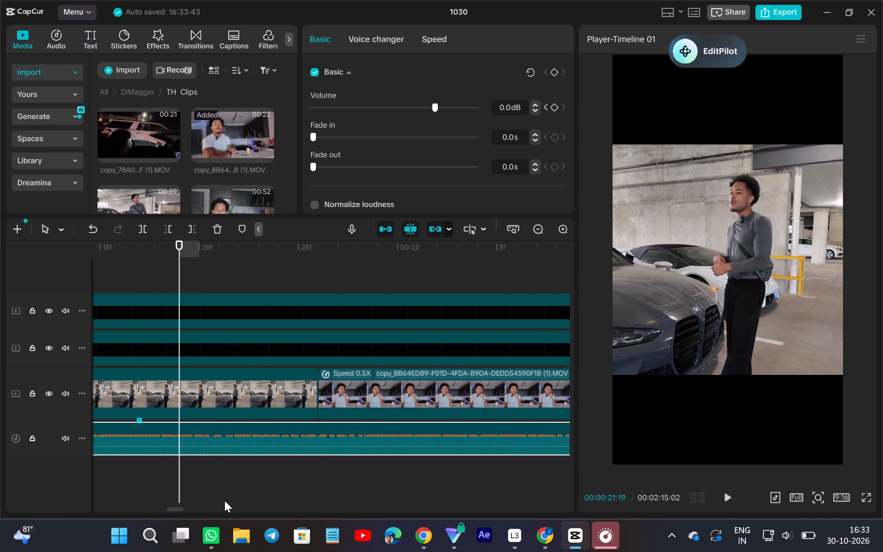
pyautogui.click(242, 224)
# Play on into the white T-shirt clip and review the spacing of the music markers across the earlier timeline.
pyautogui.click(730, 498)
pyautogui.click(372, 490)
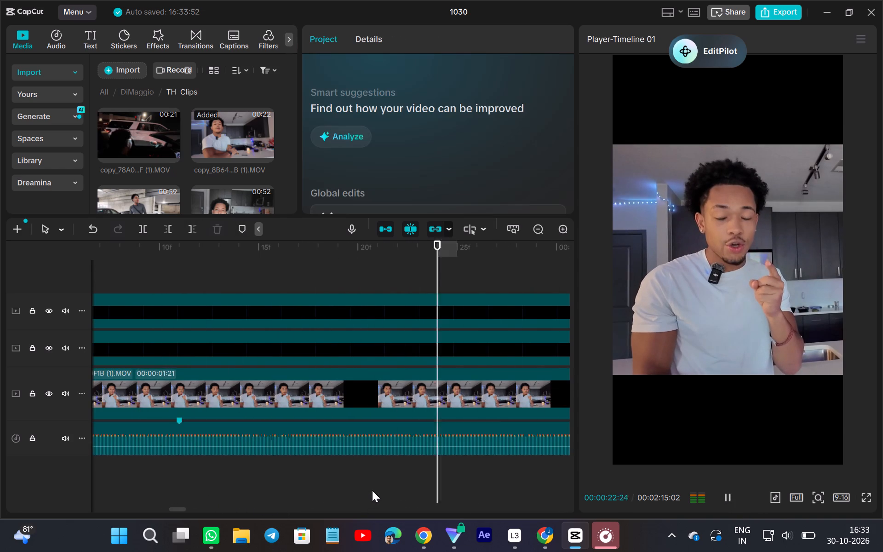
pyautogui.keyDown('ctrl'); pyautogui.scroll(-15, 372, 490); pyautogui.keyUp('ctrl')
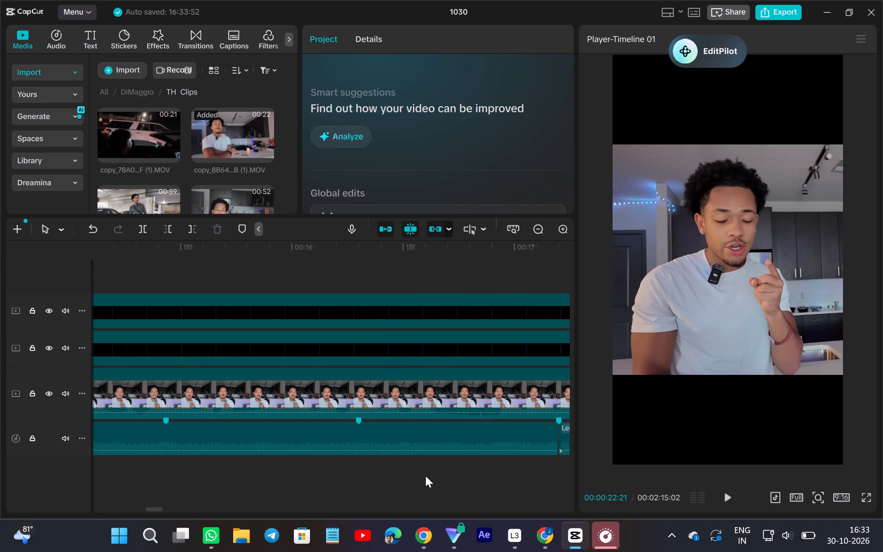
pyautogui.keyDown('ctrl'); pyautogui.scroll(-1, 425, 476); pyautogui.keyUp('ctrl')
pyautogui.keyDown('ctrl'); pyautogui.scroll(-8, 382, 485); pyautogui.keyUp('ctrl')
pyautogui.hscroll(1, 382, 487)
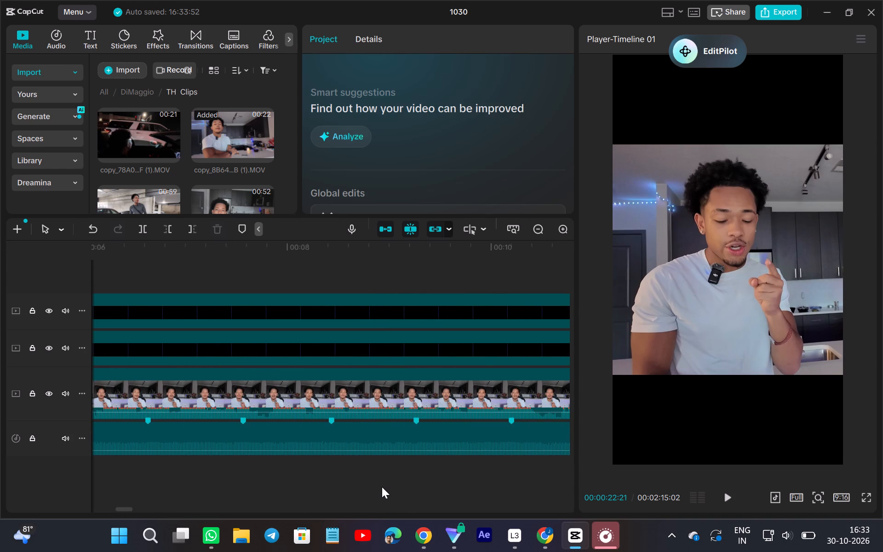
pyautogui.keyDown('ctrl'); pyautogui.scroll(-8, 382, 487); pyautogui.keyUp('ctrl')
pyautogui.hscroll(-1, 404, 453)
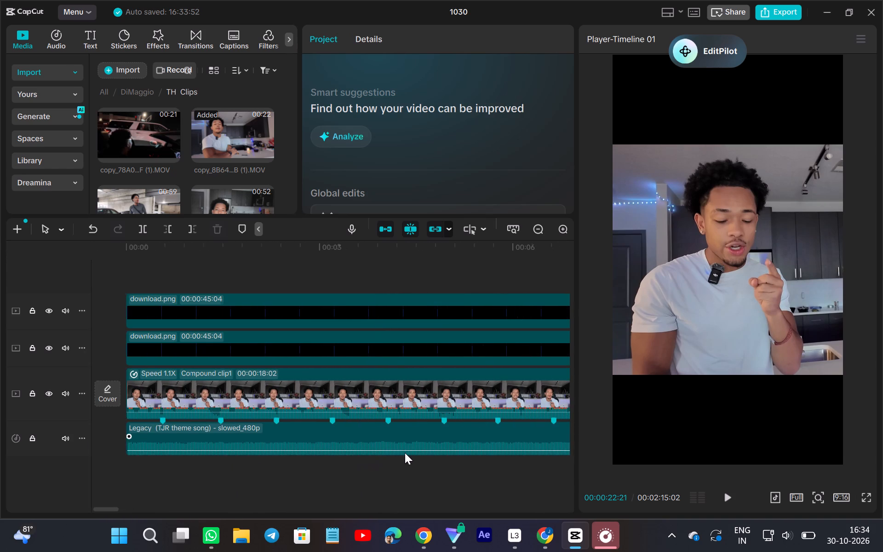
pyautogui.hscroll(-3, 405, 453)
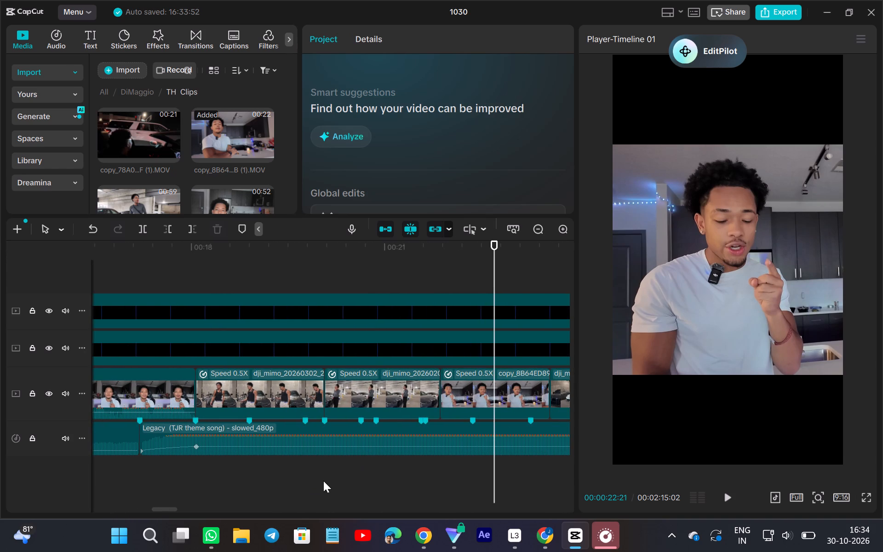
# Delete the surplus Legacy music markers at 00:00:19:23 and about 00:00:20:19, replaying the section between them.
pyautogui.click(303, 419)
pyautogui.rightClick(303, 419)
pyautogui.click(337, 428)
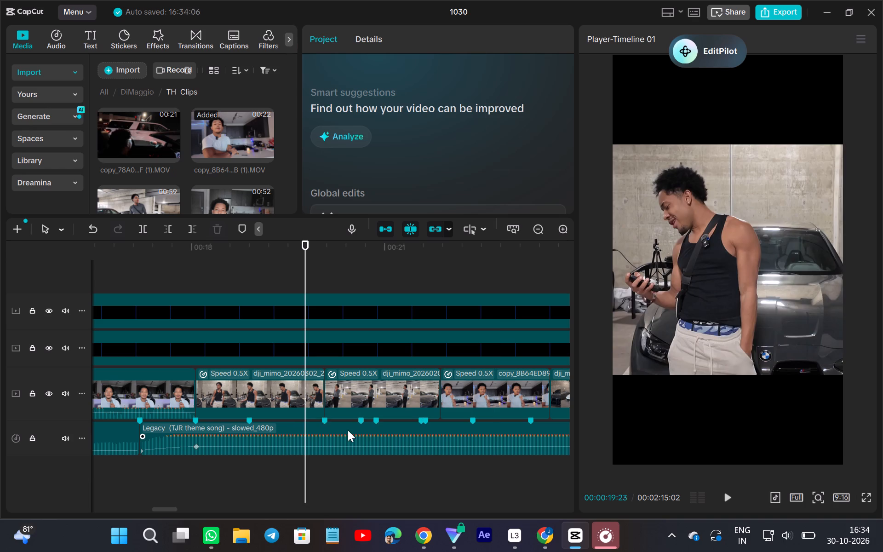
pyautogui.click(728, 494)
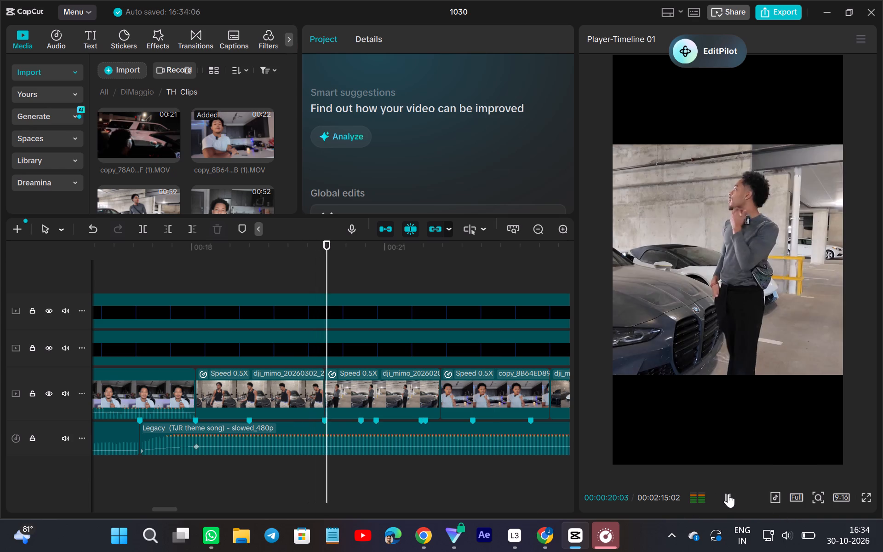
pyautogui.click(375, 467)
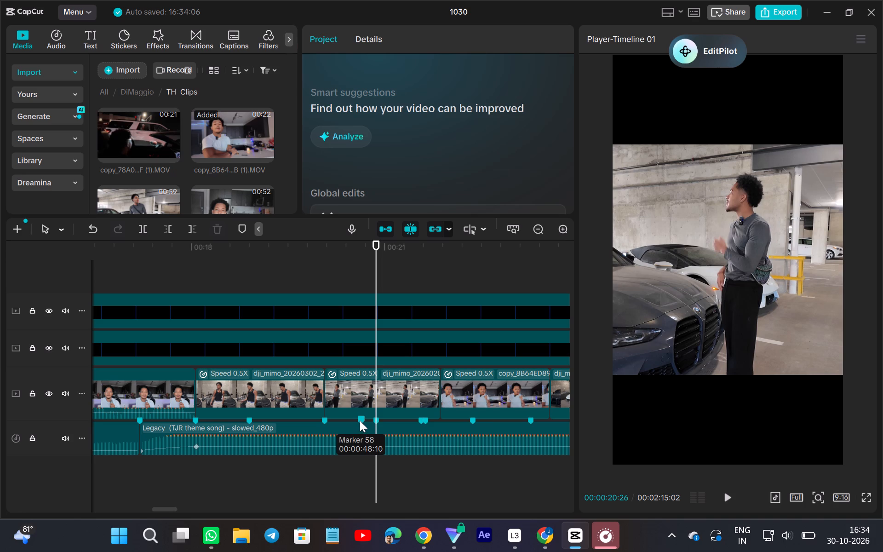
pyautogui.rightClick(360, 420)
pyautogui.click(387, 440)
# Trim the end of the grey-sweater clip to the beat marker at 00:00:20:26.
pyautogui.click(365, 405)
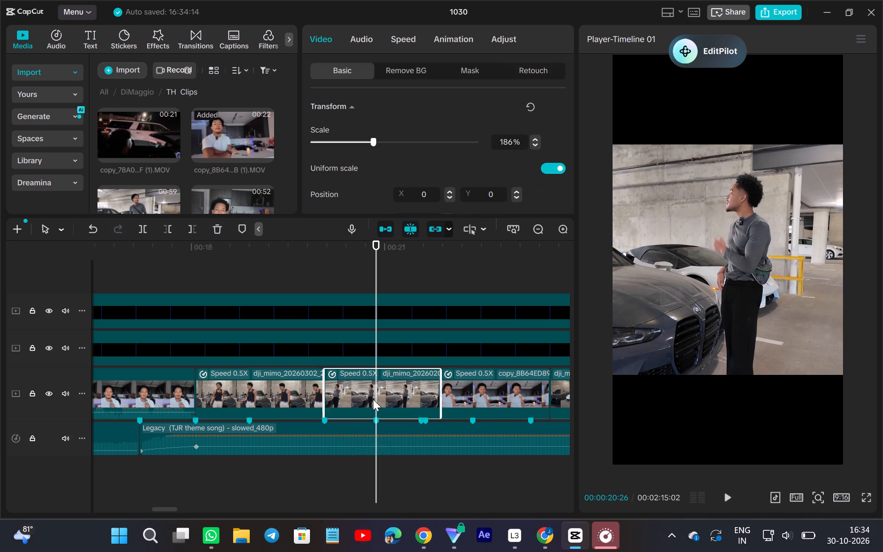
pyautogui.moveTo(439, 382); pyautogui.dragTo(372, 421)
# Listen to the beat under the white T-shirt clip and move the marker at about 00:00:21:17 to 00:00:21:14.
pyautogui.click(724, 497)
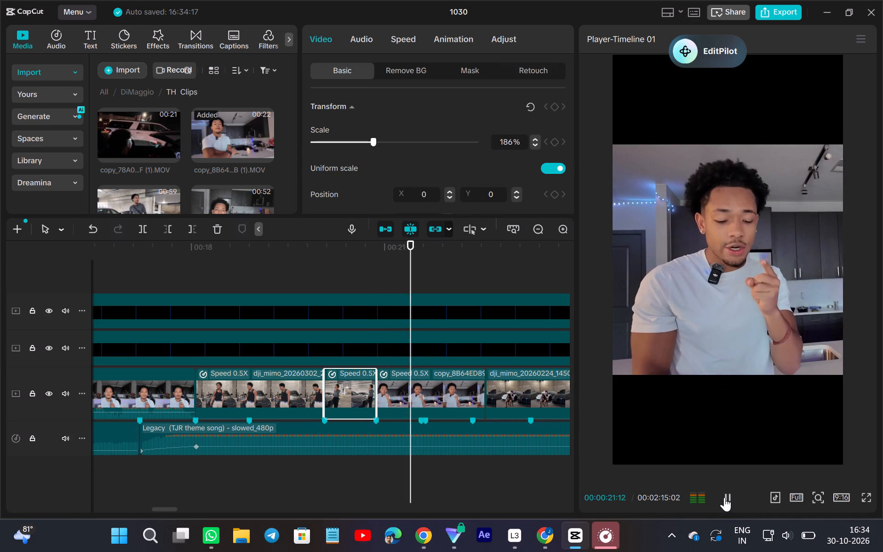
pyautogui.click(724, 497)
pyautogui.doubleClick(568, 224)
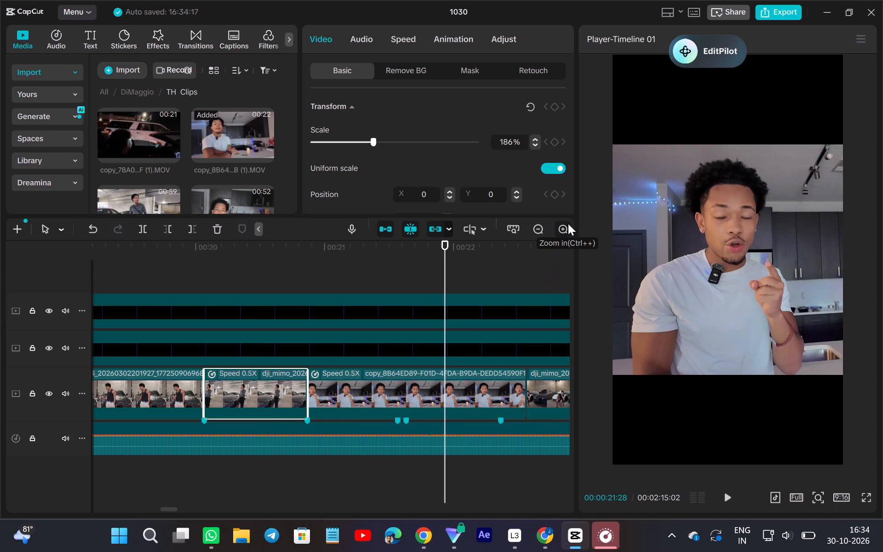
pyautogui.click(281, 471)
pyautogui.doubleClick(730, 496)
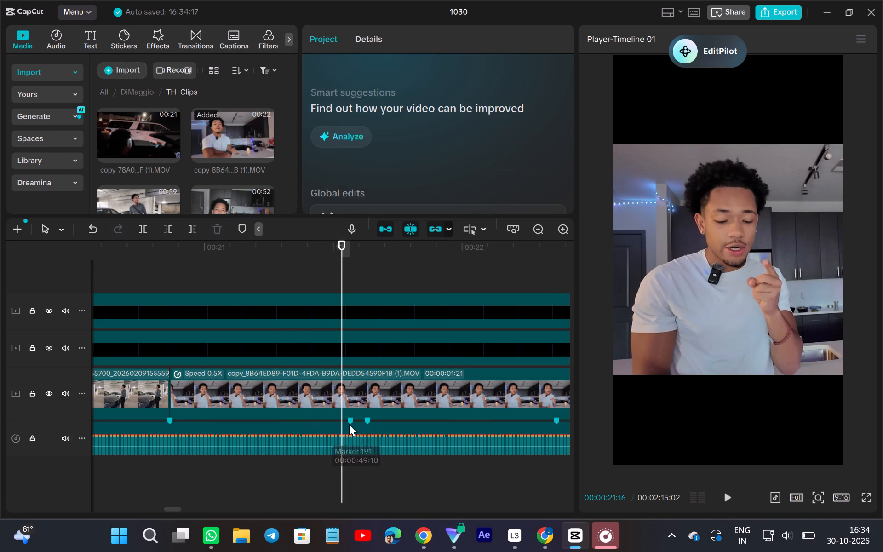
pyautogui.moveTo(348, 420); pyautogui.dragTo(321, 423)
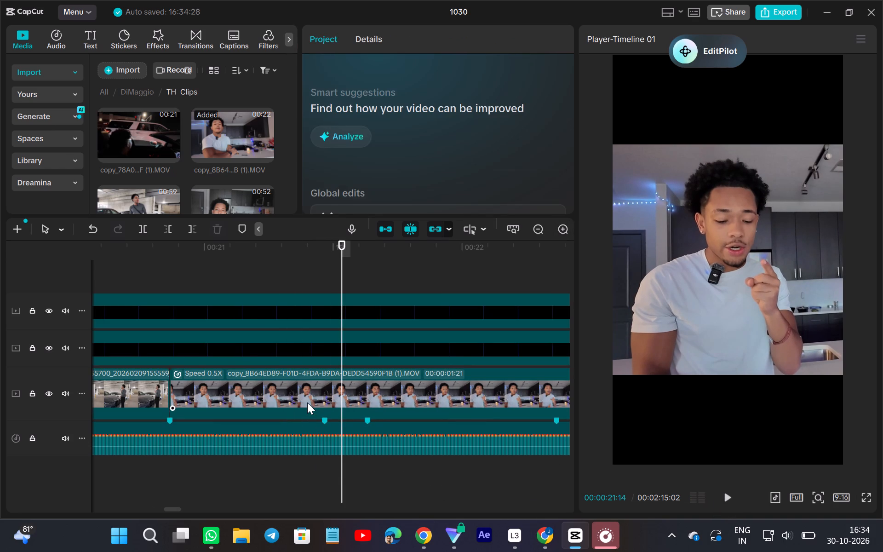
# Split the white T-shirt clip at the moved marker, 00:00:21:14.
pyautogui.click(307, 402)
pyautogui.moveTo(341, 260); pyautogui.dragTo(327, 285)
pyautogui.click(143, 222)
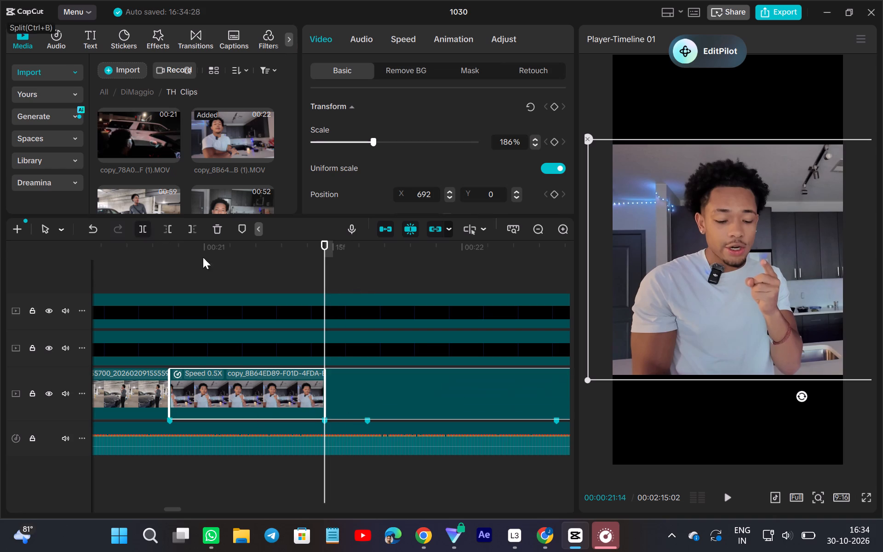
# Replace the second part of the split clip with the smiling night-drive section of copy_78A0...F (1).MOV, keeping the original video effect.
pyautogui.moveTo(128, 134); pyautogui.dragTo(379, 377)
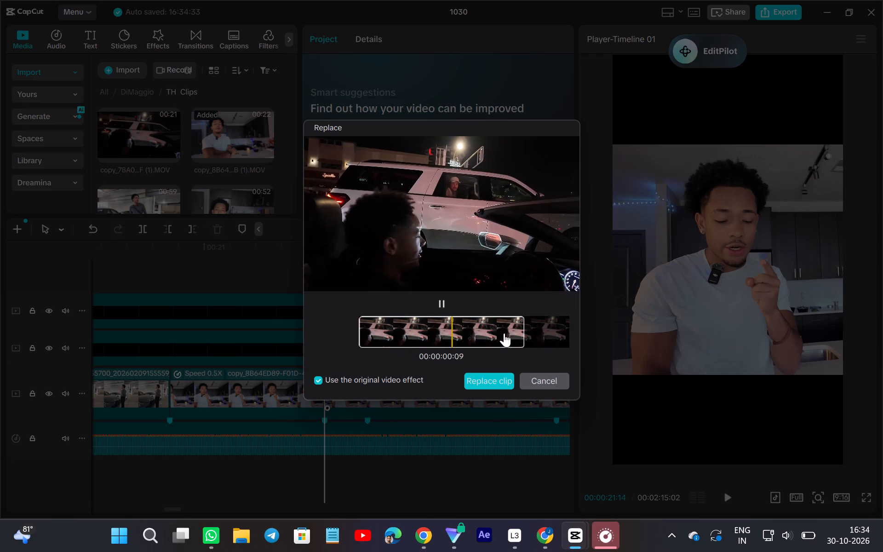
pyautogui.moveTo(488, 324); pyautogui.dragTo(112, 334)
pyautogui.hscroll(-11, 462, 350)
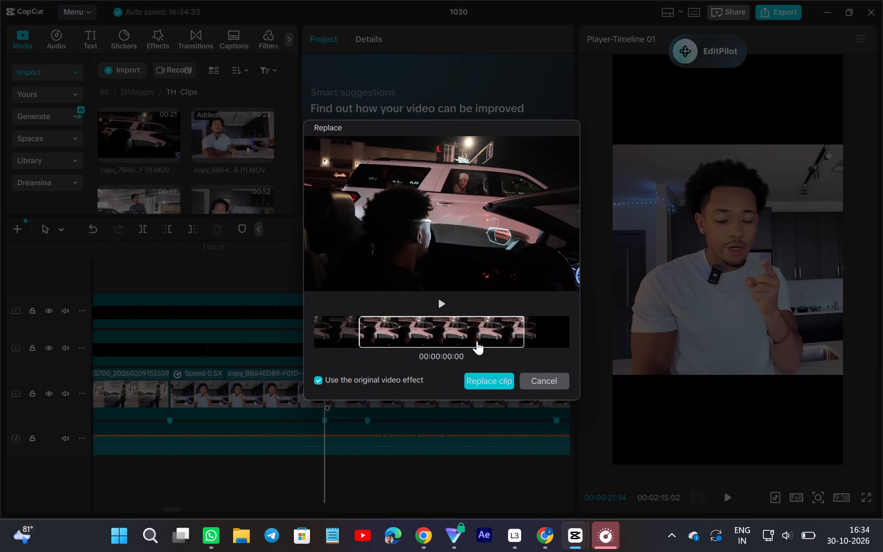
pyautogui.hscroll(-17, 477, 341)
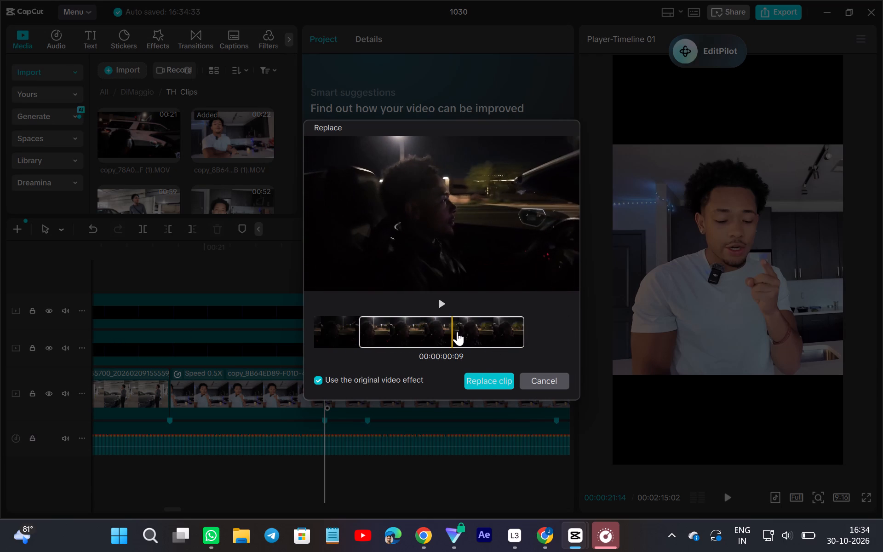
pyautogui.hscroll(-14, 457, 332)
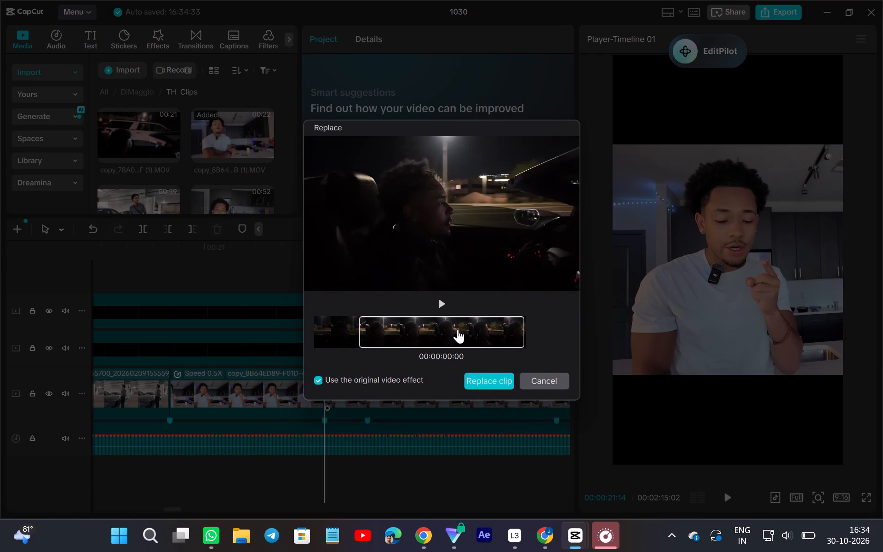
pyautogui.hscroll(-9, 458, 329)
pyautogui.hscroll(11, 467, 327)
pyautogui.hscroll(-5, 467, 327)
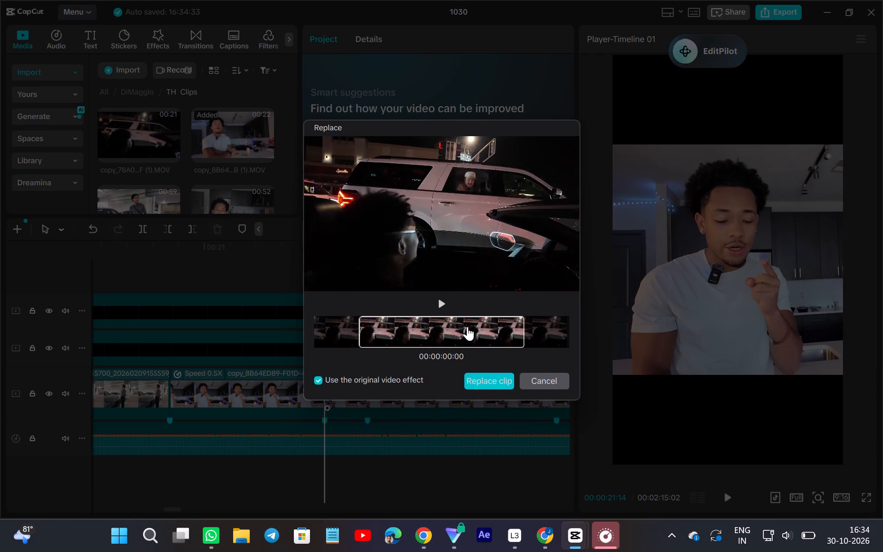
pyautogui.hscroll(-3, 467, 327)
pyautogui.click(485, 385)
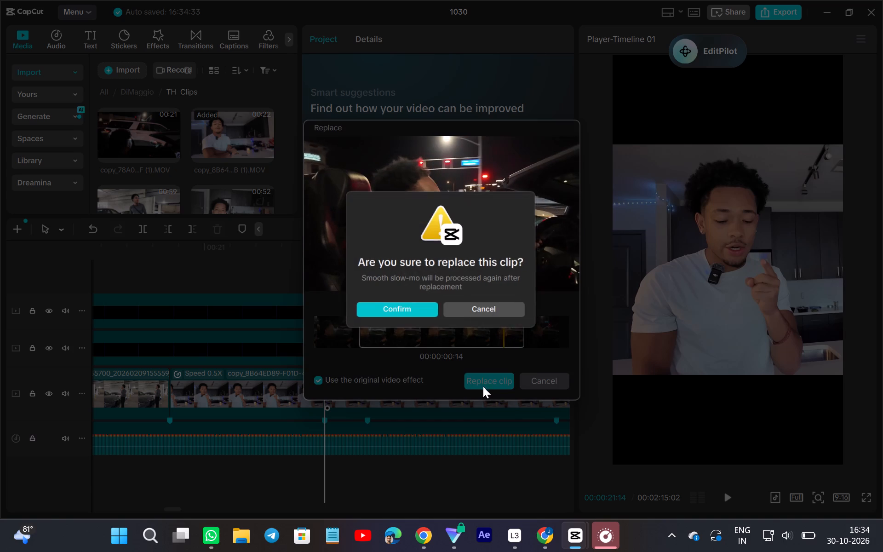
pyautogui.click(409, 311)
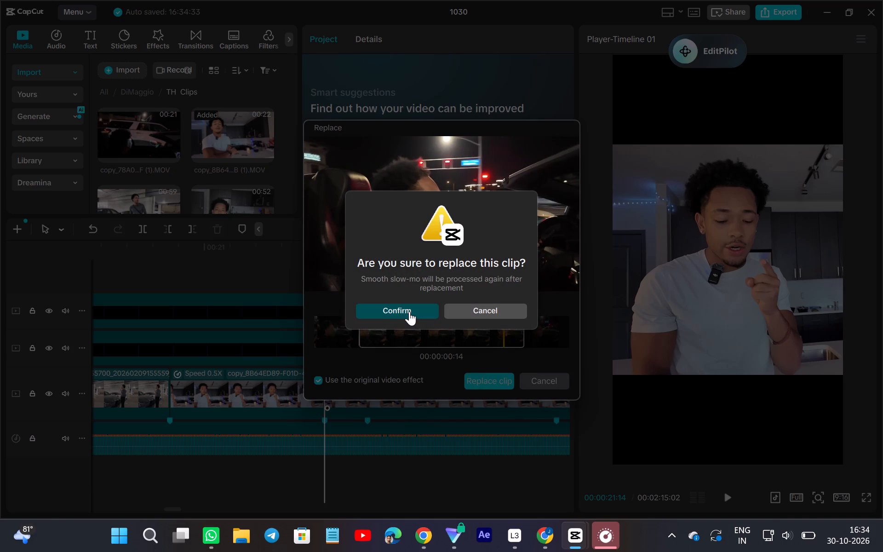
pyautogui.keyDown('ctrl'); pyautogui.scroll(-6, 423, 430); pyautogui.keyUp('ctrl')
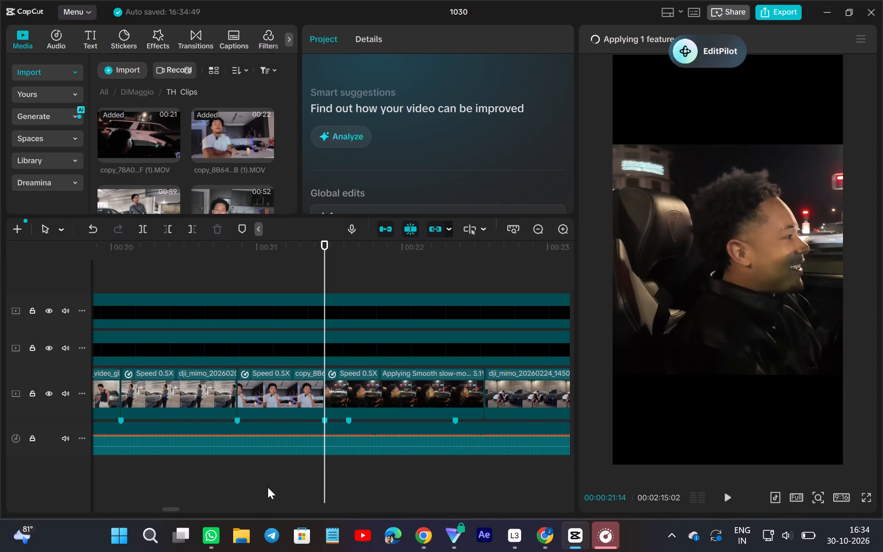
# Play back the slow-motion B-roll sequence from about 00:00:17:24 to check its cuts against the music beats.
pyautogui.click(222, 495)
pyautogui.keyDown('ctrl'); pyautogui.scroll(-6, 224, 489); pyautogui.keyUp('ctrl')
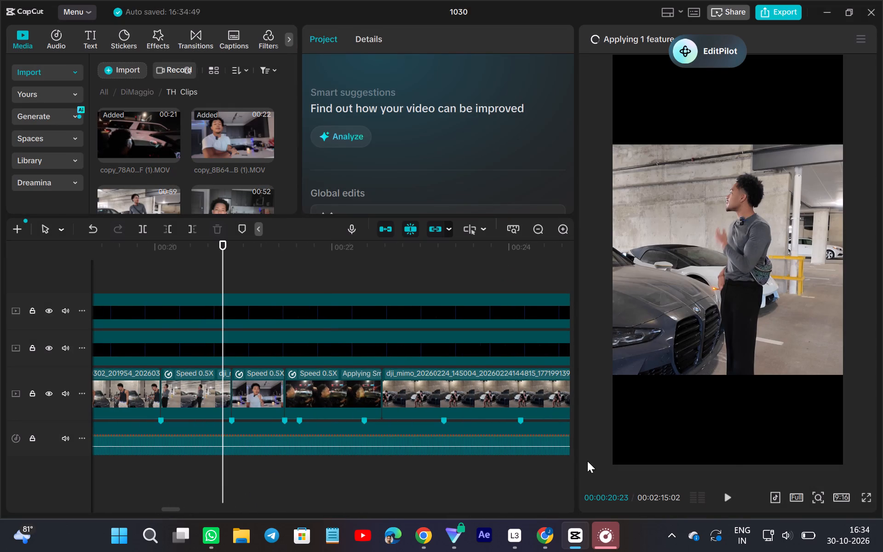
pyautogui.keyDown('ctrl'); pyautogui.scroll(-5, 614, 479); pyautogui.keyUp('ctrl')
pyautogui.click(734, 496)
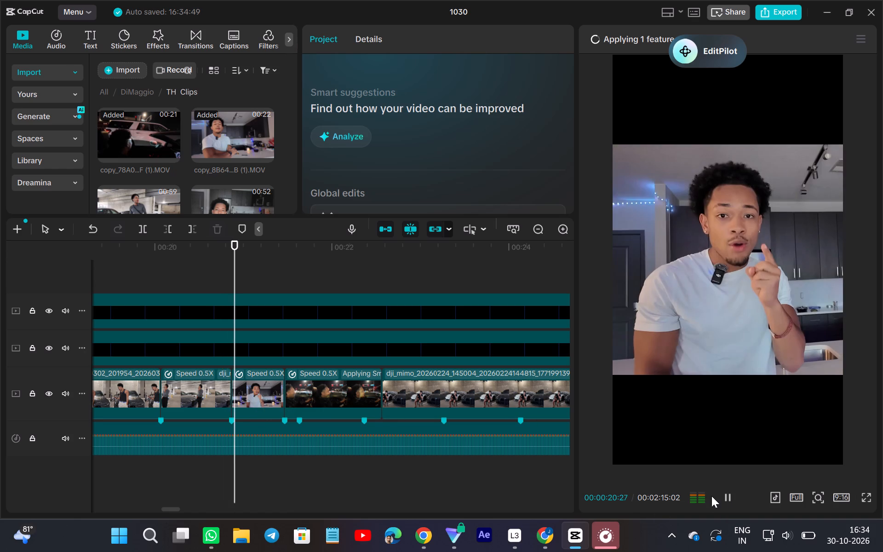
pyautogui.click(224, 464)
pyautogui.hscroll(1, 233, 475)
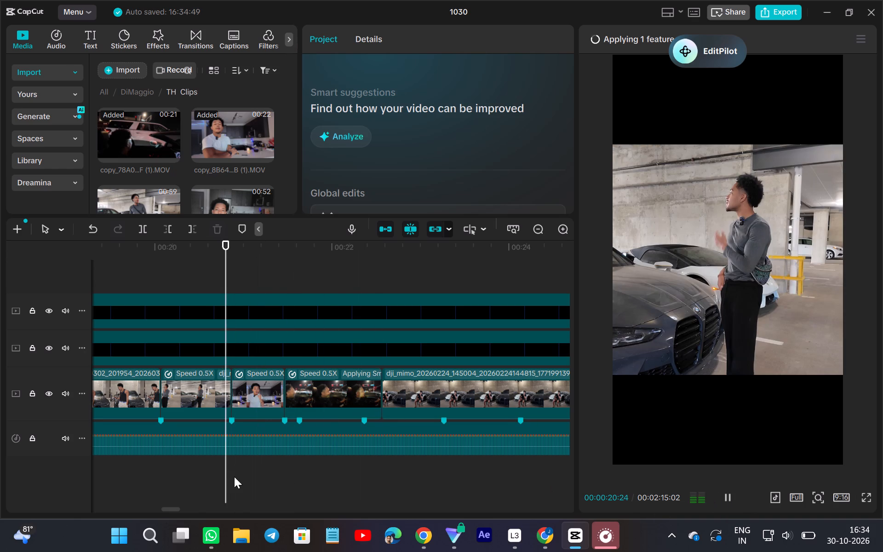
pyautogui.hscroll(1, 234, 477)
pyautogui.click(436, 490)
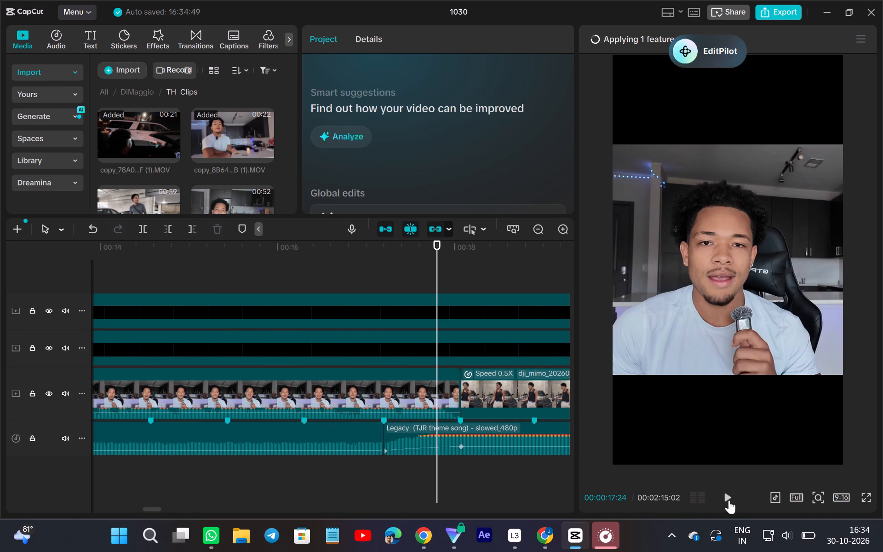
pyautogui.click(729, 498)
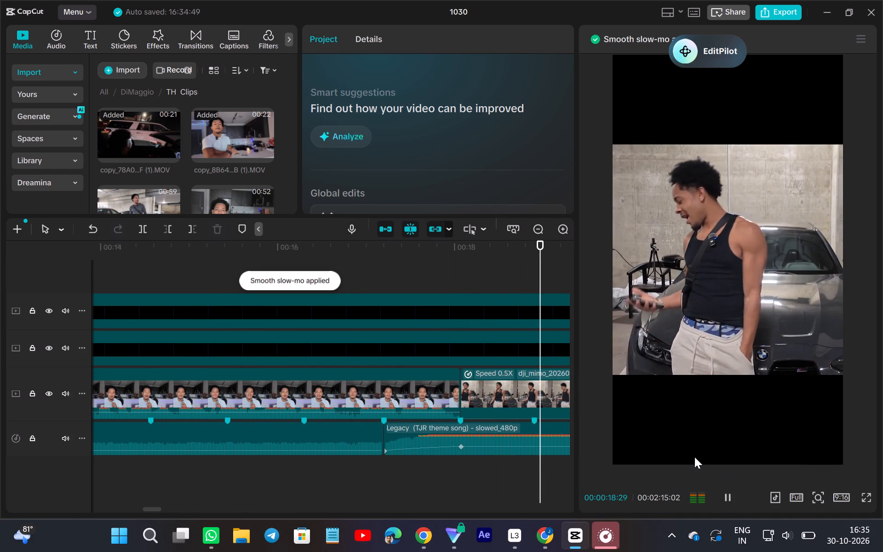
pyautogui.scroll(1, 469, 522)
pyautogui.scroll(-1, 469, 522)
pyautogui.scroll(1, 469, 522)
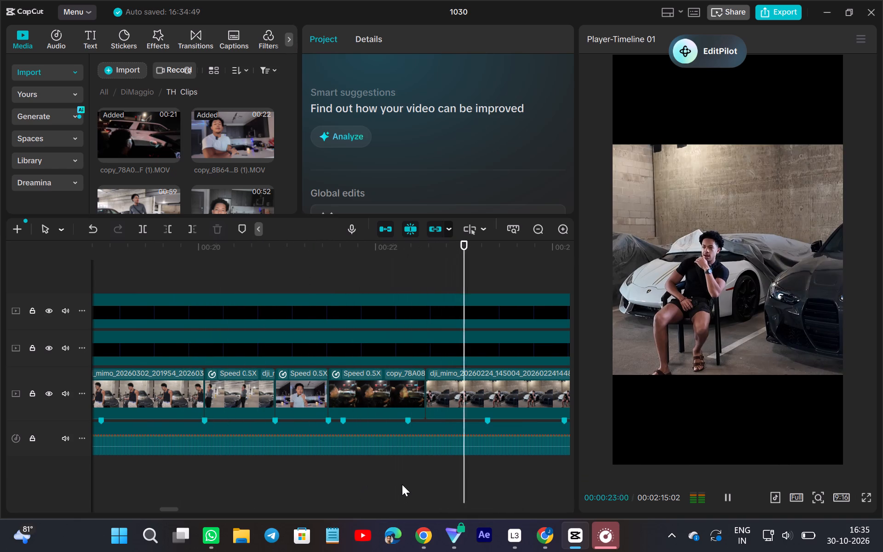
# Play the night-drive clip against the beat and trim its end to the marker at 00:00:22:11.
pyautogui.click(388, 480)
pyautogui.click(331, 475)
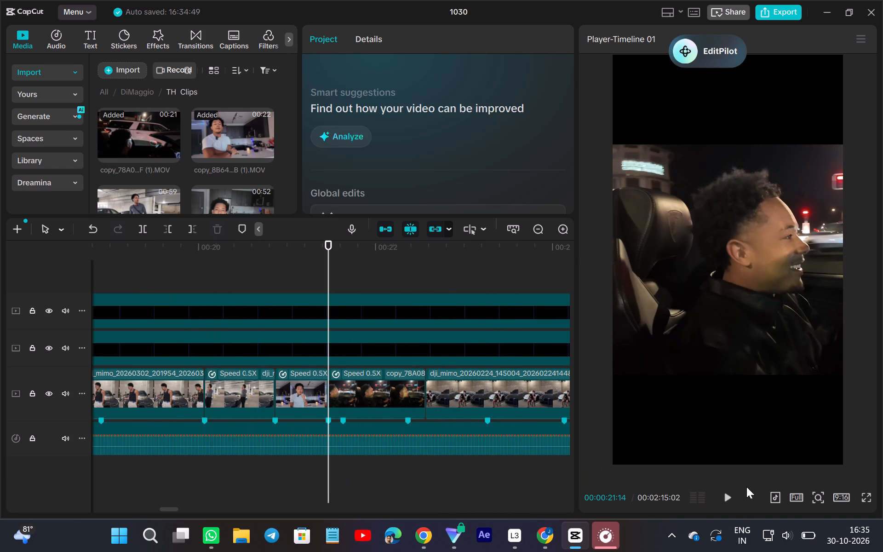
pyautogui.click(733, 495)
pyautogui.click(733, 495)
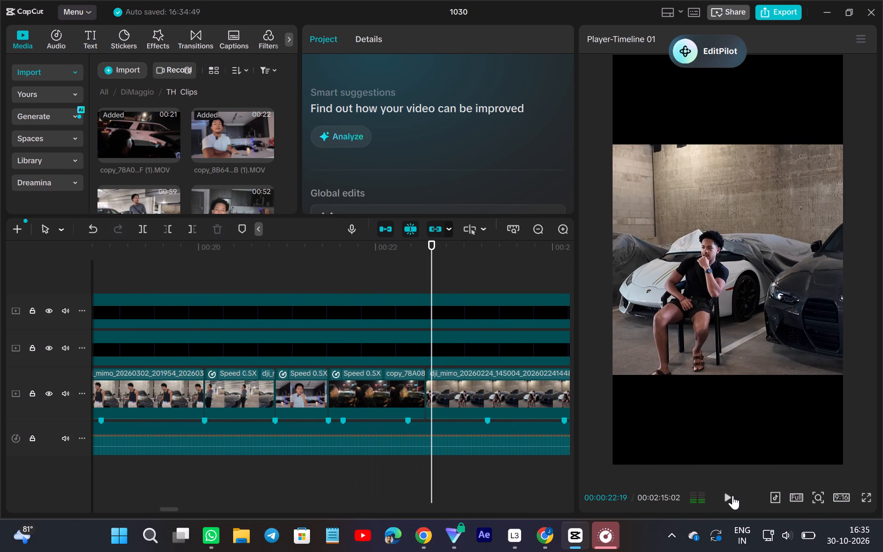
pyautogui.click(410, 471)
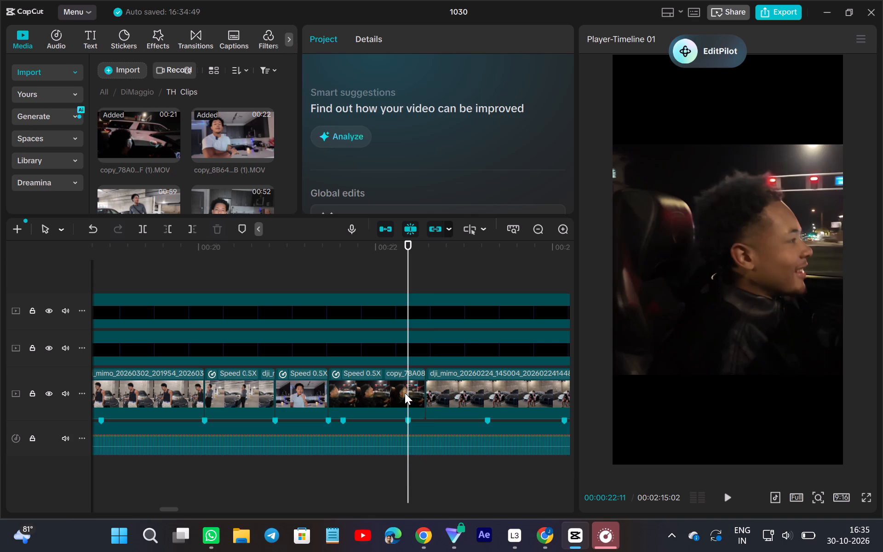
pyautogui.click(405, 393)
pyautogui.moveTo(424, 379); pyautogui.dragTo(406, 399)
pyautogui.scroll(-1, 406, 399)
pyautogui.scroll(1, 406, 399)
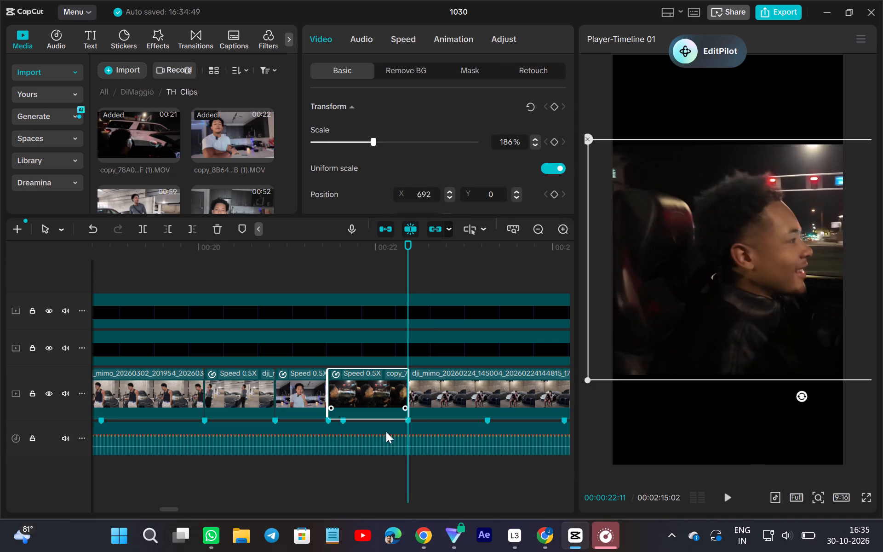
# Review the trimmed night-drive clip, the seated garage footage following it, and the cut from the white T-shirt clip at 00:00:21:14.
pyautogui.click(356, 492)
pyautogui.click(728, 491)
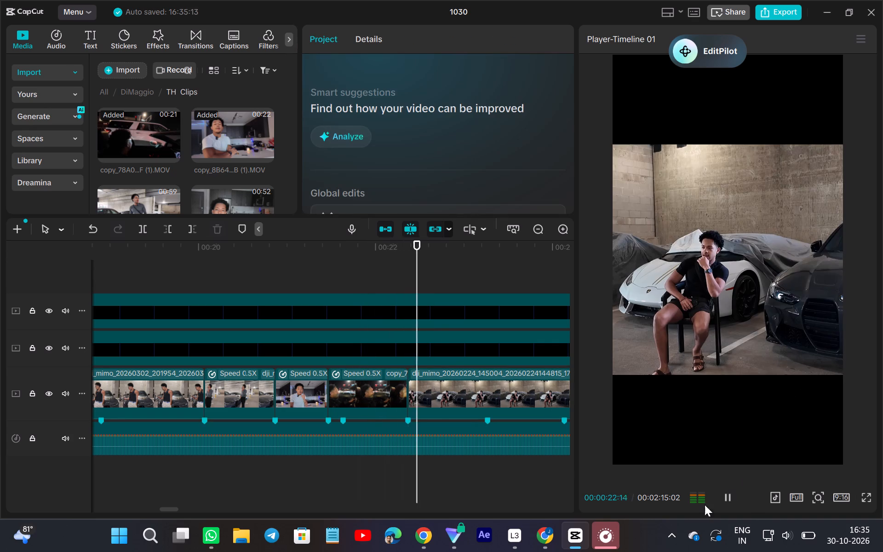
pyautogui.click(484, 479)
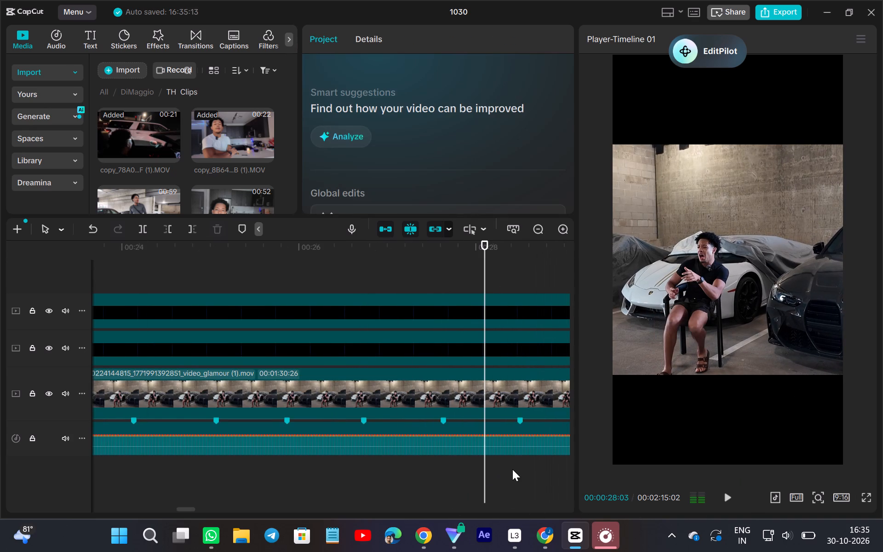
pyautogui.hscroll(2, 492, 463)
pyautogui.hscroll(1, 447, 473)
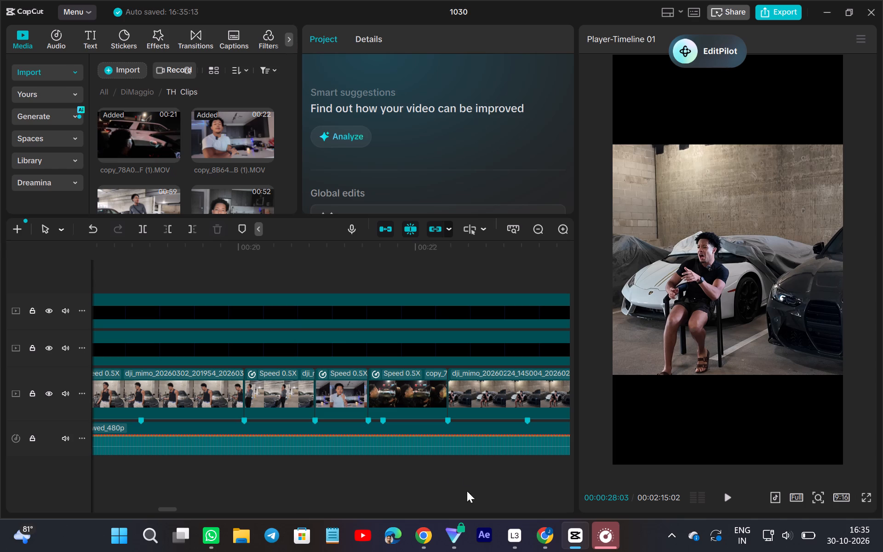
pyautogui.scroll(7, 482, 477)
pyautogui.hscroll(2, 396, 488)
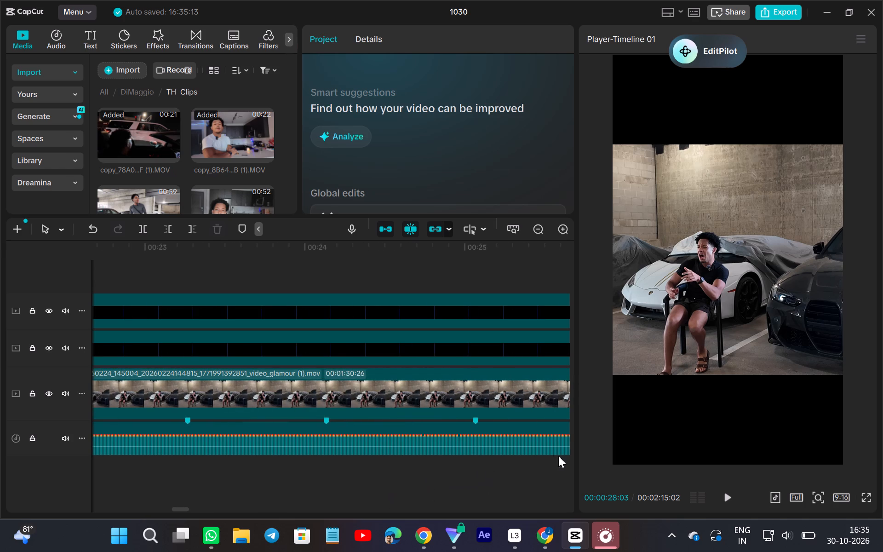
pyautogui.hscroll(2, 499, 462)
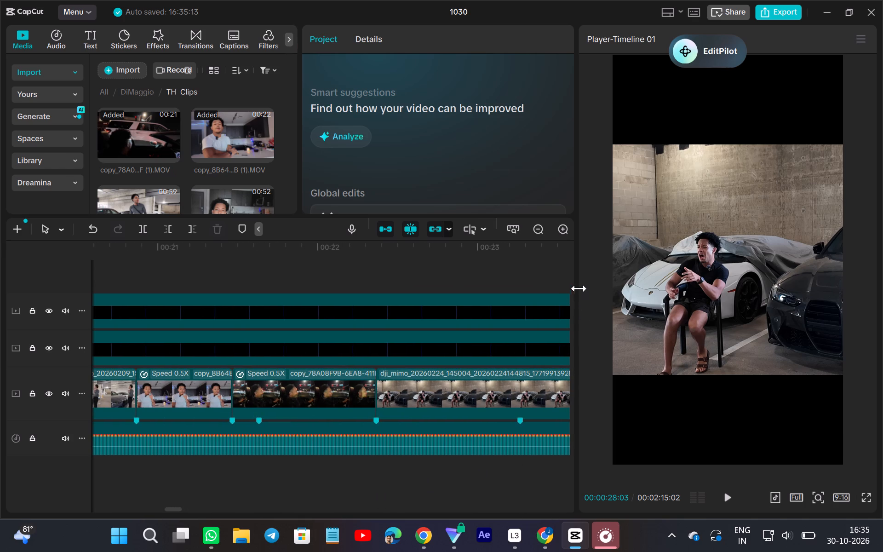
pyautogui.moveTo(579, 288); pyautogui.dragTo(609, 303)
pyautogui.hscroll(1, 467, 430)
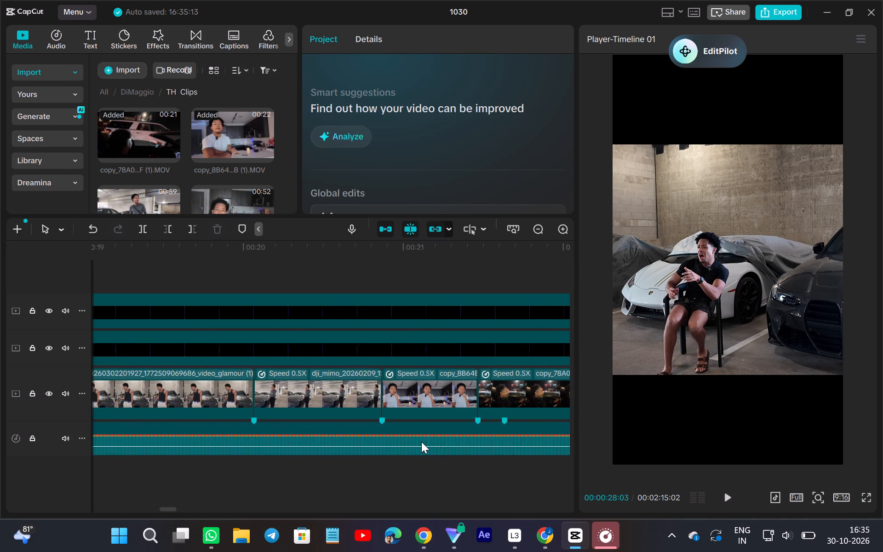
pyautogui.hscroll(1, 421, 442)
pyautogui.click(431, 495)
pyautogui.click(729, 496)
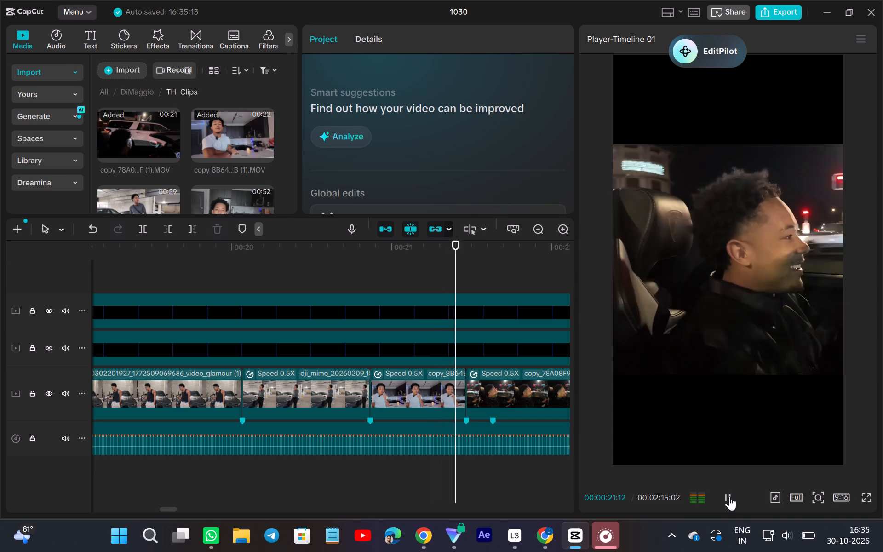
pyautogui.click(729, 496)
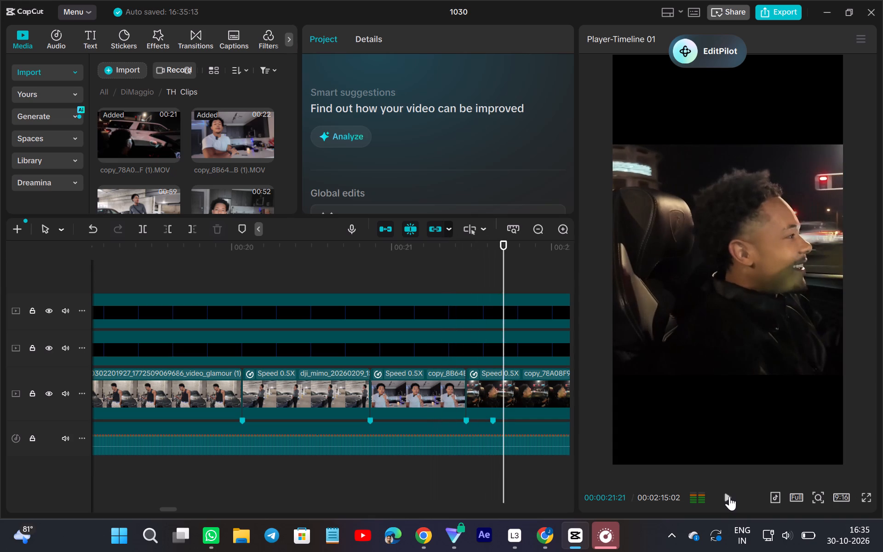
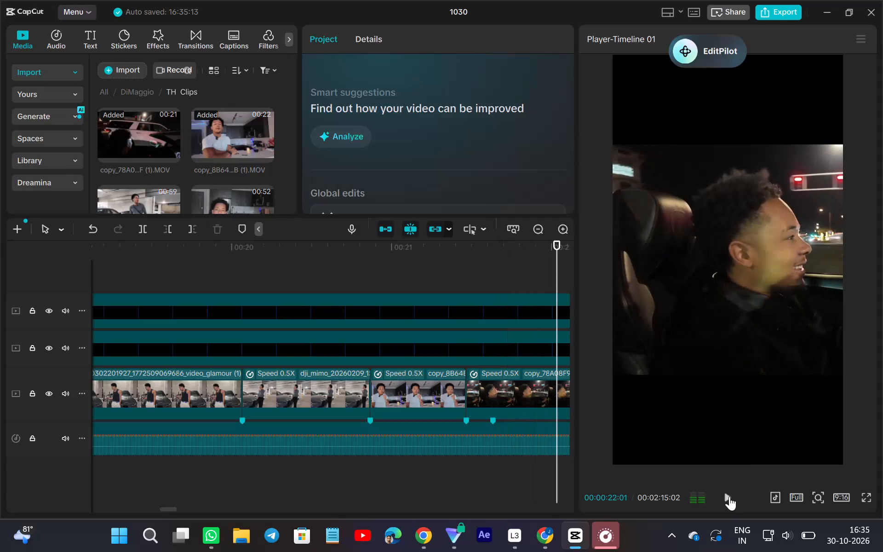
# Delete the extra music marker under the night-drive clip, between the markers at its start and end.
pyautogui.hscroll(-1, 608, 510)
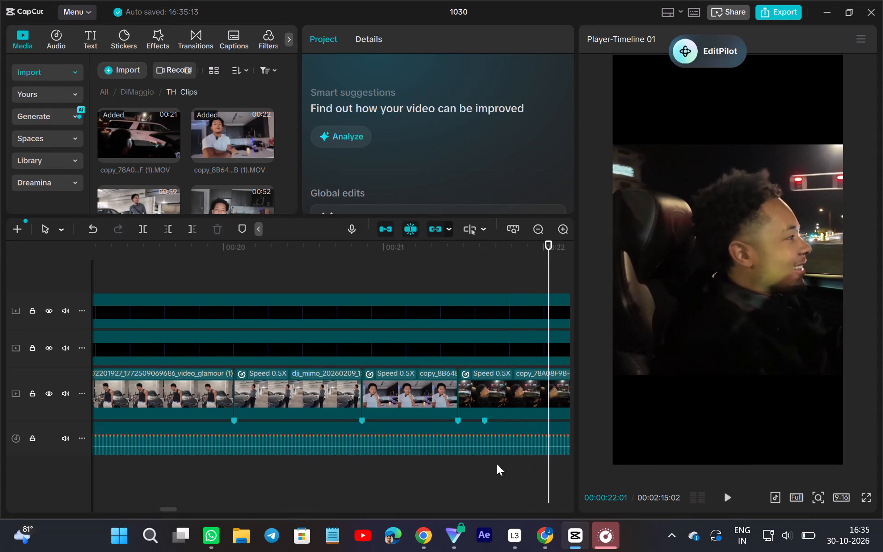
pyautogui.hscroll(-1, 497, 464)
pyautogui.rightClick(442, 417)
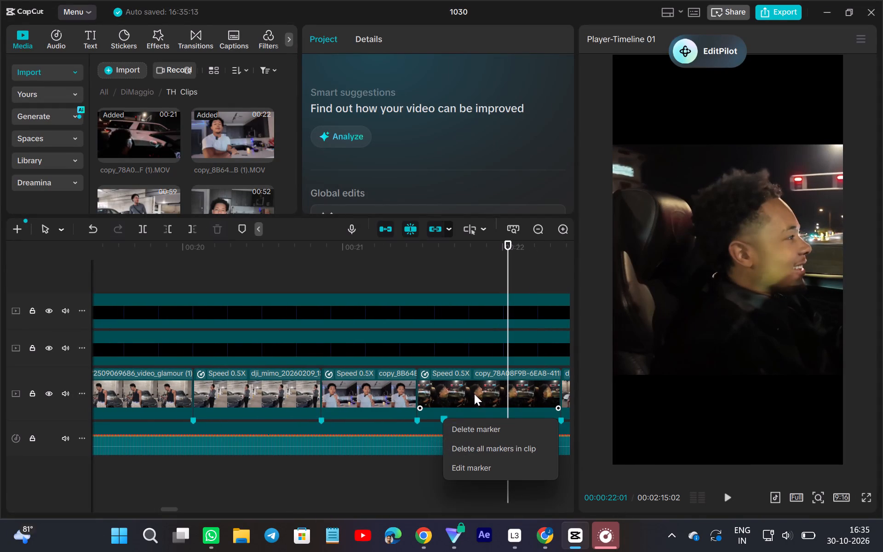
pyautogui.click(472, 429)
# Play through the end of the night-drive clip into the seated garage footage to check the cut against the music.
pyautogui.hscroll(-1, 632, 464)
pyautogui.click(733, 503)
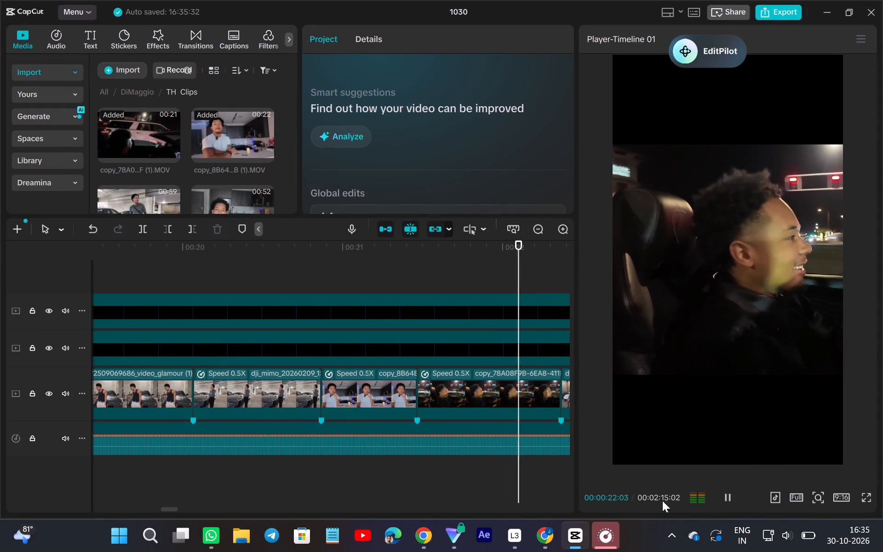
pyautogui.hscroll(-1, 573, 491)
pyautogui.click(487, 471)
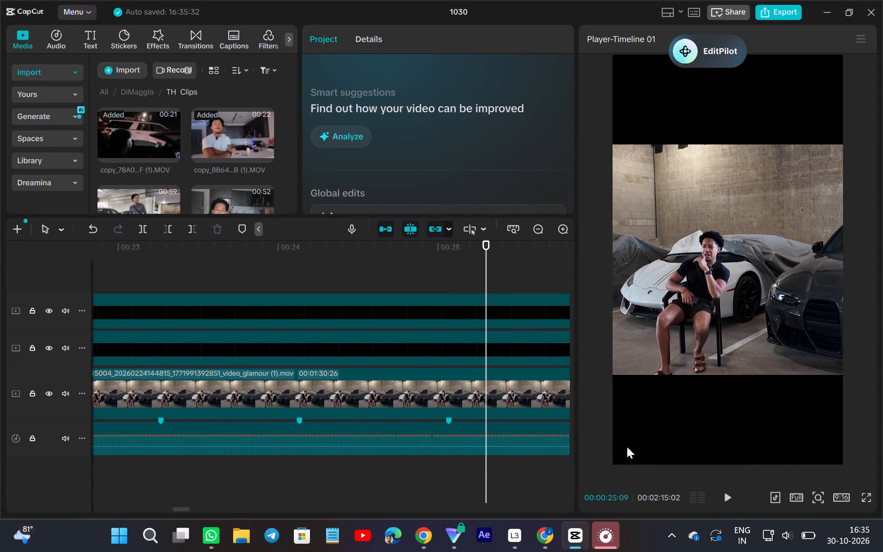
pyautogui.keyDown('ctrl'); pyautogui.scroll(-6, 593, 449); pyautogui.keyUp('ctrl')
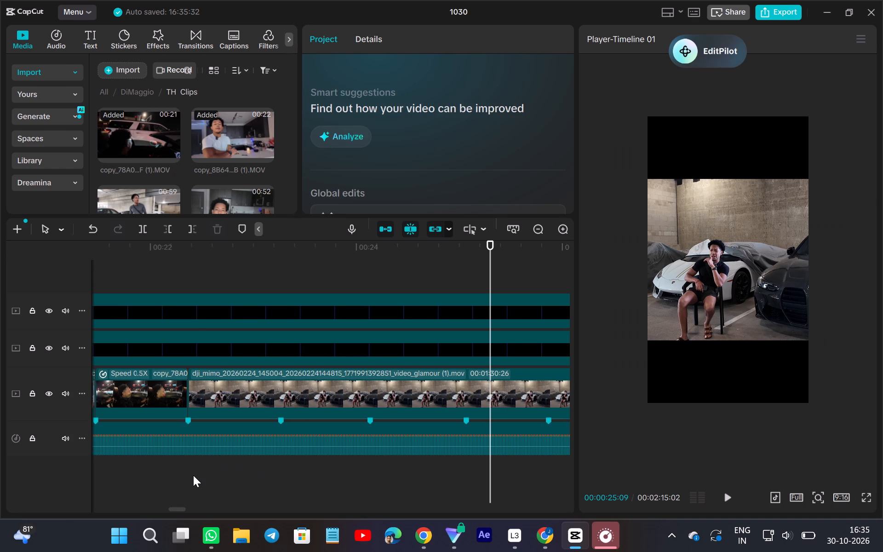
pyautogui.click(193, 475)
pyautogui.click(734, 495)
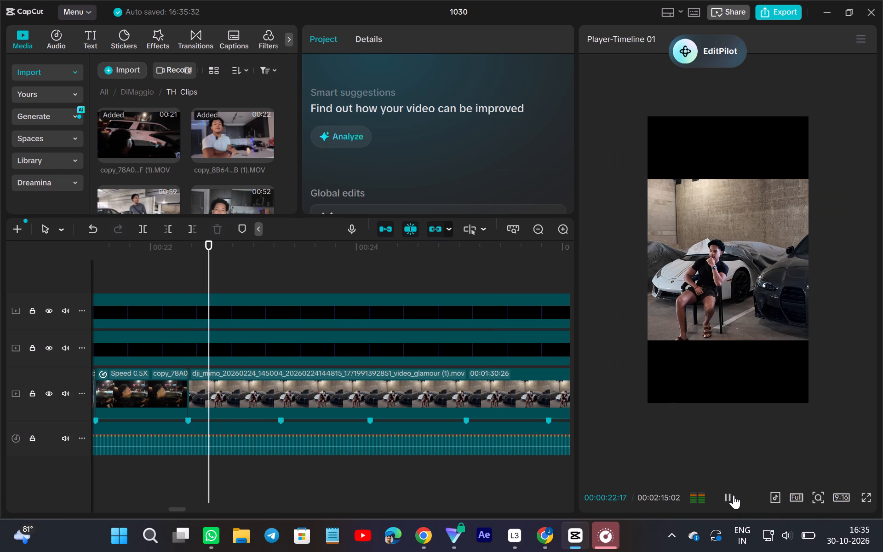
pyautogui.click(734, 495)
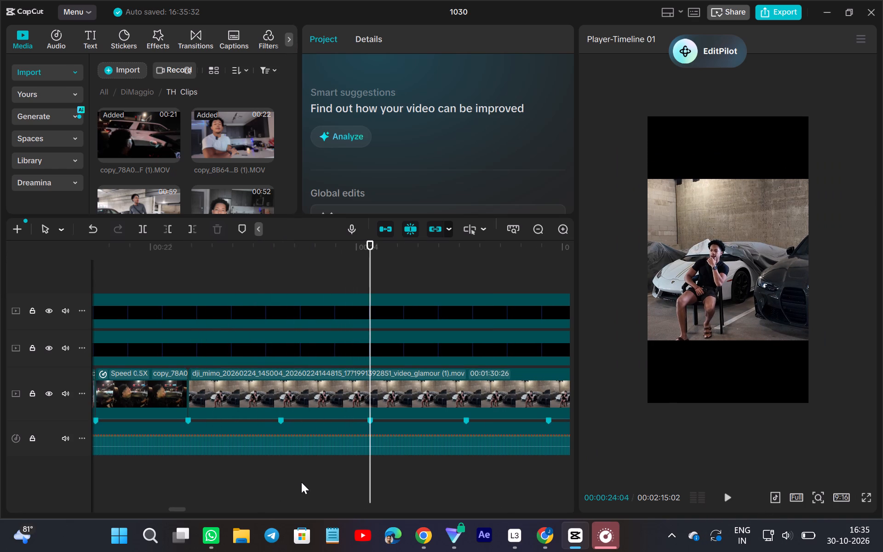
# Replay the seated garage footage from about 00:00:23:06 in short bursts, listening for the next beat around the existing markers.
pyautogui.click(301, 472)
pyautogui.tripleClick(563, 225)
pyautogui.hscroll(1, 474, 380)
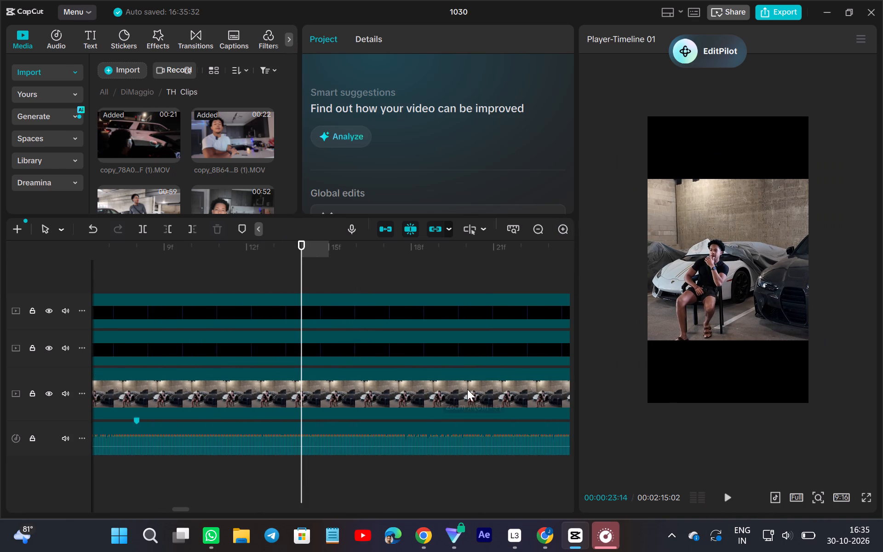
pyautogui.hscroll(1, 467, 389)
pyautogui.click(259, 485)
pyautogui.click(219, 479)
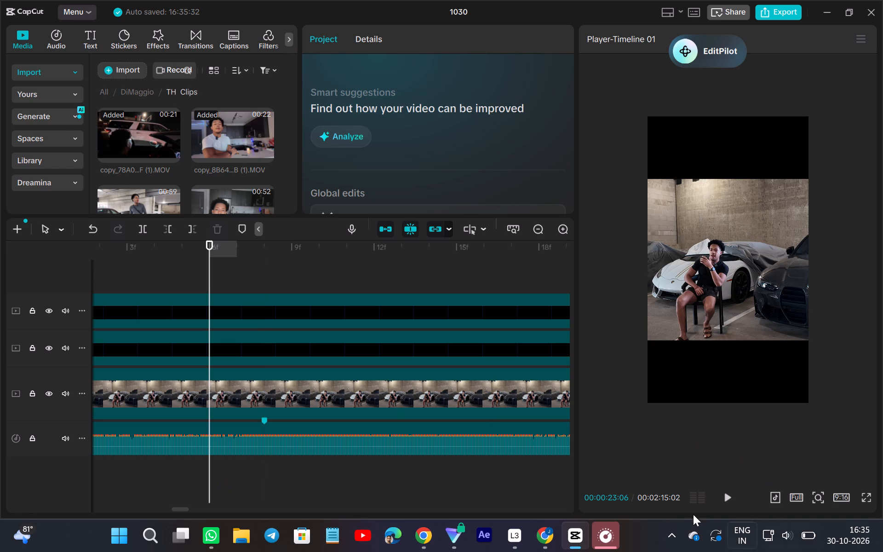
pyautogui.click(728, 493)
pyautogui.click(728, 493)
pyautogui.scroll(1, 728, 493)
pyautogui.scroll(-1, 688, 495)
pyautogui.scroll(-1, 512, 463)
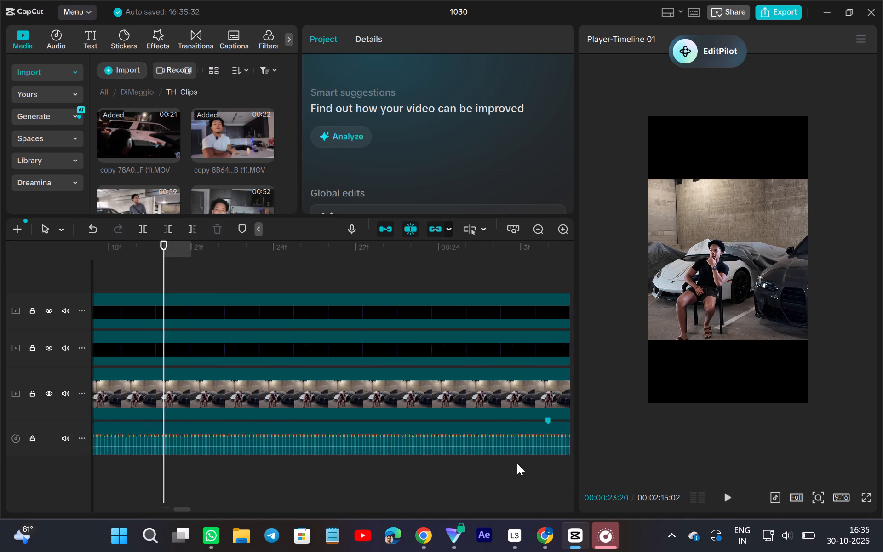
pyautogui.scroll(-2, 517, 463)
pyautogui.click(228, 490)
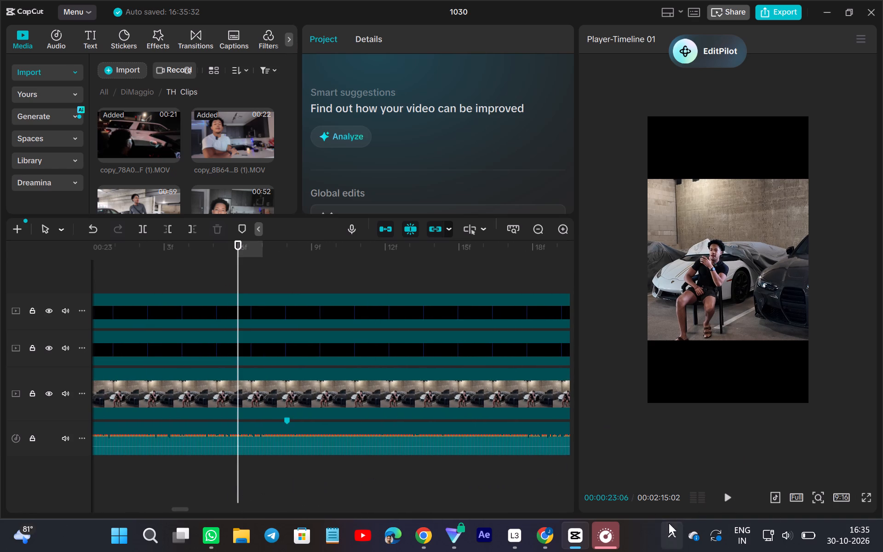
pyautogui.click(730, 497)
pyautogui.click(730, 497)
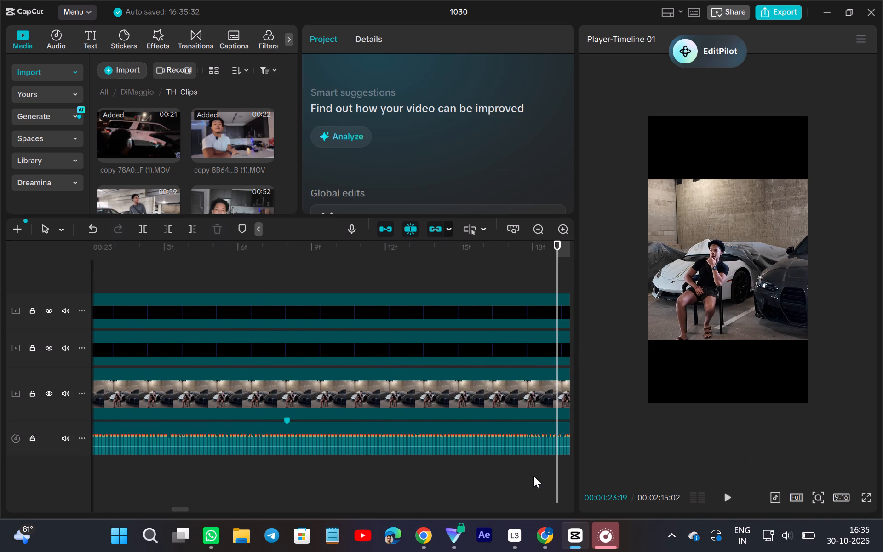
pyautogui.moveTo(559, 473); pyautogui.dragTo(541, 484)
pyautogui.click(521, 476)
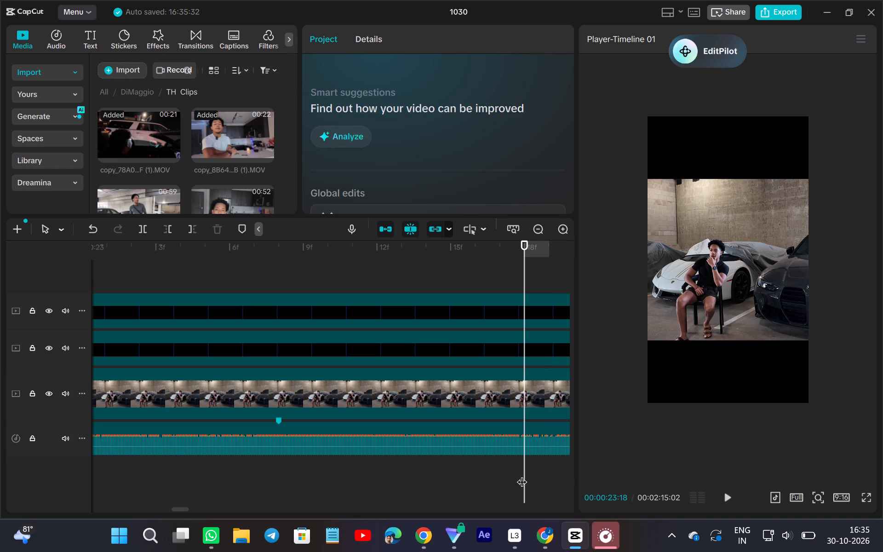
pyautogui.doubleClick(721, 492)
pyautogui.hscroll(1, 384, 484)
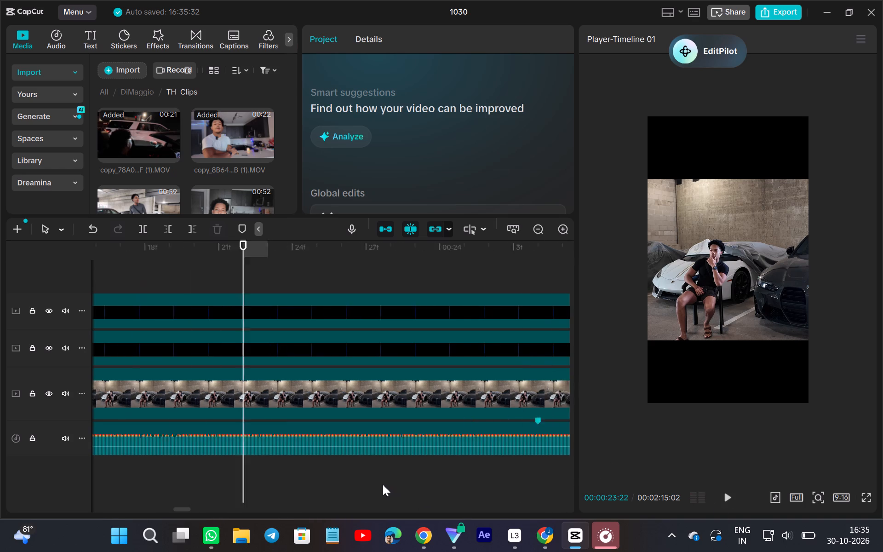
pyautogui.hscroll(1, 383, 484)
pyautogui.keyDown('ctrl'); pyautogui.scroll(-3, 364, 489); pyautogui.keyUp('ctrl')
pyautogui.click(227, 500)
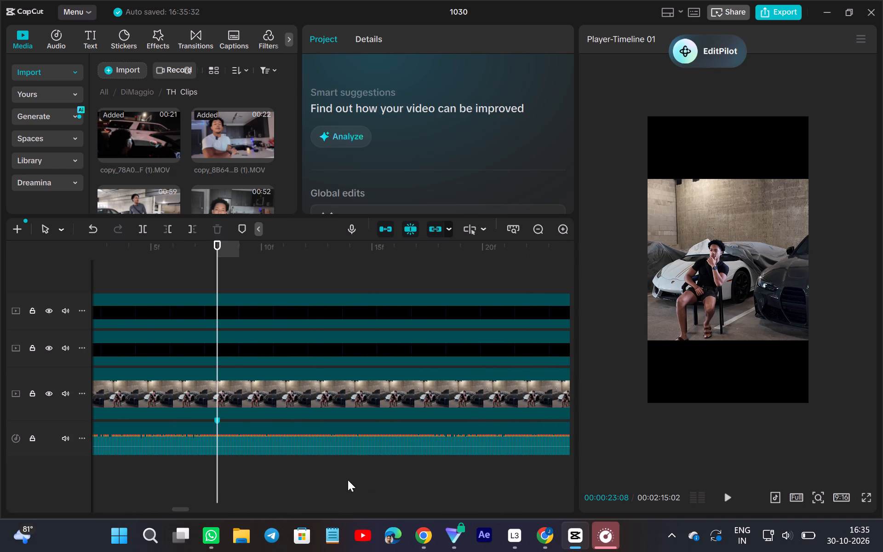
pyautogui.click(729, 494)
pyautogui.click(729, 494)
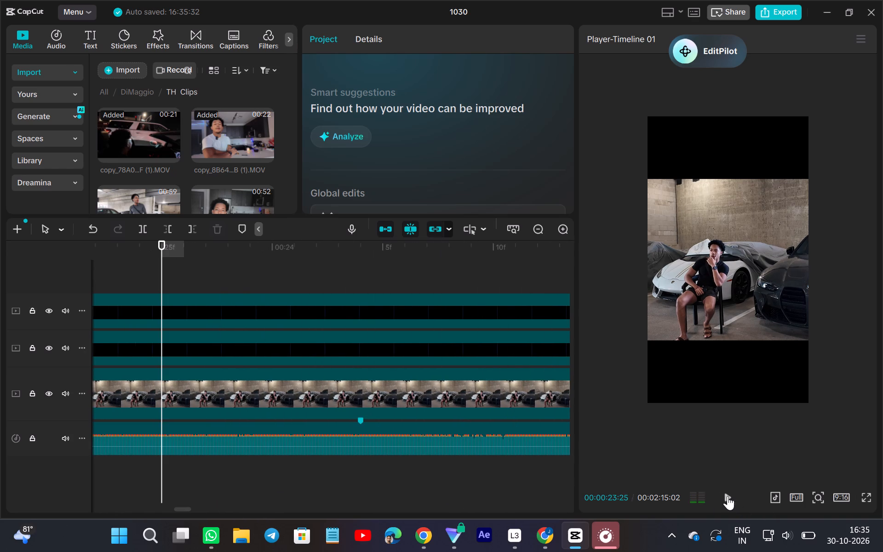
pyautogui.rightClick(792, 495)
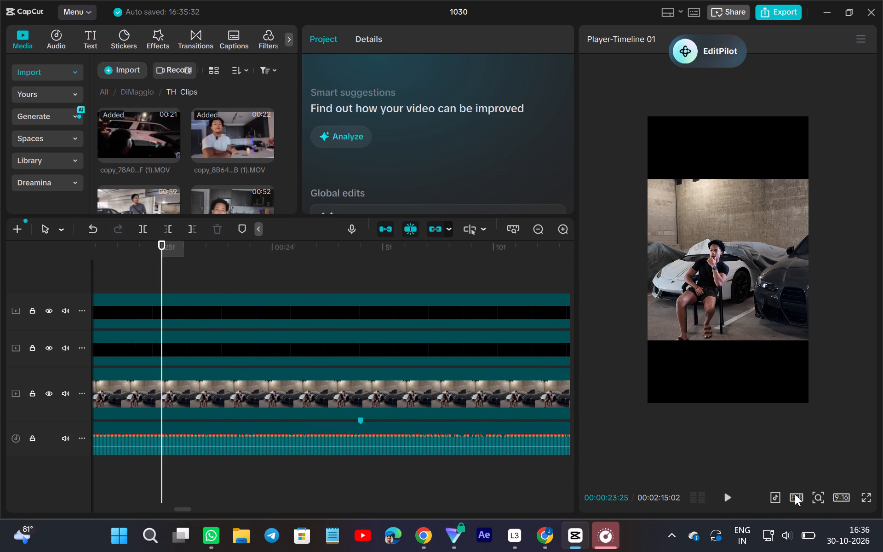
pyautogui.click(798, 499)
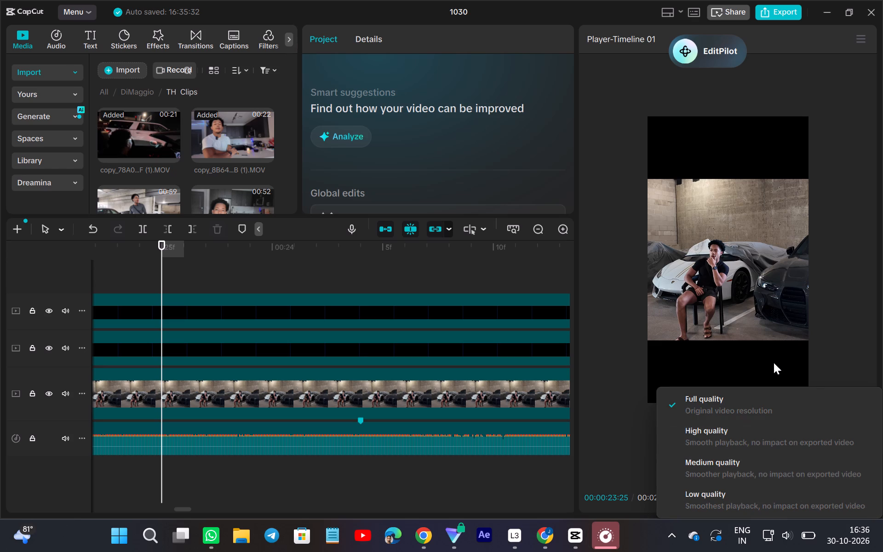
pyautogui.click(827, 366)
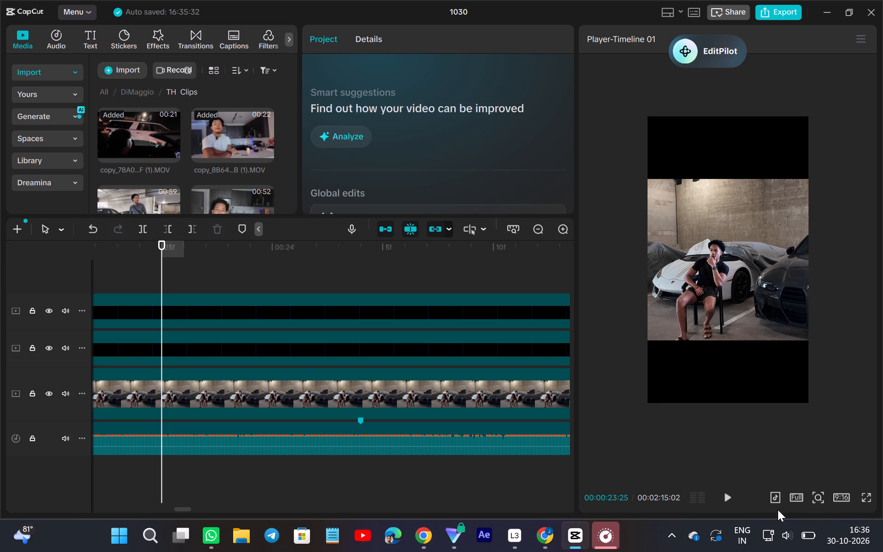
# Enlarge the player preview so the 9:16 frame fills the height of the player.
pyautogui.scroll(-2, 698, 532)
pyautogui.moveTo(805, 497); pyautogui.dragTo(840, 497)
pyautogui.click(818, 499)
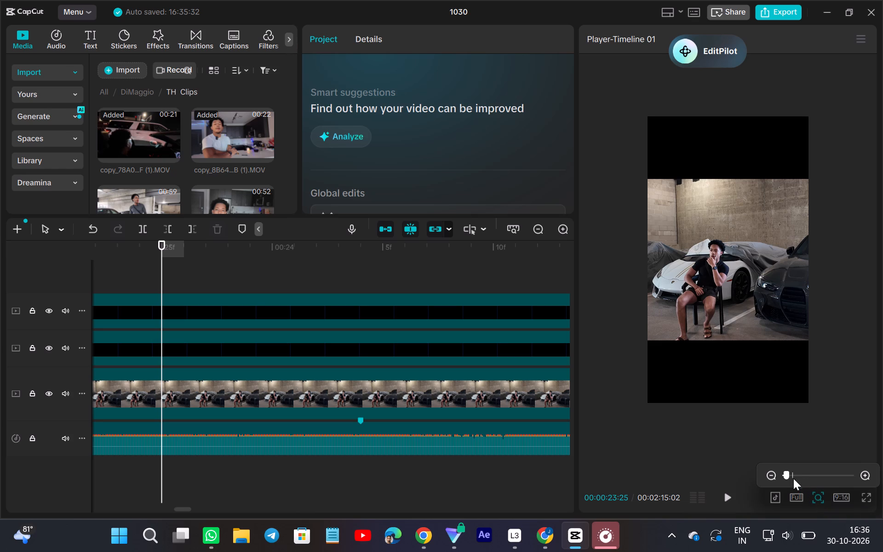
pyautogui.click(793, 474)
# Play the seated garage footage from its start against the beat and add a marker to the music at 00:00:23:17.
pyautogui.hscroll(1, 427, 460)
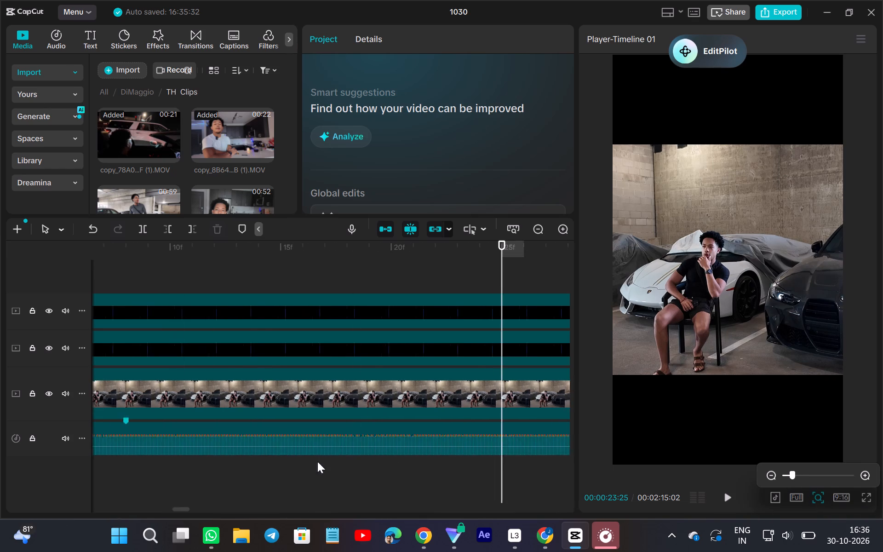
pyautogui.hscroll(1, 317, 461)
pyautogui.hscroll(3, 237, 457)
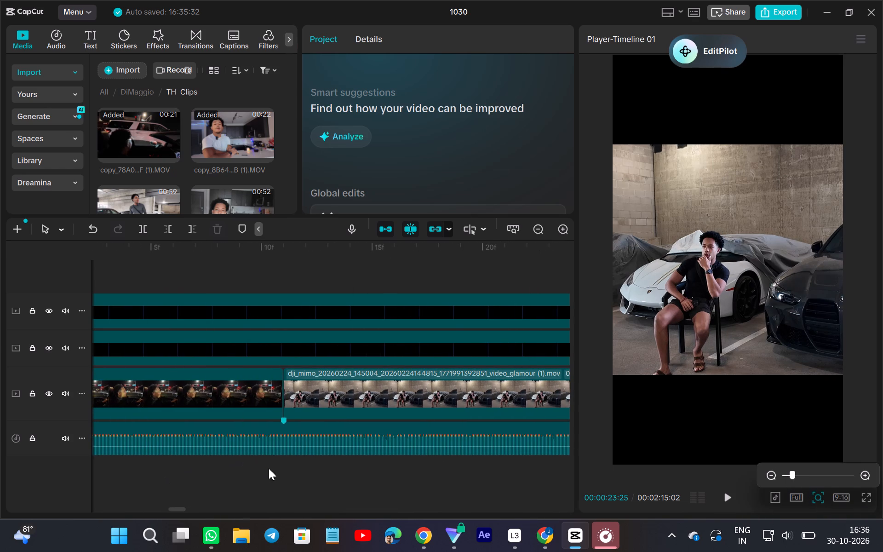
pyautogui.click(269, 468)
pyautogui.click(736, 496)
pyautogui.click(735, 496)
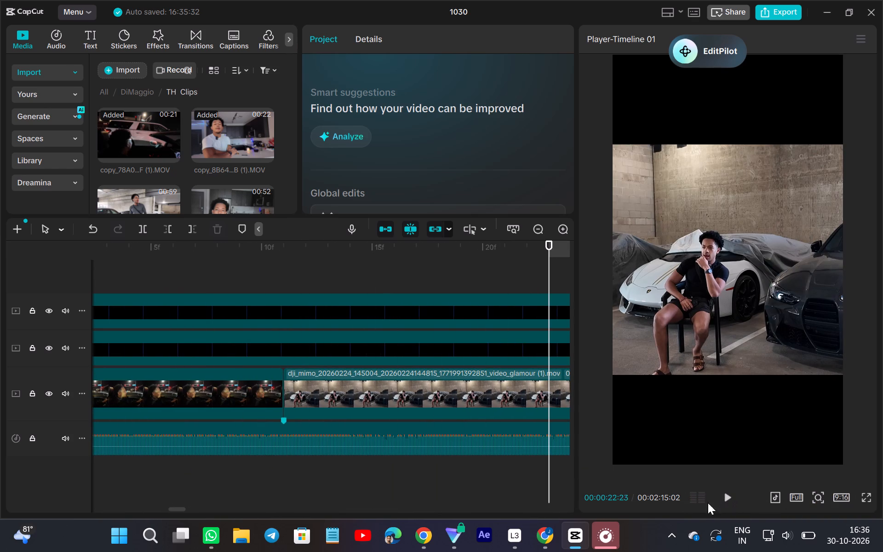
pyautogui.hscroll(-1, 500, 480)
pyautogui.doubleClick(728, 497)
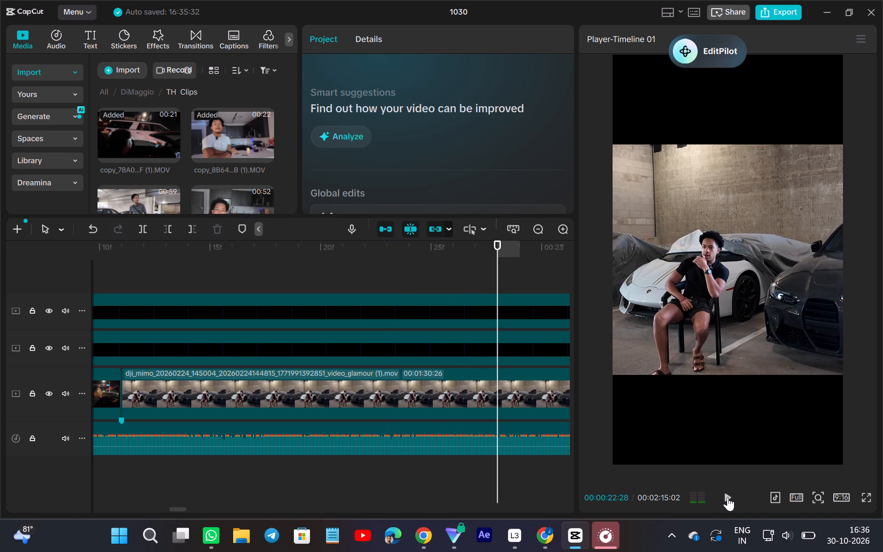
pyautogui.doubleClick(728, 497)
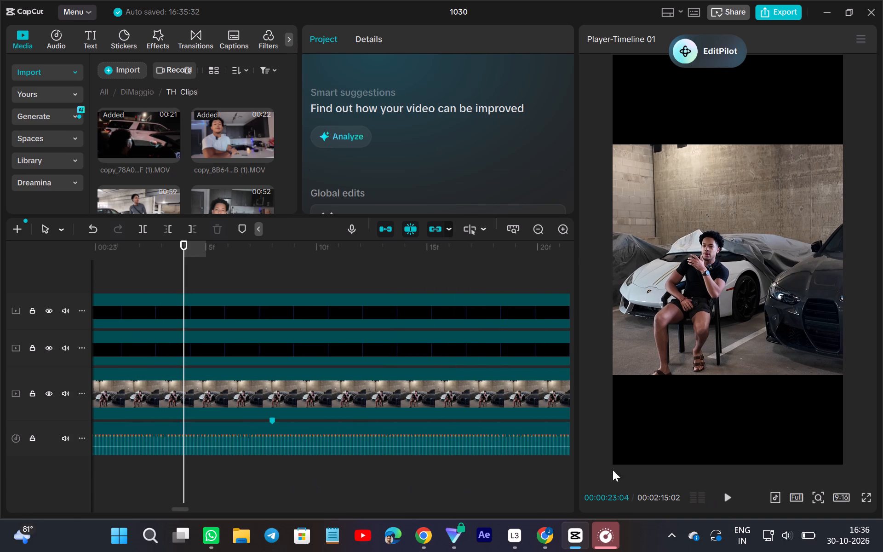
pyautogui.doubleClick(734, 495)
pyautogui.doubleClick(734, 495)
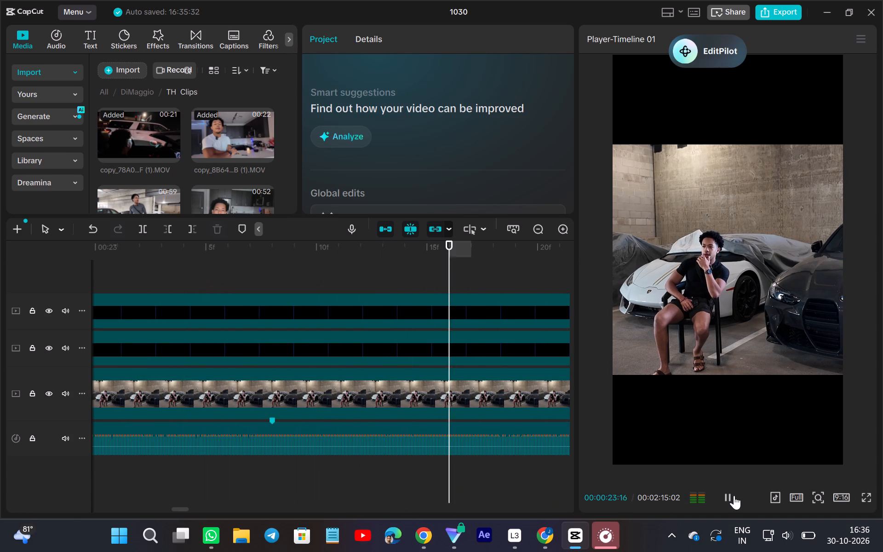
pyautogui.click(433, 397)
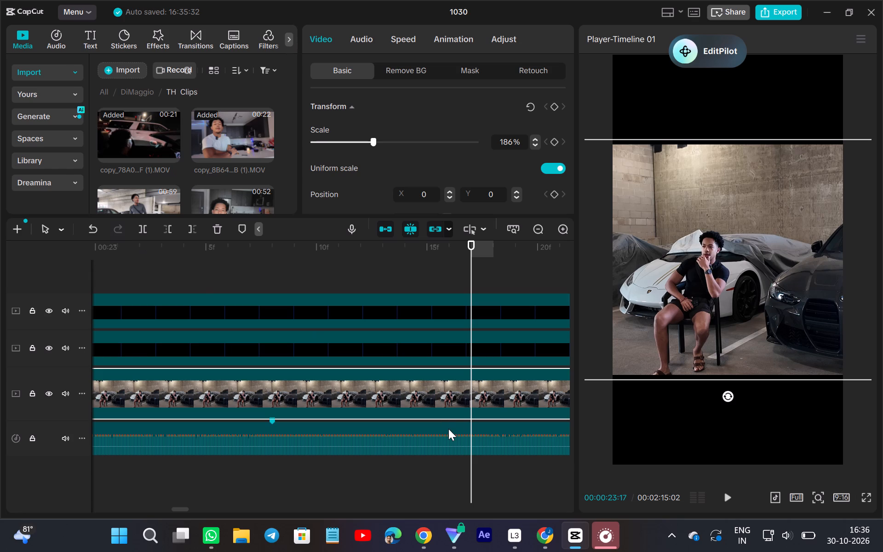
pyautogui.click(448, 429)
pyautogui.click(242, 228)
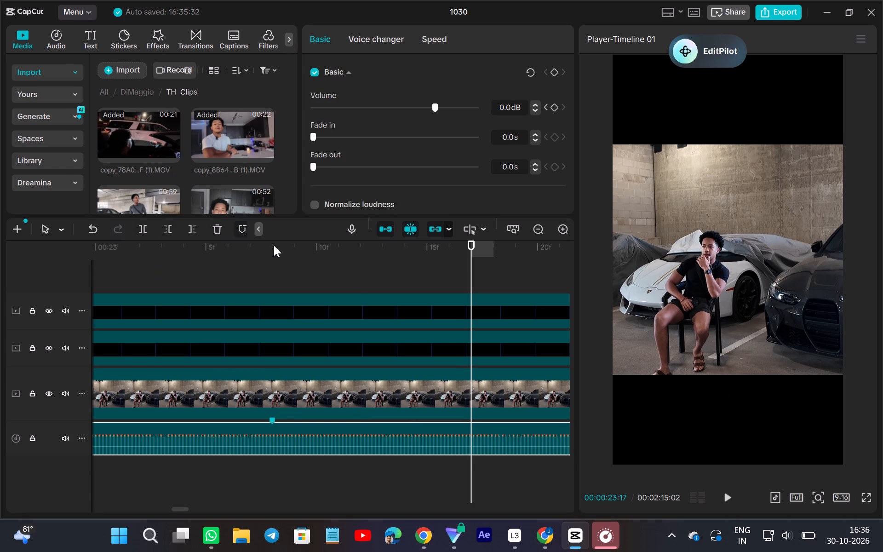
# Split the seated garage clip at the 00:00:23:17 marker.
pyautogui.click(463, 396)
pyautogui.click(144, 229)
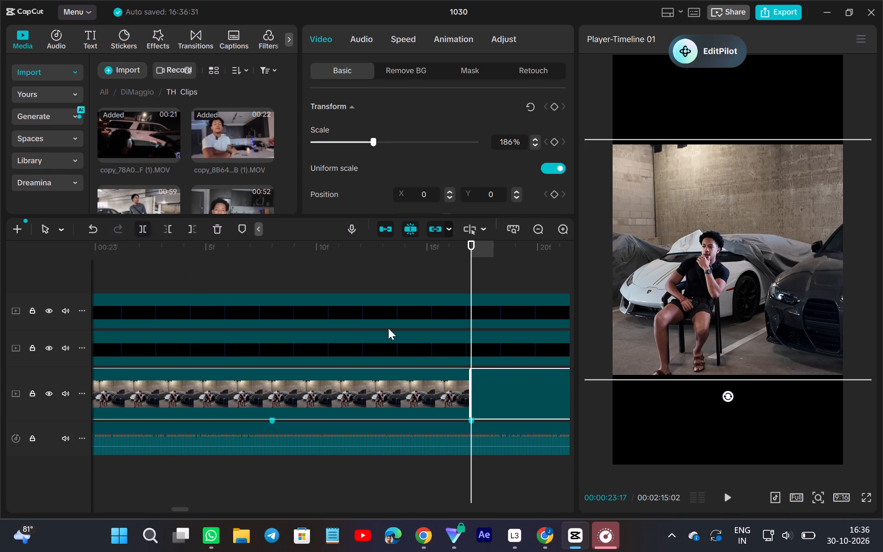
# Play the second part of the split garage clip around 00:00:24:04 to check the marker there against the beat.
pyautogui.hscroll(-1, 621, 441)
pyautogui.click(733, 490)
pyautogui.hscroll(-2, 664, 487)
pyautogui.click(428, 477)
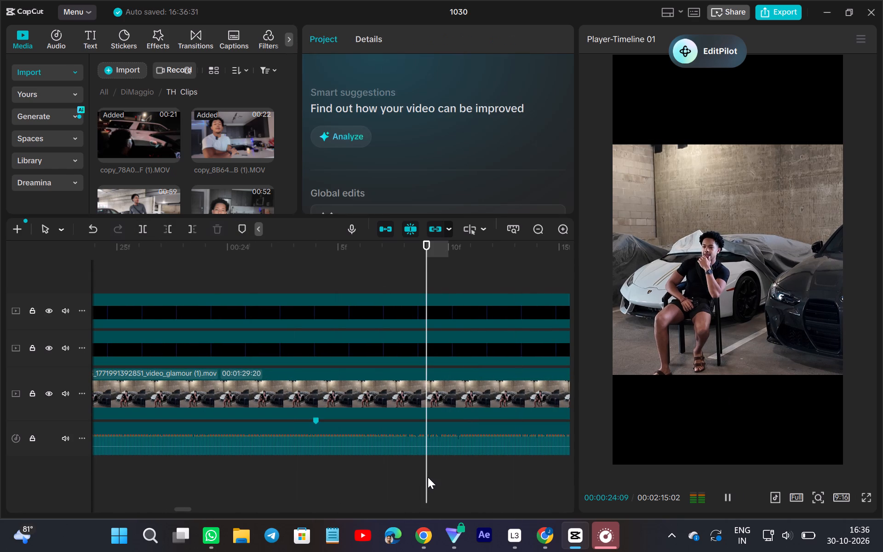
pyautogui.click(376, 465)
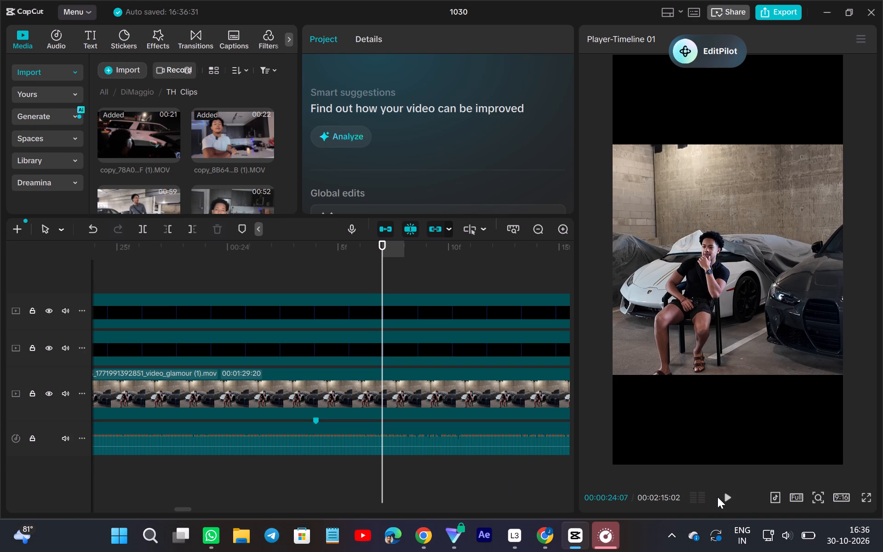
pyautogui.doubleClick(717, 497)
pyautogui.doubleClick(733, 495)
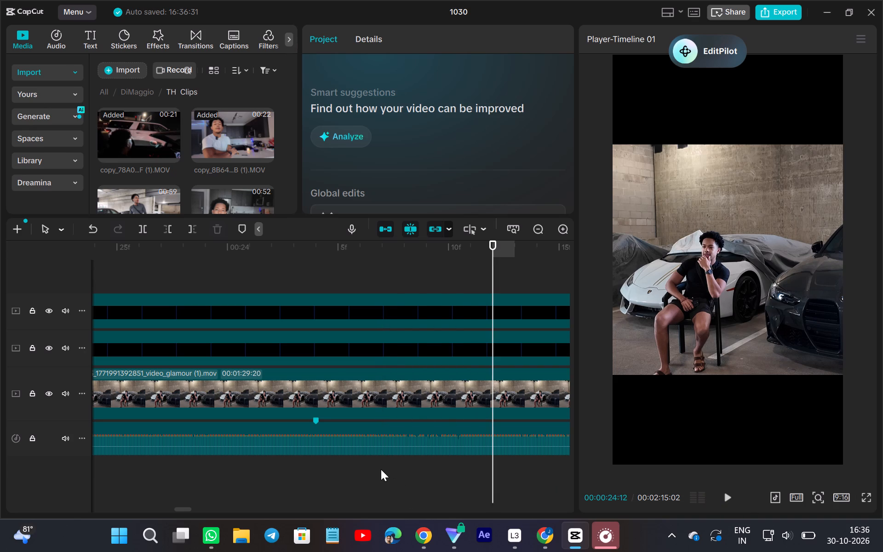
pyautogui.click(381, 469)
pyautogui.click(337, 477)
pyautogui.click(267, 472)
pyautogui.click(262, 470)
pyautogui.click(732, 499)
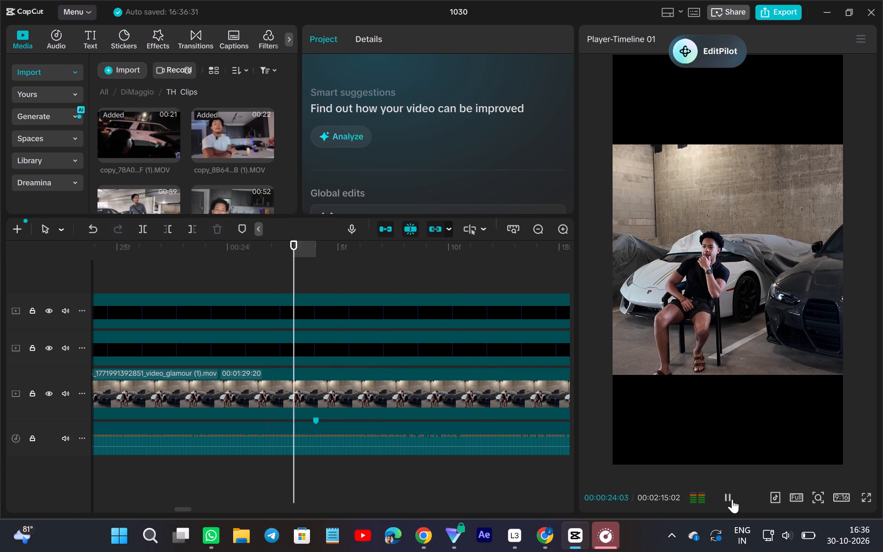
pyautogui.click(732, 499)
# Replay from just before the 00:00:23:17 split onward, listening for the next beat to cut the garage footage on.
pyautogui.keyDown('ctrl'); pyautogui.scroll(-4, 399, 486); pyautogui.keyUp('ctrl')
pyautogui.hscroll(1, 371, 485)
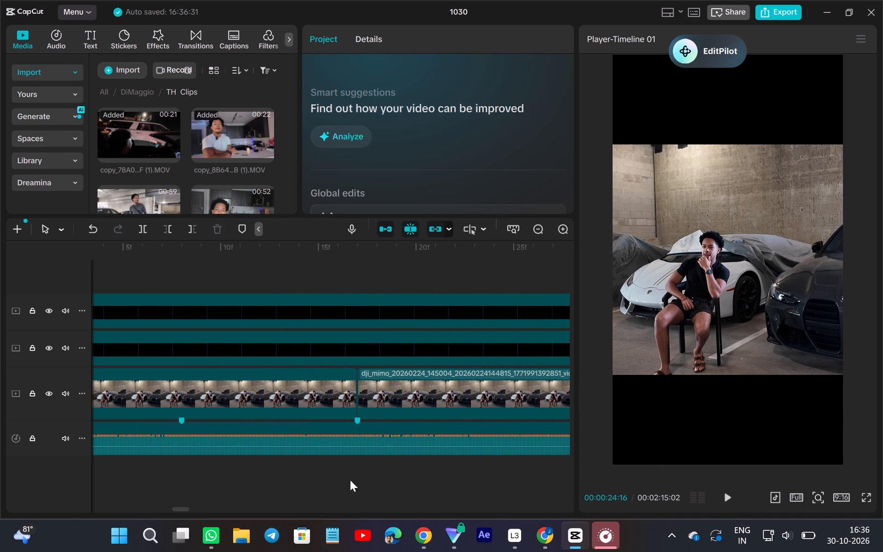
pyautogui.hscroll(1, 350, 480)
pyautogui.click(272, 490)
pyautogui.click(726, 501)
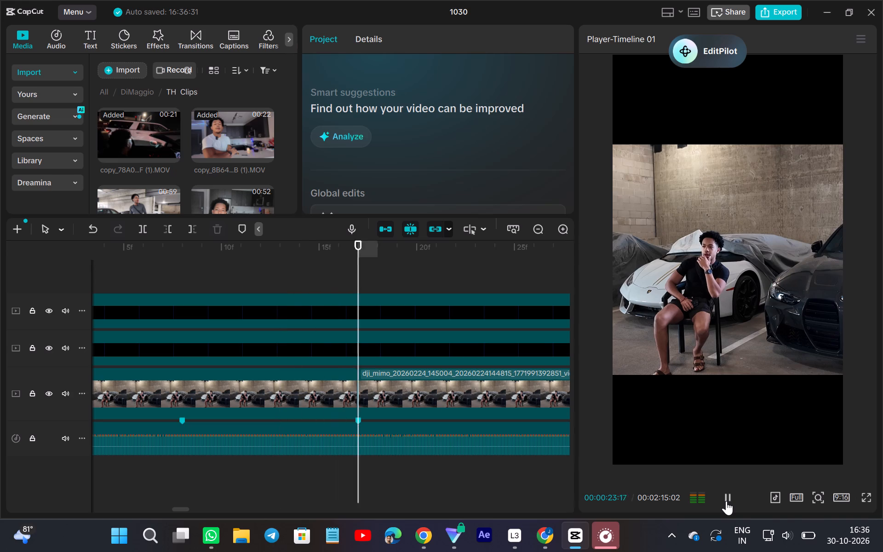
pyautogui.click(726, 501)
pyautogui.doubleClick(726, 501)
pyautogui.doubleClick(726, 501)
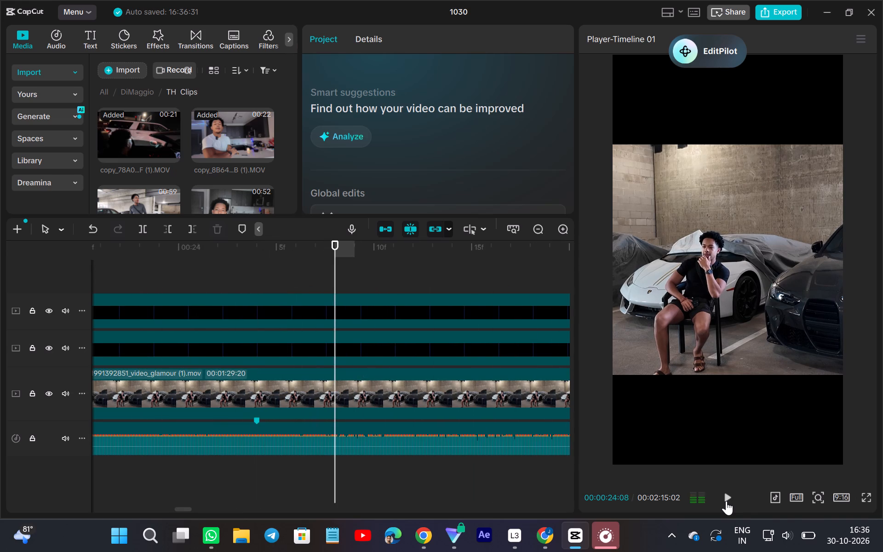
pyautogui.doubleClick(726, 501)
pyautogui.click(726, 501)
pyautogui.click(258, 483)
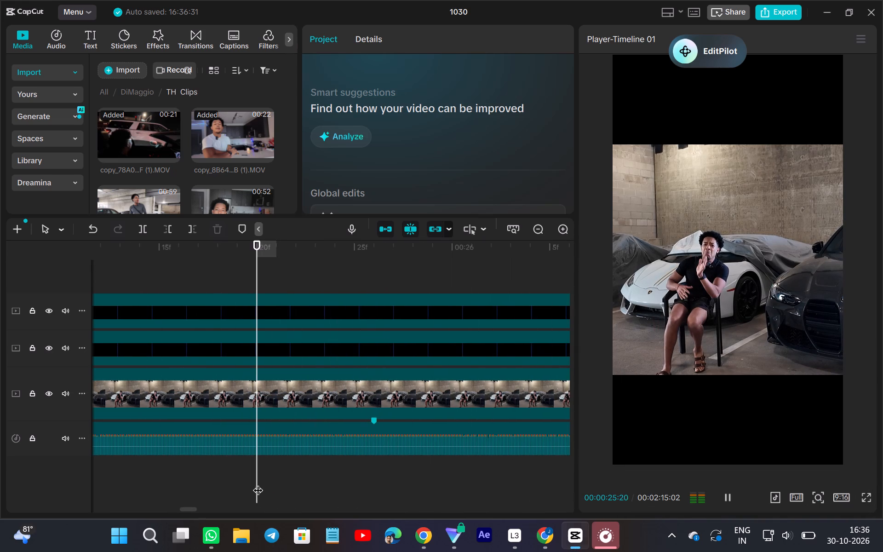
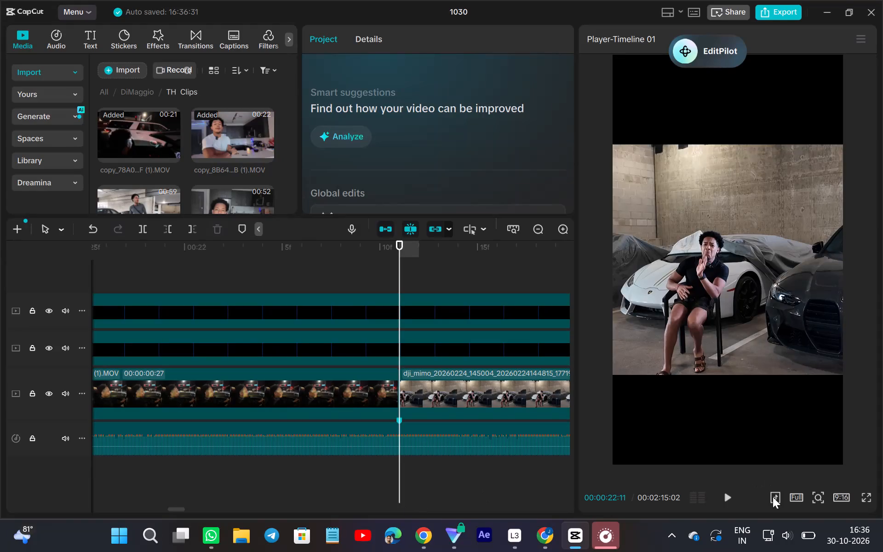
# Play the garage footage from its start at 00:00:22:11 through the split, checking the cut and the following marker against the beat.
pyautogui.click(731, 494)
pyautogui.hscroll(-1, 437, 494)
pyautogui.click(424, 480)
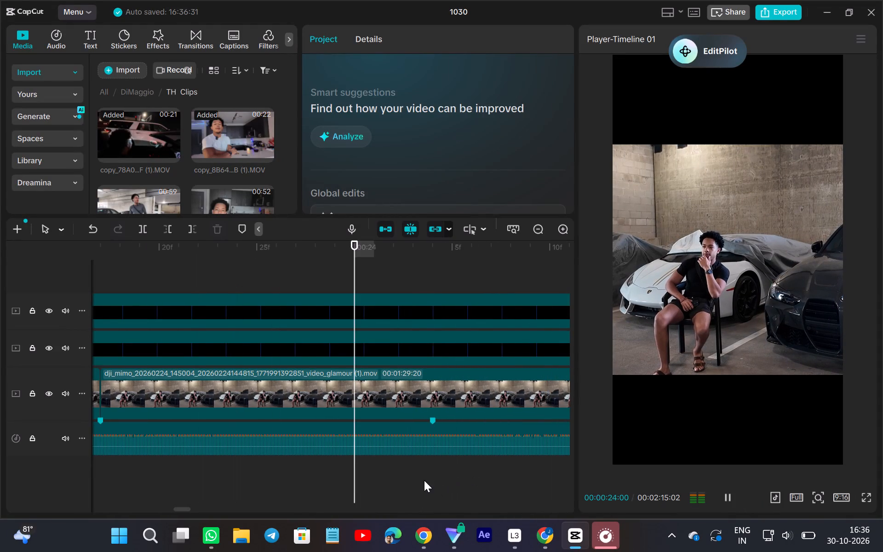
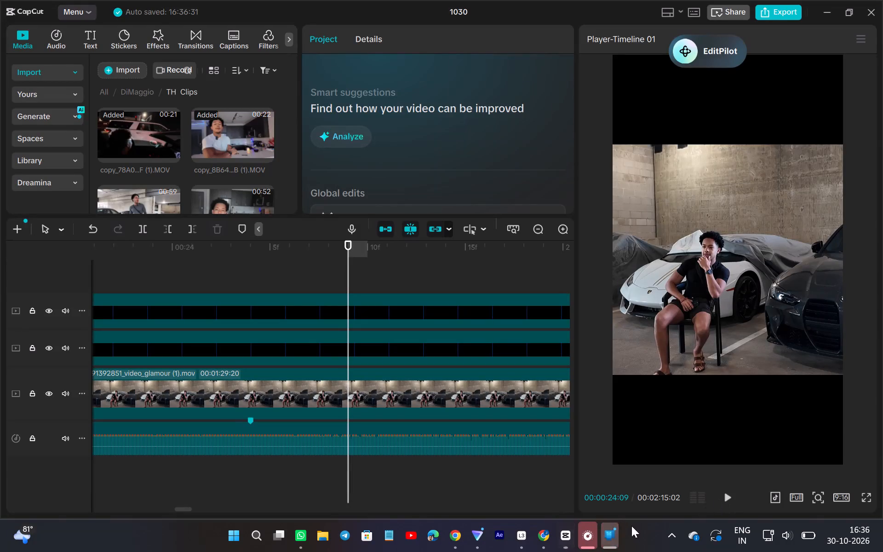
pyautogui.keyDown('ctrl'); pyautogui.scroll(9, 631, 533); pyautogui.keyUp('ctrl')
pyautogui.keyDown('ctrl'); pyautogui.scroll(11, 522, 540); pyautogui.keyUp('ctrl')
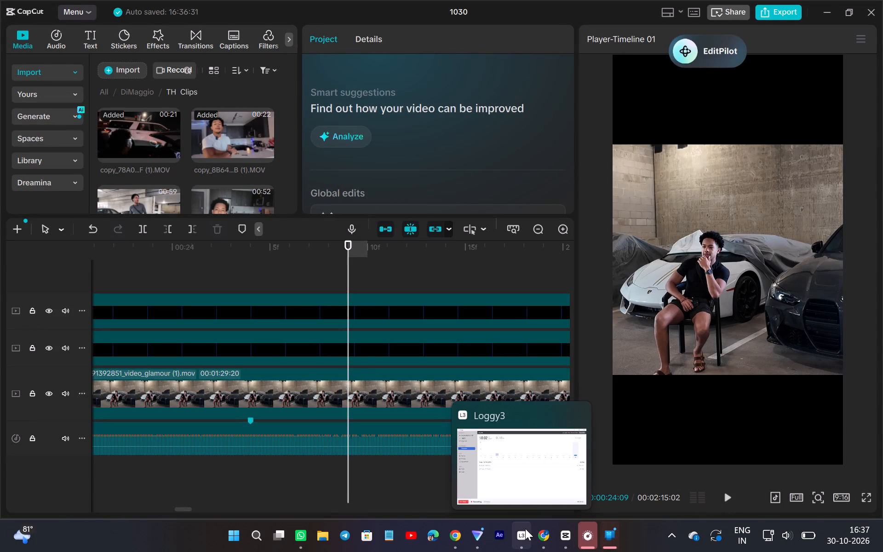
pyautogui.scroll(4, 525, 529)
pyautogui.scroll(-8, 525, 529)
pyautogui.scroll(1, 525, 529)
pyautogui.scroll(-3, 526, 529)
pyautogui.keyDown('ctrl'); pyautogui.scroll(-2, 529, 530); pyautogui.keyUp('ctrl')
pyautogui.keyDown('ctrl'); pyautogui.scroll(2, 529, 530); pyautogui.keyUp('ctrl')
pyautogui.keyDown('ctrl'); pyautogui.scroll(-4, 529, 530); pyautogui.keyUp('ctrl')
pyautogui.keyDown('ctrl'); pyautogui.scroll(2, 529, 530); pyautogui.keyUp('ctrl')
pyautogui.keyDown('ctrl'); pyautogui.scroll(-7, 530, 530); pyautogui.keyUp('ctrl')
# Replay the garage footage repeatedly around the 00:00:24:04 marker to find the next beat for a cut.
pyautogui.doubleClick(727, 494)
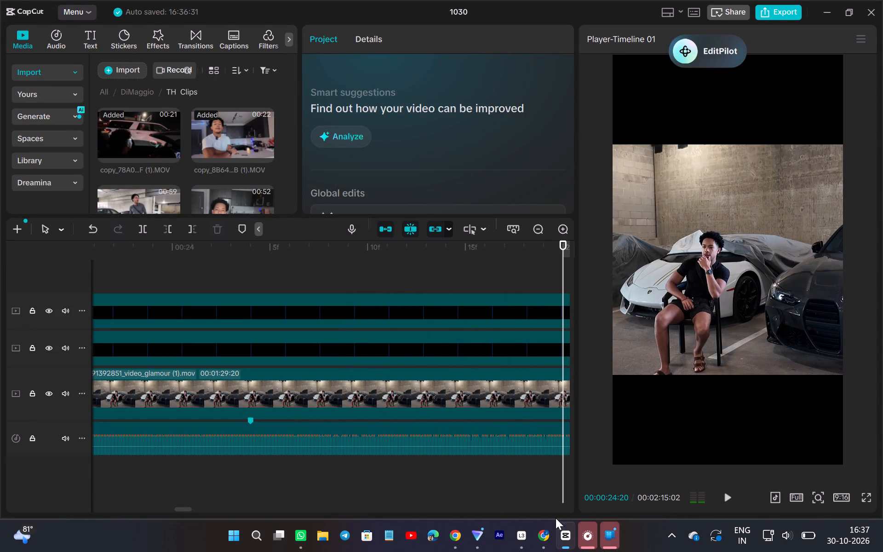
pyautogui.click(346, 476)
pyautogui.doubleClick(730, 500)
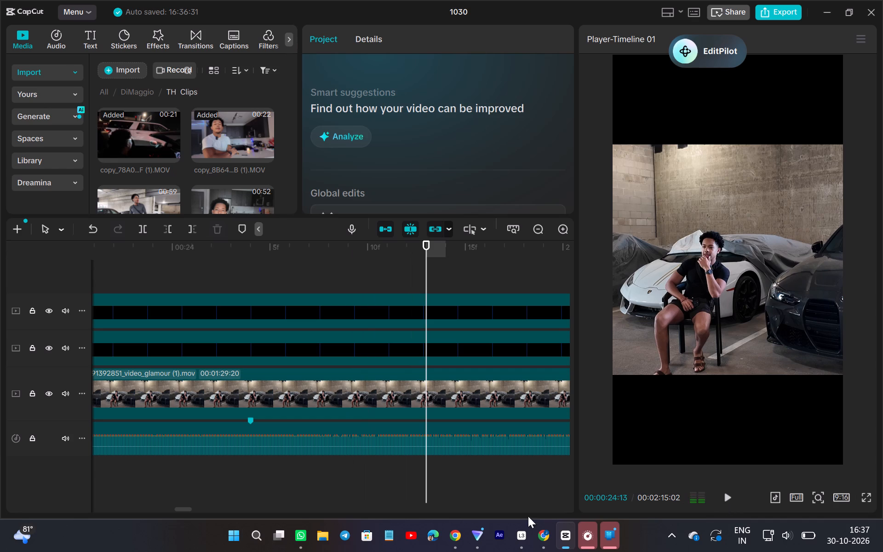
pyautogui.click(350, 472)
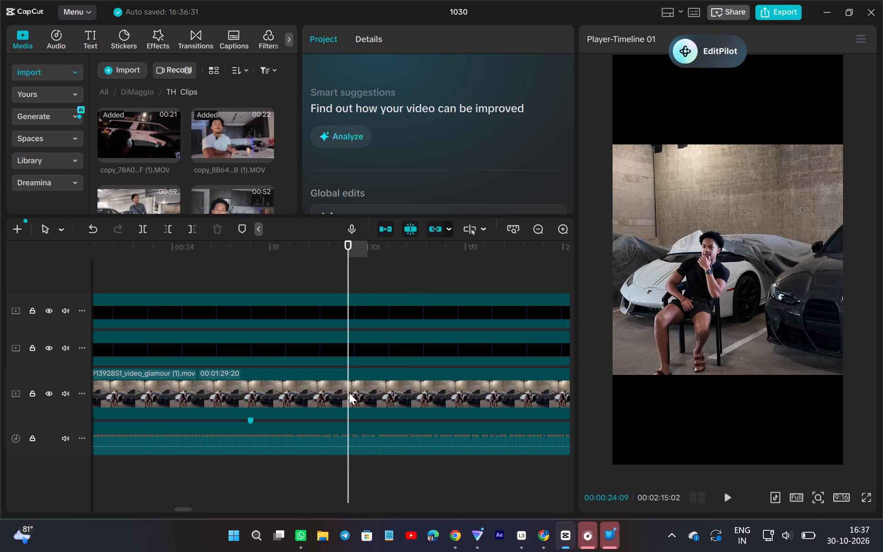
pyautogui.click(349, 393)
pyautogui.click(253, 473)
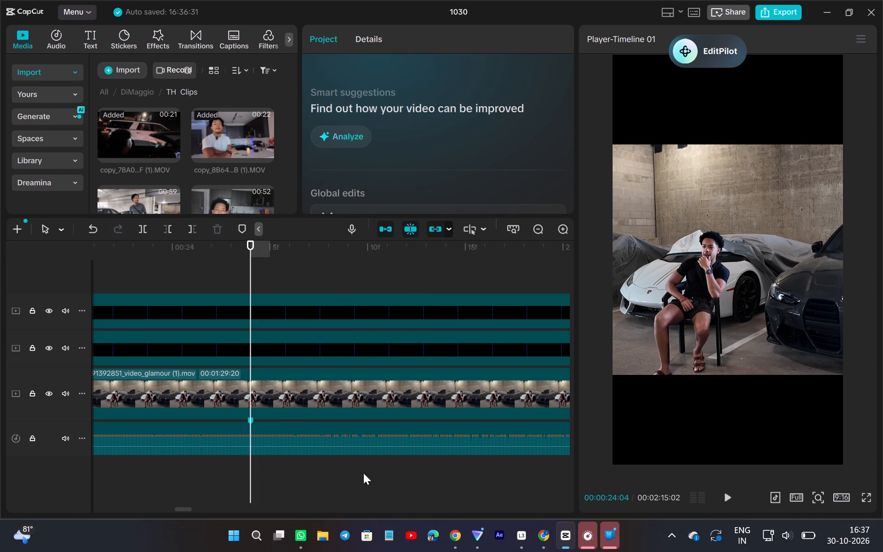
pyautogui.doubleClick(734, 496)
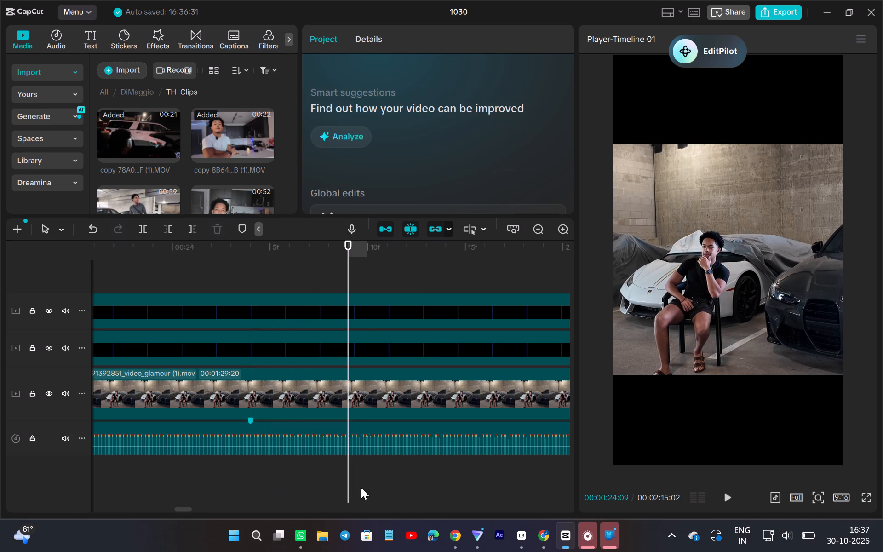
pyautogui.doubleClick(722, 497)
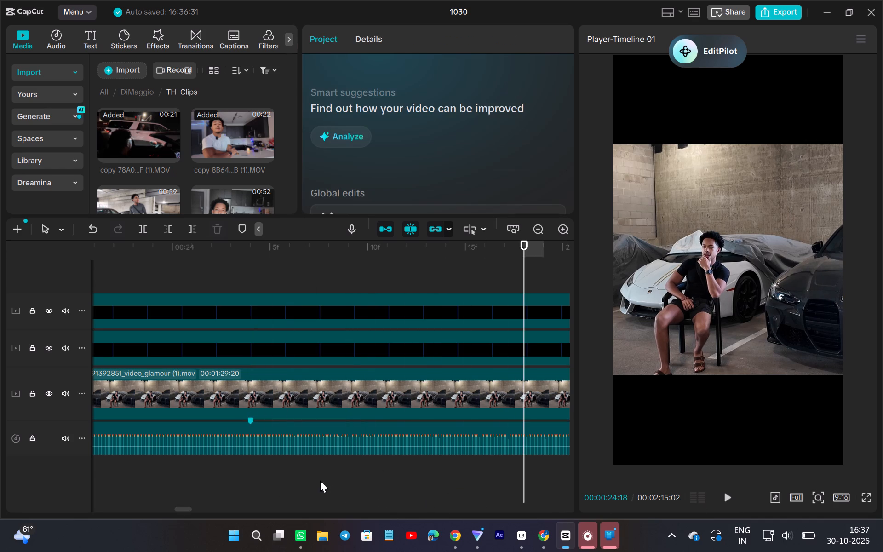
pyautogui.click(361, 483)
pyautogui.scroll(-1, 299, 475)
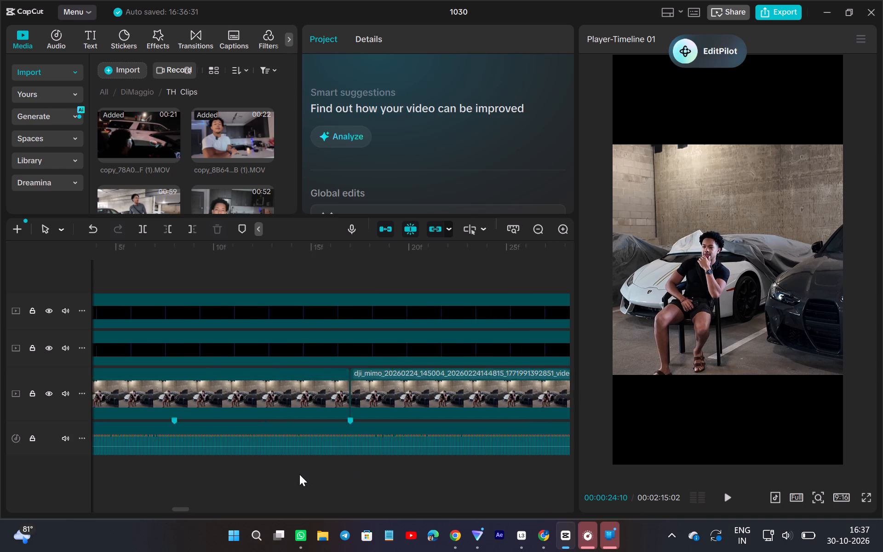
pyautogui.scroll(-1, 299, 474)
pyautogui.scroll(-1, 530, 479)
pyautogui.click(530, 479)
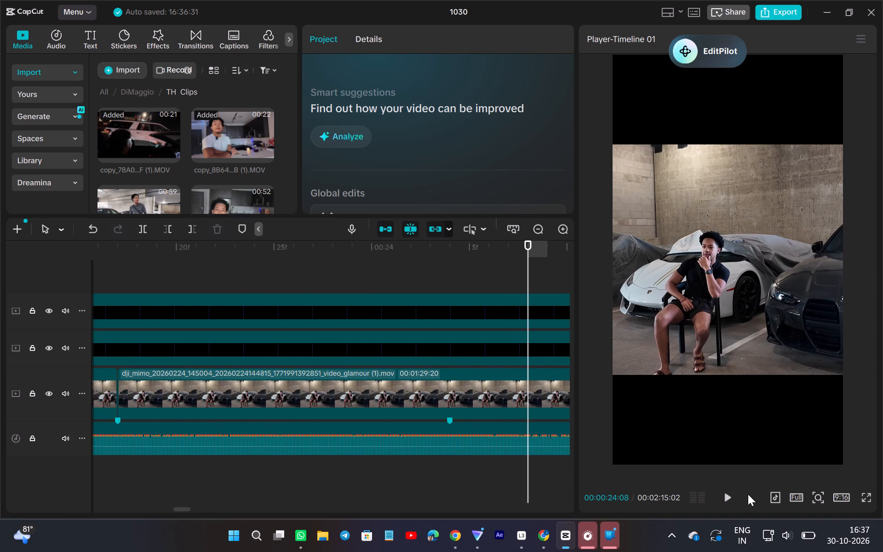
pyautogui.doubleClick(729, 497)
pyautogui.hscroll(1, 361, 480)
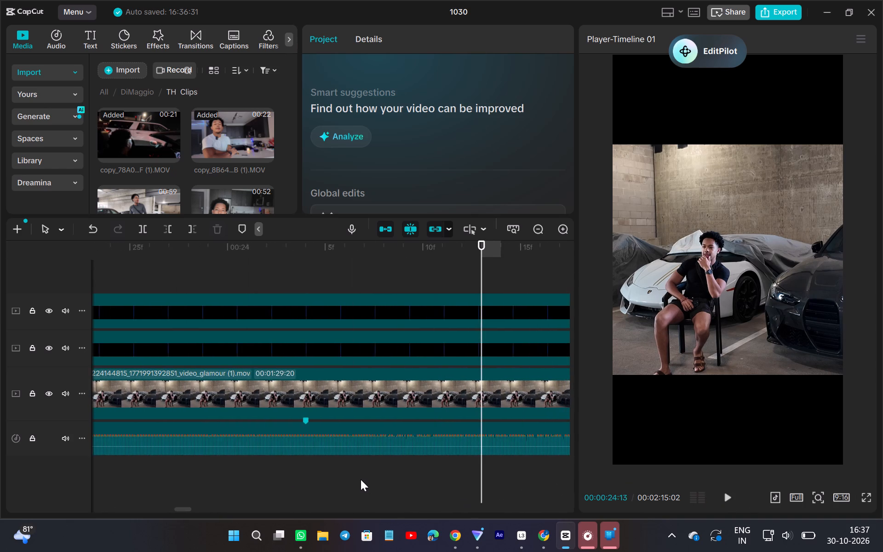
pyautogui.keyDown('ctrl'); pyautogui.scroll(-2, 361, 479); pyautogui.keyUp('ctrl')
pyautogui.click(240, 492)
pyautogui.doubleClick(730, 494)
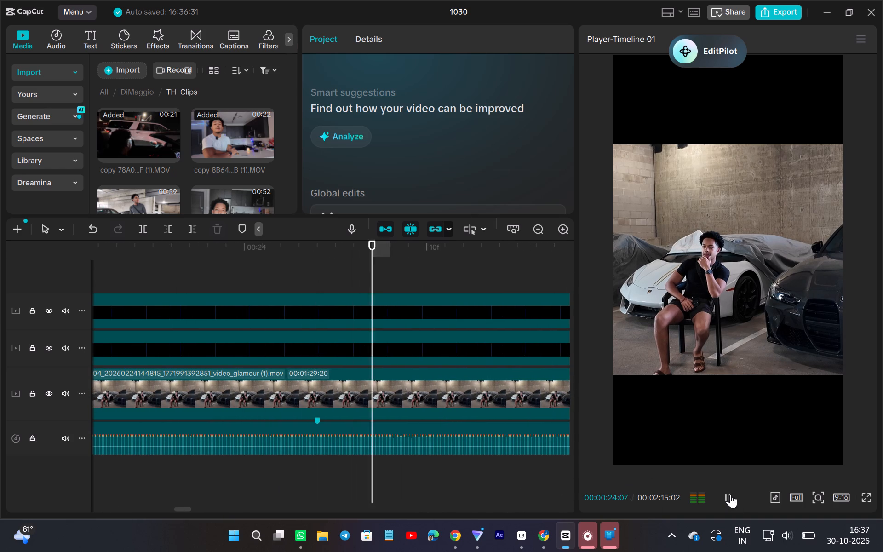
pyautogui.click(327, 489)
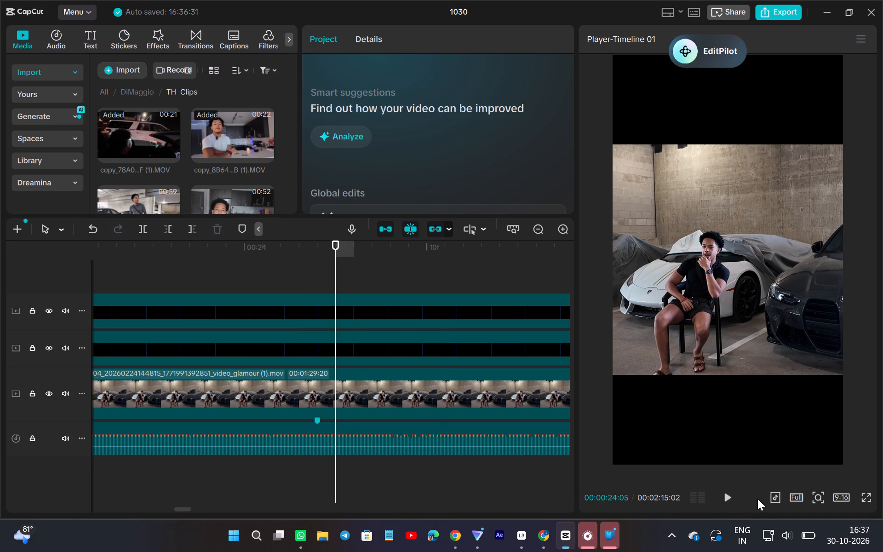
# Add a marker to the music at 00:00:24:10 and split the garage clip there.
pyautogui.doubleClick(729, 496)
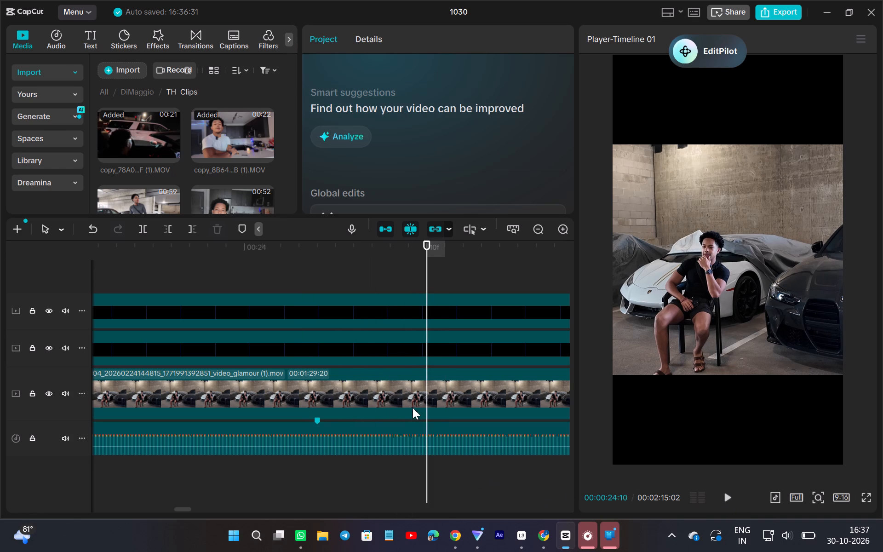
pyautogui.click(424, 433)
pyautogui.click(247, 230)
pyautogui.click(426, 383)
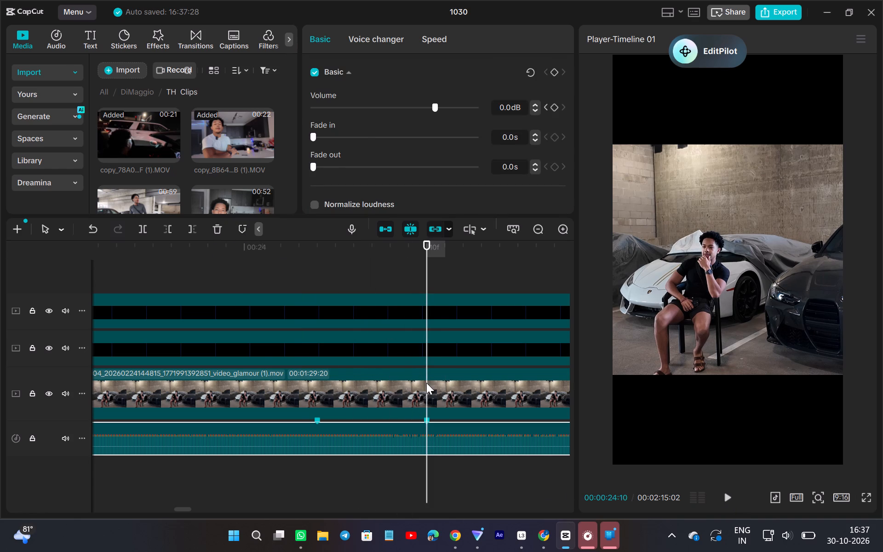
pyautogui.click(139, 235)
# Play on to the music marker at 00:00:25:02 and split the garage clip there.
pyautogui.hscroll(-1, 597, 460)
pyautogui.keyDown('ctrl'); pyautogui.scroll(-1, 634, 469); pyautogui.keyUp('ctrl')
pyautogui.keyDown('ctrl'); pyautogui.hscroll(-1, 634, 469); pyautogui.keyUp('ctrl')
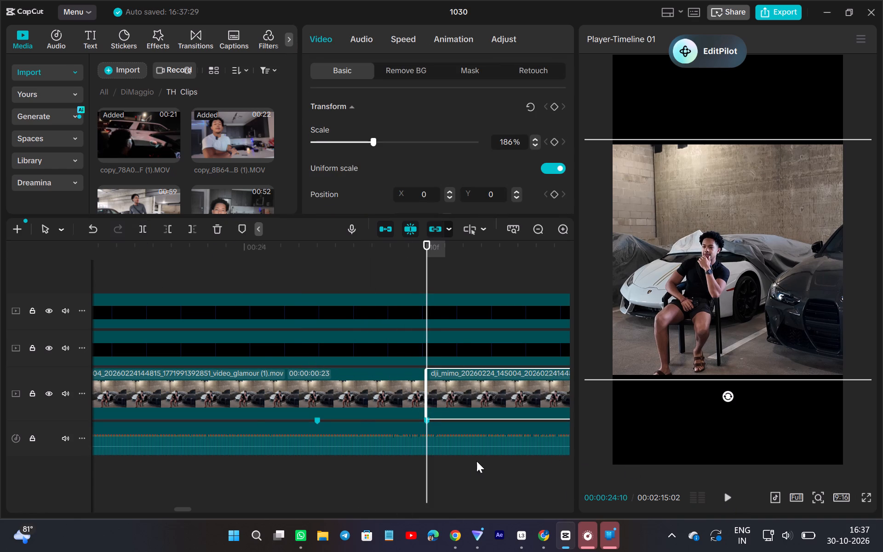
pyautogui.keyDown('ctrl'); pyautogui.hscroll(-1, 476, 461); pyautogui.keyUp('ctrl')
pyautogui.doubleClick(731, 499)
pyautogui.doubleClick(731, 499)
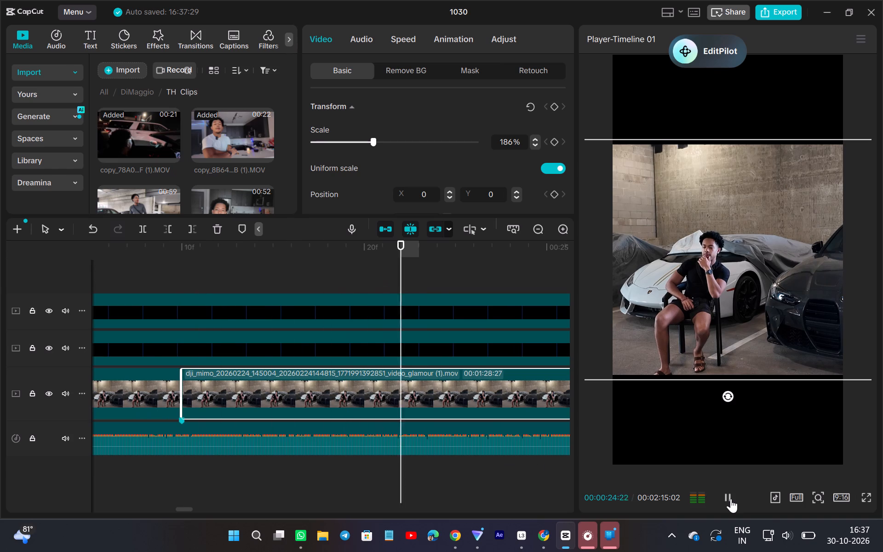
pyautogui.doubleClick(731, 499)
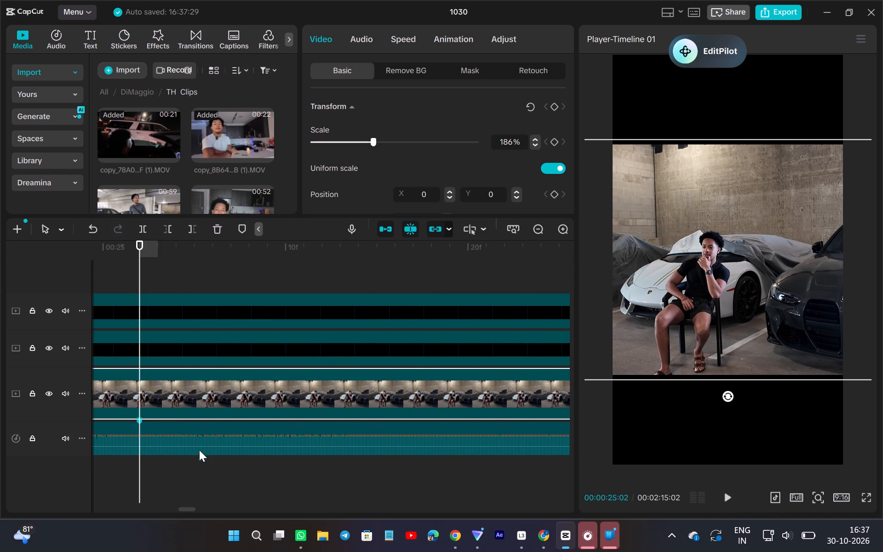
pyautogui.doubleClick(734, 495)
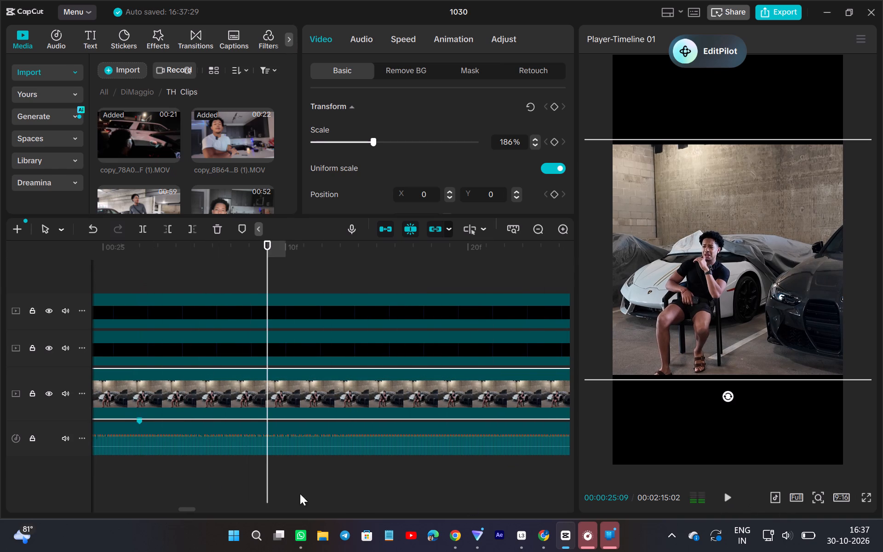
pyautogui.click(138, 420)
pyautogui.click(142, 401)
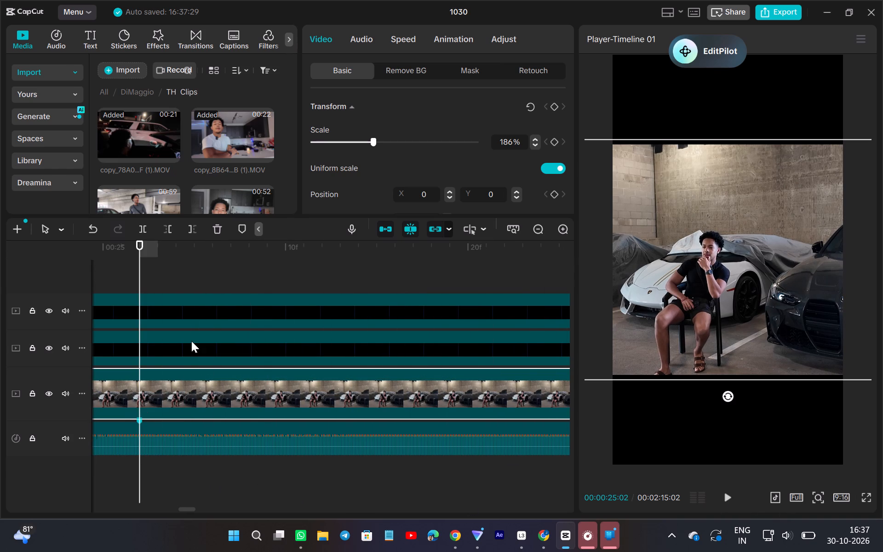
pyautogui.click(139, 226)
# Review the beat cuts and markers from about 00:00:20 to 00:00:26, playing across the new garage splits.
pyautogui.keyDown('ctrl'); pyautogui.scroll(-14, 382, 414); pyautogui.keyUp('ctrl')
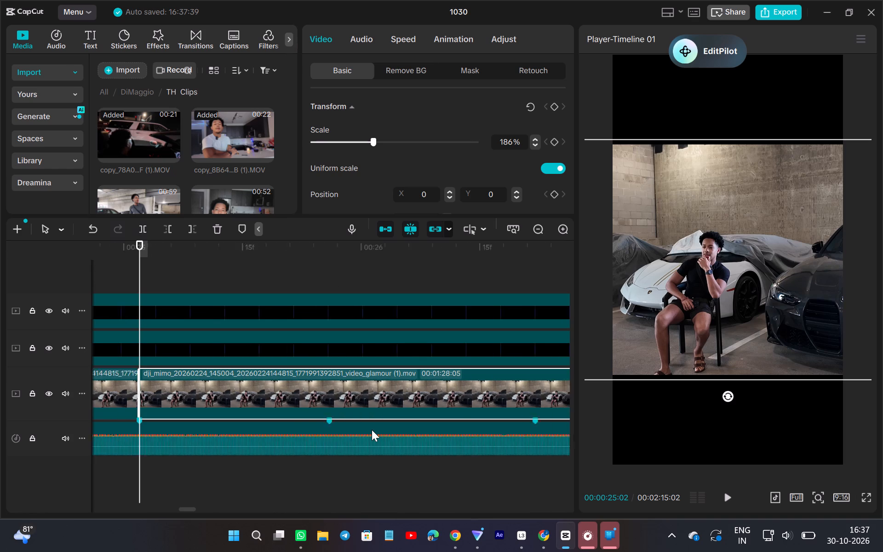
pyautogui.keyDown('ctrl'); pyautogui.scroll(-1, 372, 430); pyautogui.keyUp('ctrl')
pyautogui.hscroll(1, 372, 430)
pyautogui.hscroll(-1, 378, 439)
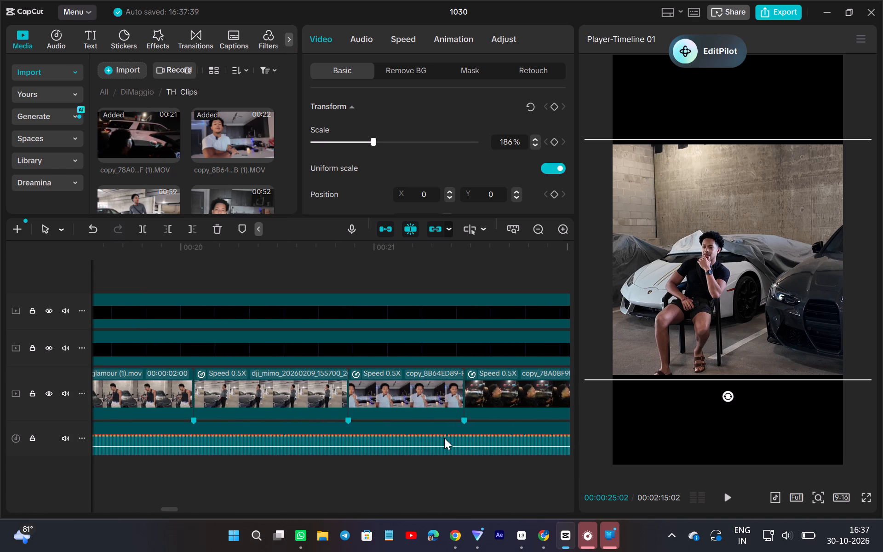
pyautogui.keyDown('ctrl'); pyautogui.scroll(-4, 444, 438); pyautogui.keyUp('ctrl')
pyautogui.hscroll(-2, 407, 434)
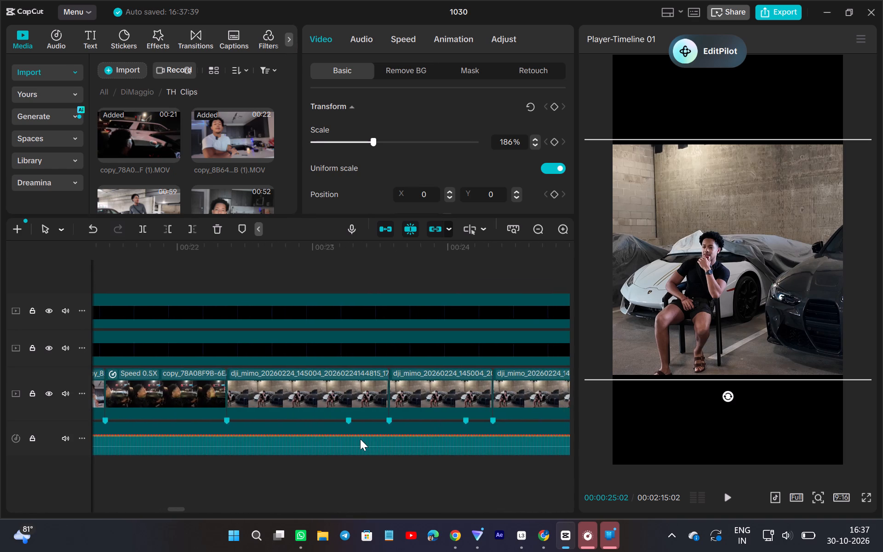
pyautogui.keyDown('ctrl'); pyautogui.scroll(-3, 360, 439); pyautogui.keyUp('ctrl')
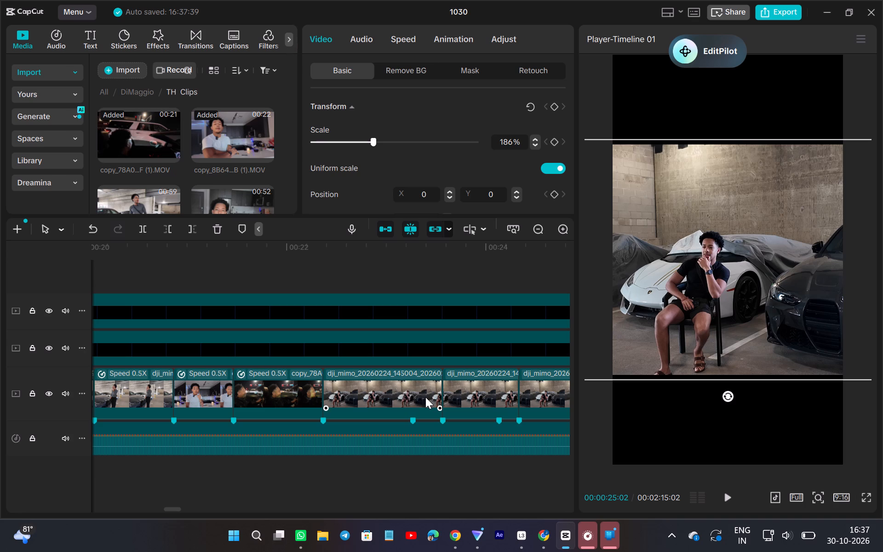
pyautogui.scroll(1, 425, 397)
pyautogui.hscroll(-1, 458, 417)
pyautogui.hscroll(-1, 534, 430)
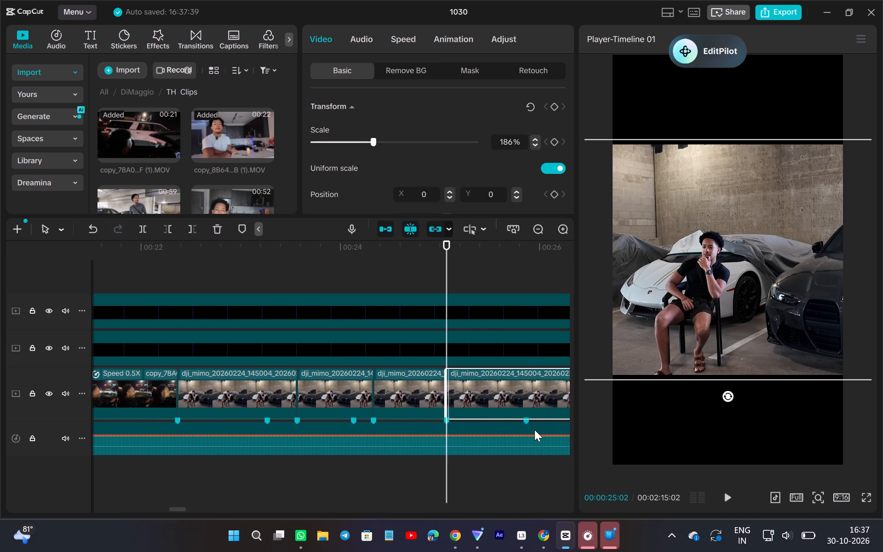
pyautogui.hscroll(-1, 534, 430)
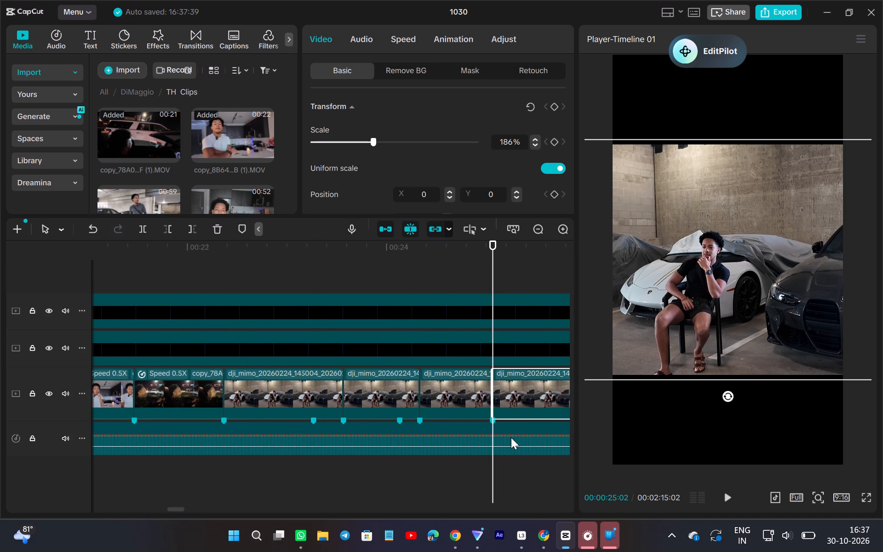
pyautogui.click(406, 491)
pyautogui.moveTo(730, 490); pyautogui.dragTo(737, 500)
pyautogui.click(731, 497)
pyautogui.click(731, 497)
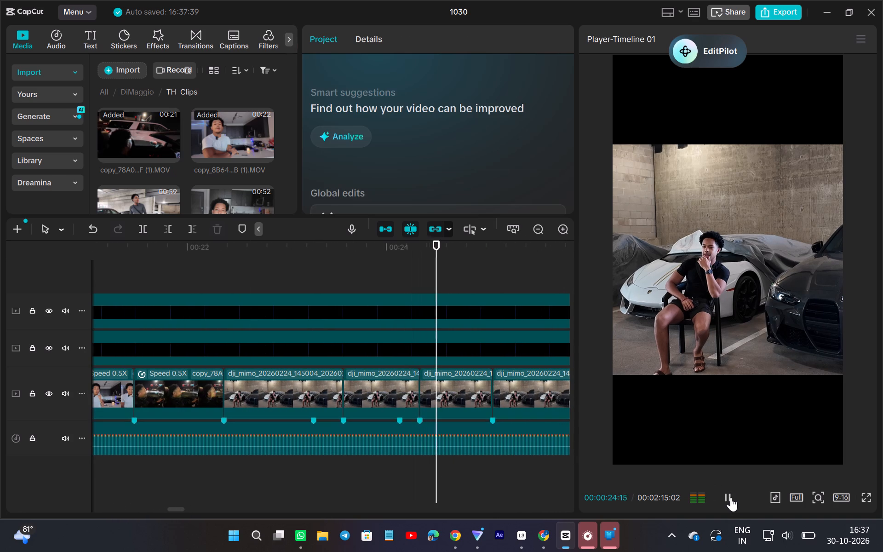
# Trim the last garage clip and the music so both end at the 00:00:25:26 marker.
pyautogui.click(507, 483)
pyautogui.hscroll(-1, 640, 484)
pyautogui.click(725, 496)
pyautogui.click(725, 496)
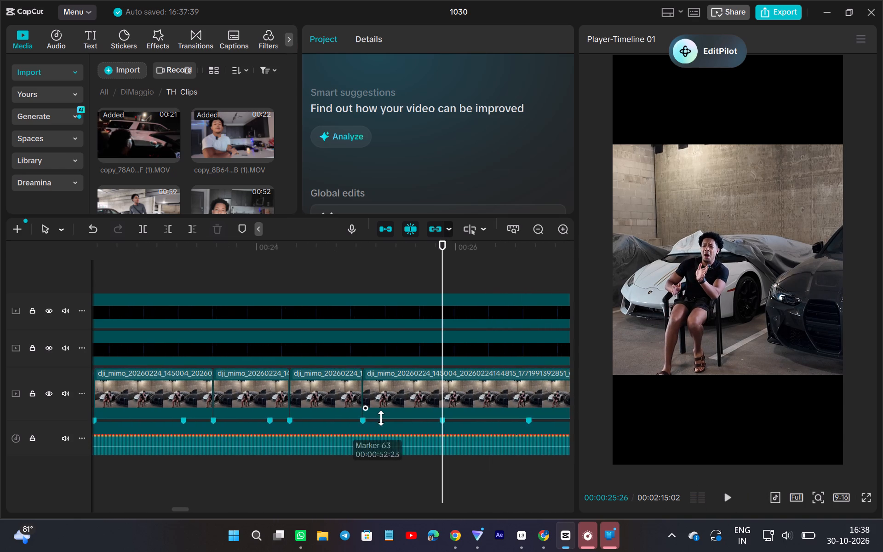
pyautogui.click(441, 397)
pyautogui.click(191, 230)
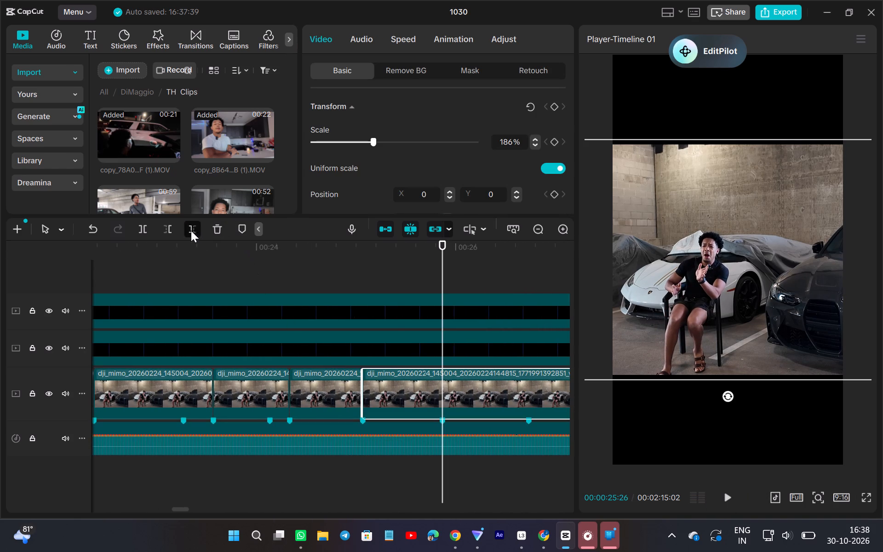
pyautogui.click(435, 443)
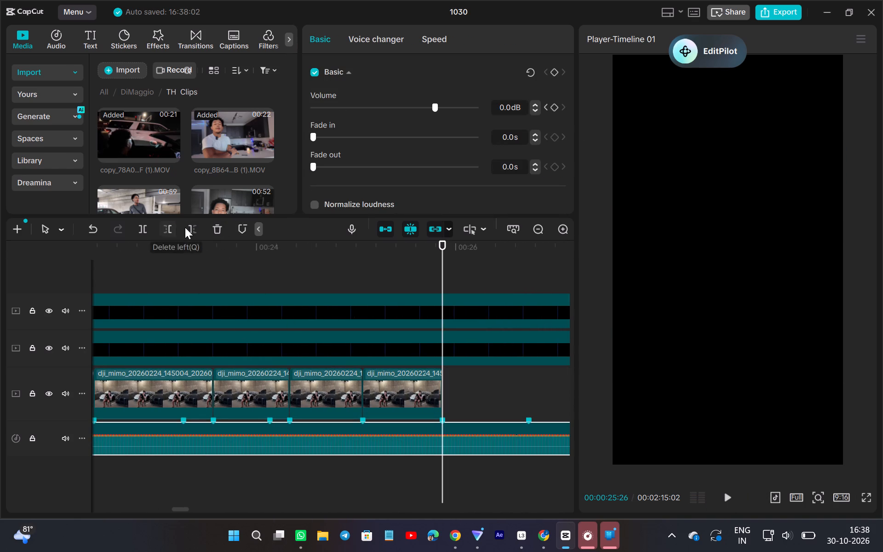
pyautogui.click(188, 229)
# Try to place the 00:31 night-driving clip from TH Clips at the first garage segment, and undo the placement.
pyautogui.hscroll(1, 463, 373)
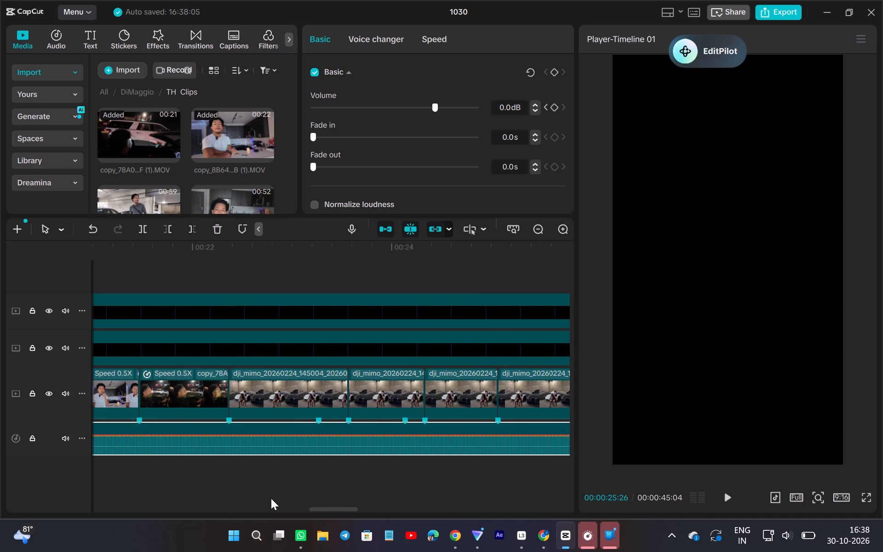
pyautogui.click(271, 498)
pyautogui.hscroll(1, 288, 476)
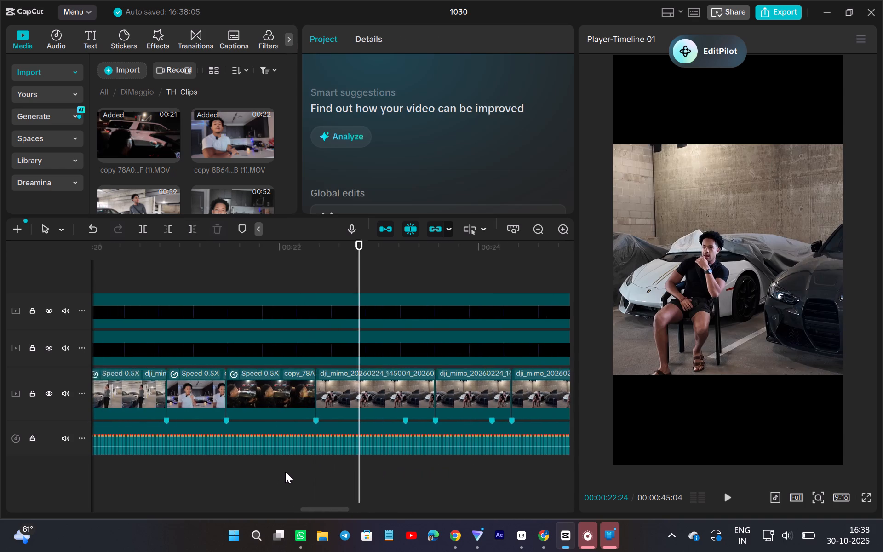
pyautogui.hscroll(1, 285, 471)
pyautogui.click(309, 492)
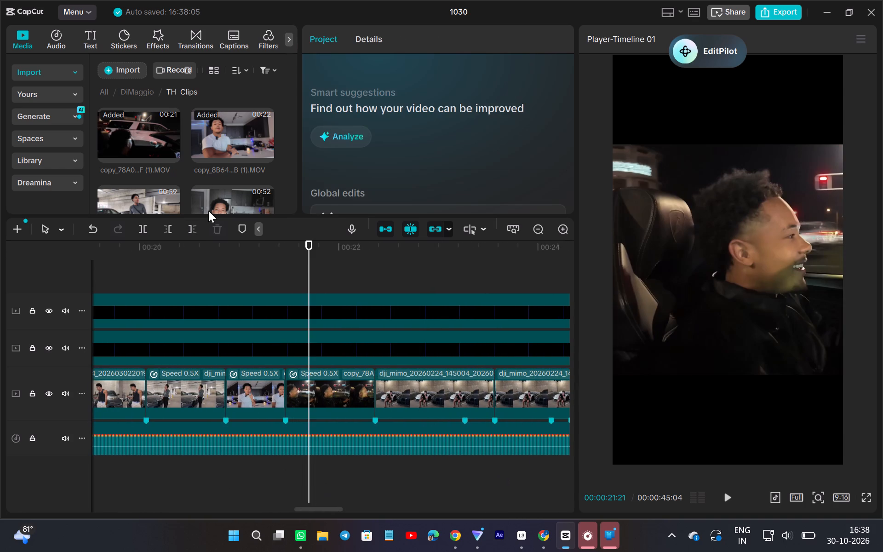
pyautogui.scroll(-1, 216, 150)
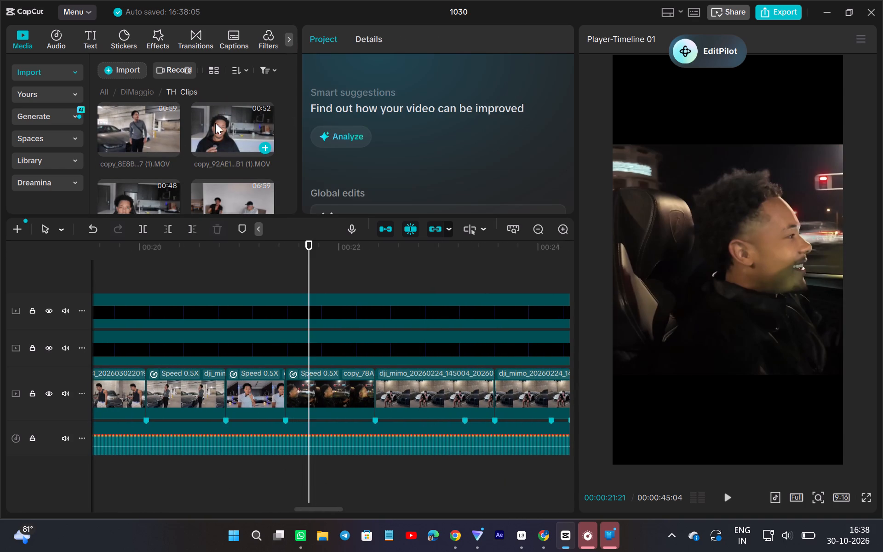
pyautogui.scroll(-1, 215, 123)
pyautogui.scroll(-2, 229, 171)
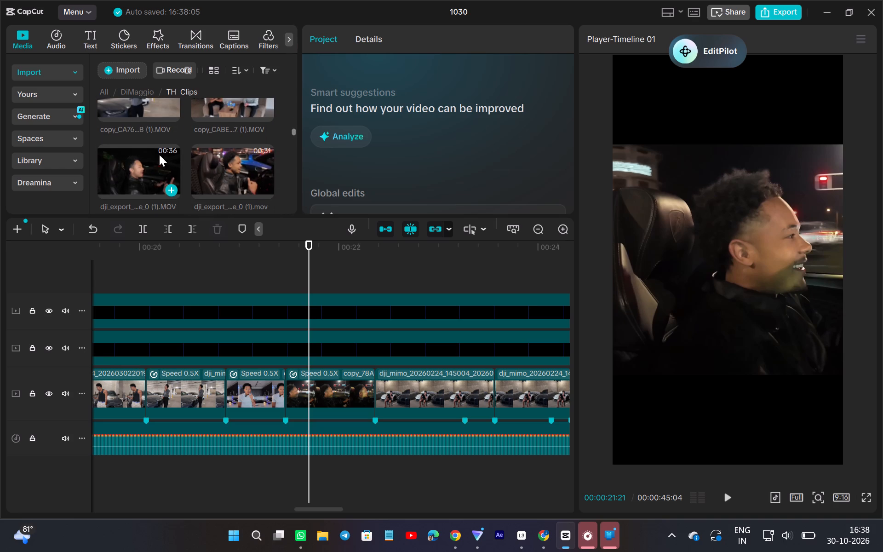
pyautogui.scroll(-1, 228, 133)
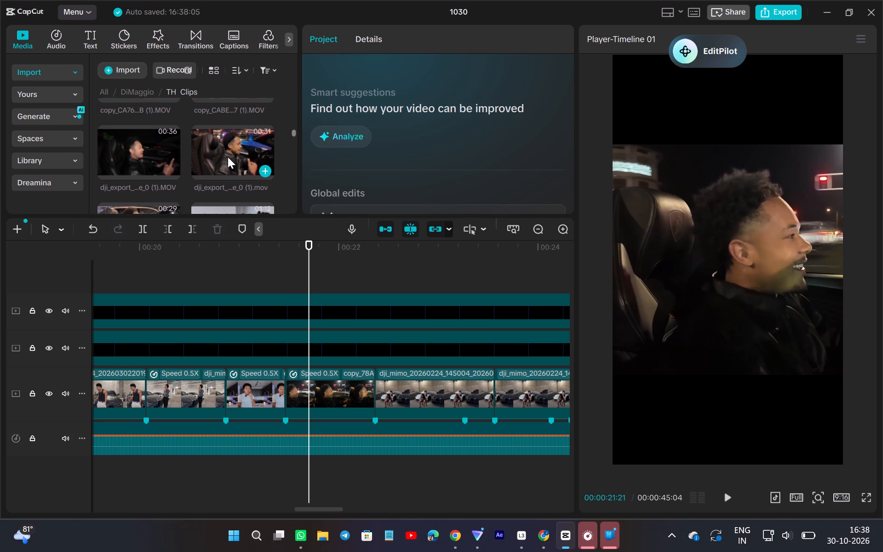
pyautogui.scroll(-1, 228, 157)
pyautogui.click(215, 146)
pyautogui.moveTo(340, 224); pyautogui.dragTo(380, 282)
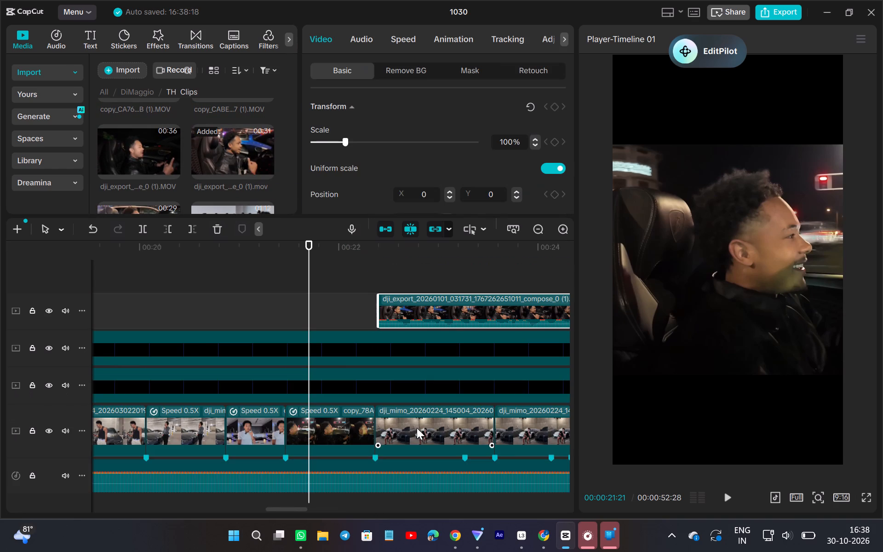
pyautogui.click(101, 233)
# Replace the first garage segment, after the copy_78A clip, with the 00:36 night-driving clip, using a section further into the source.
pyautogui.moveTo(143, 149); pyautogui.dragTo(187, 178)
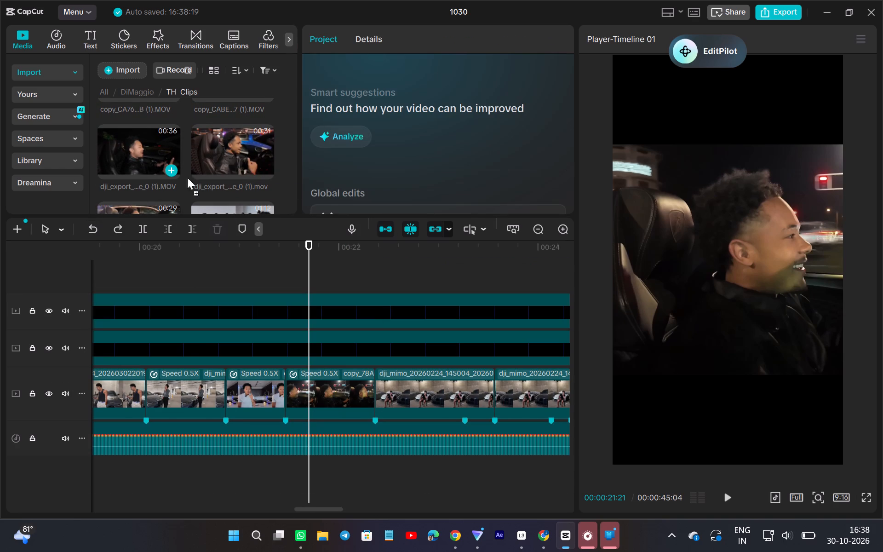
pyautogui.moveTo(187, 178); pyautogui.dragTo(397, 389)
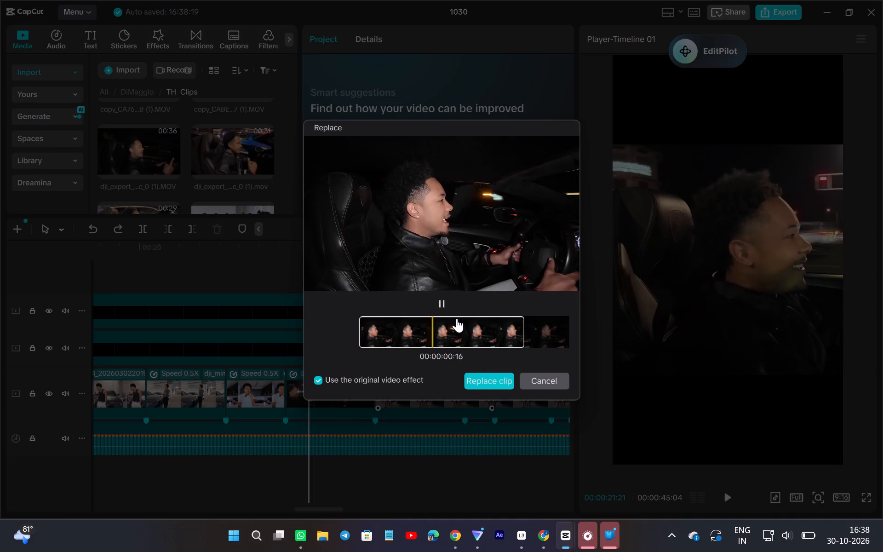
pyautogui.moveTo(470, 322); pyautogui.dragTo(172, 322)
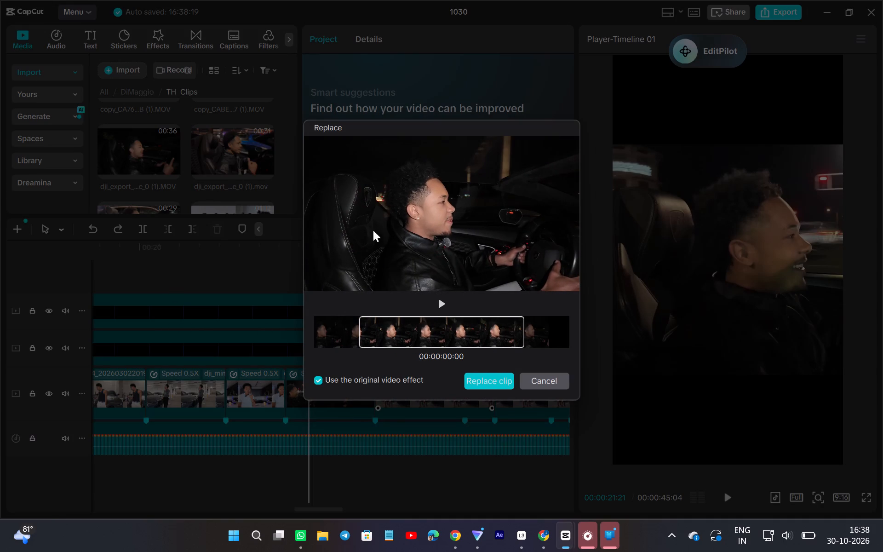
pyautogui.click(439, 299)
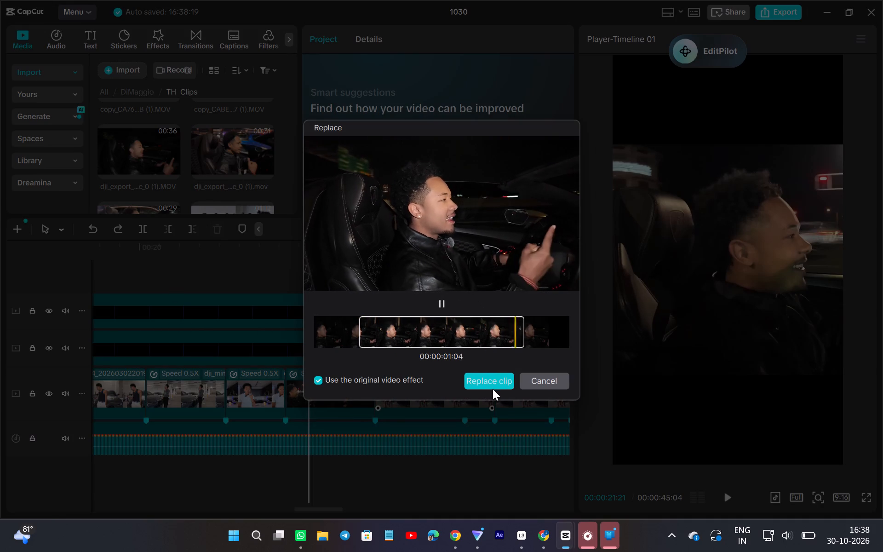
pyautogui.moveTo(469, 338); pyautogui.dragTo(332, 334)
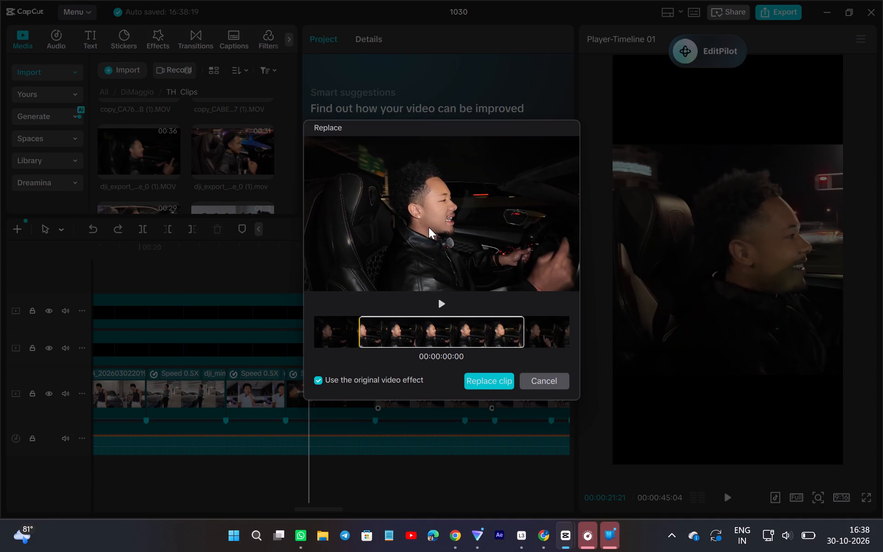
pyautogui.click(493, 387)
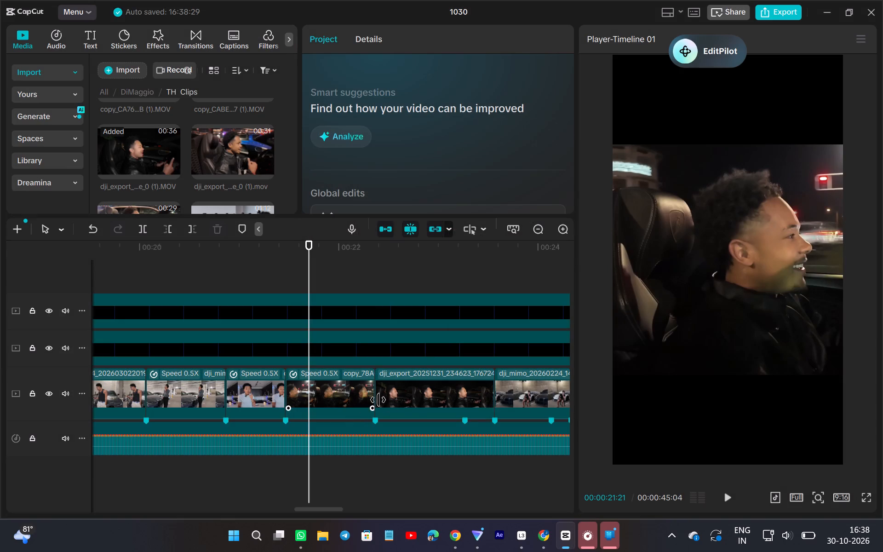
# Replace the next garage segment with the dji_mimo_20251215 clip of two men outside the house garage, using a close-together standing section from further in.
pyautogui.hscroll(-1, 480, 437)
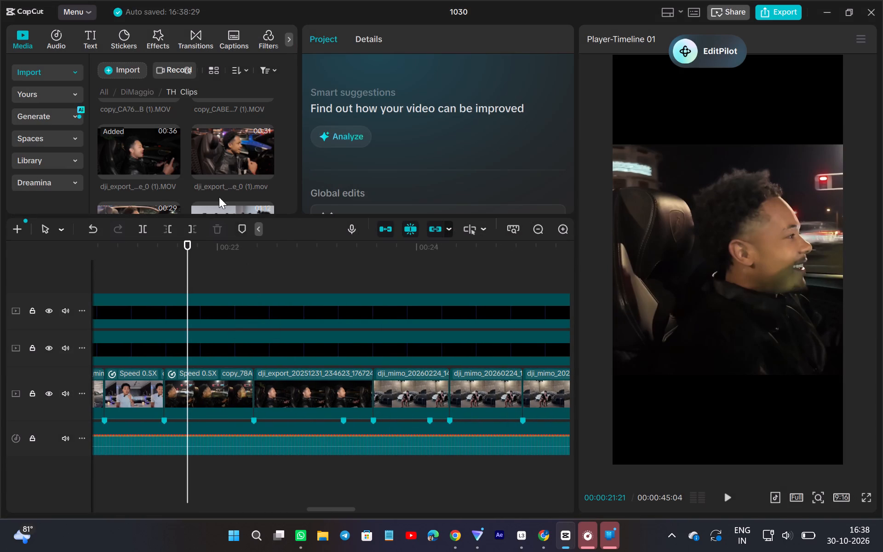
pyautogui.scroll(-1, 219, 197)
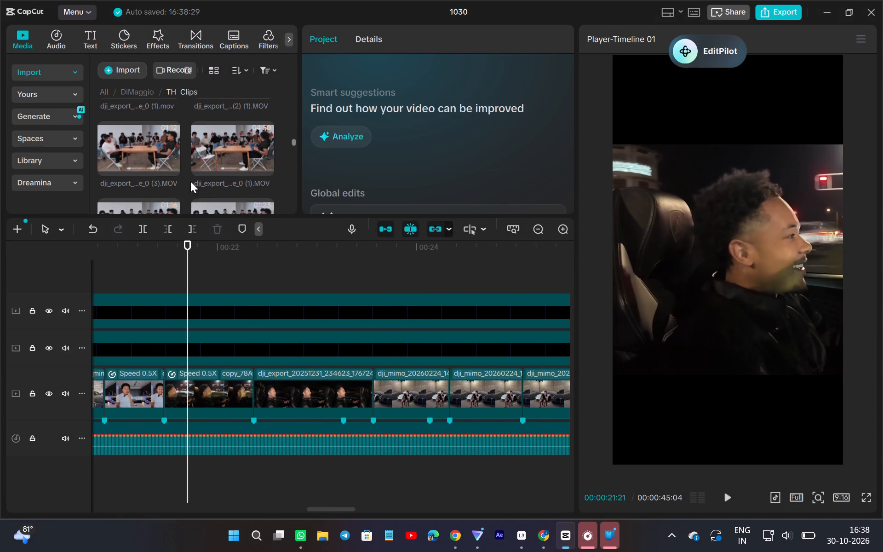
pyautogui.scroll(-2, 190, 181)
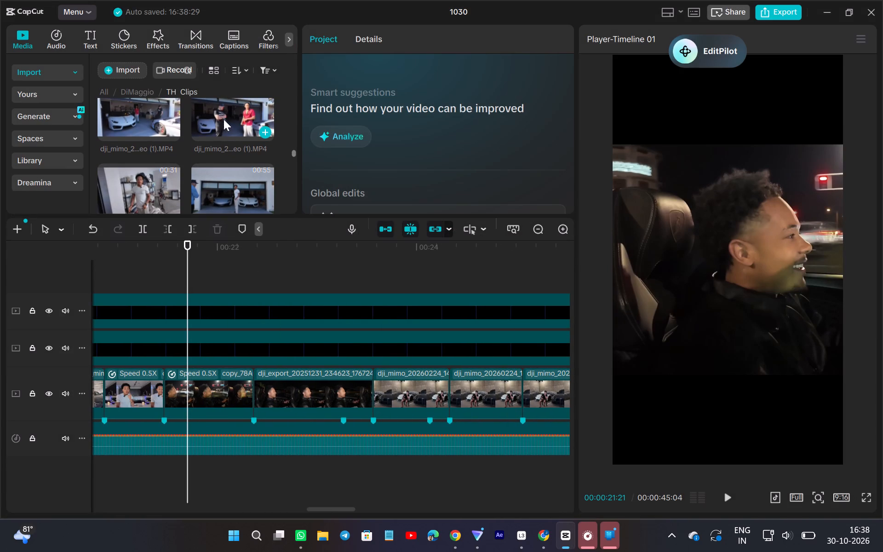
pyautogui.moveTo(231, 125); pyautogui.dragTo(345, 290)
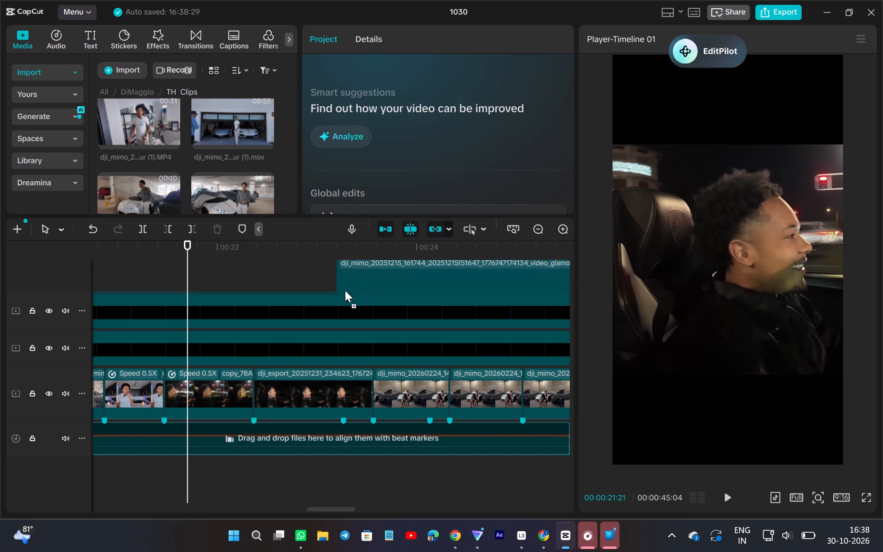
pyautogui.moveTo(345, 290); pyautogui.dragTo(403, 386)
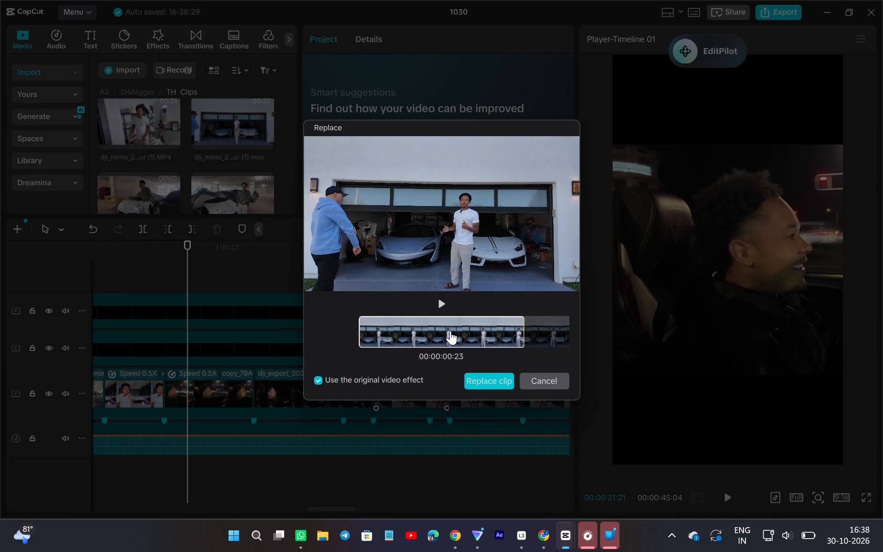
pyautogui.hscroll(-6, 450, 331)
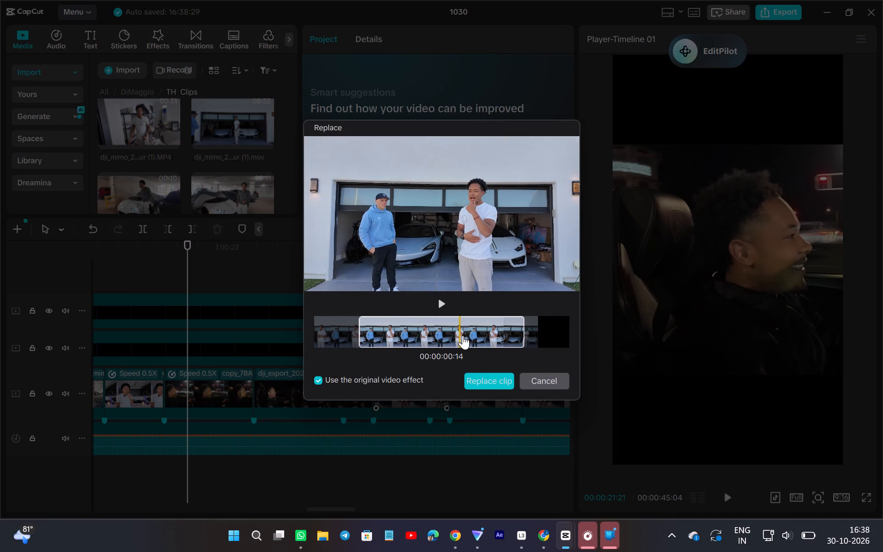
pyautogui.moveTo(396, 320); pyautogui.dragTo(488, 334)
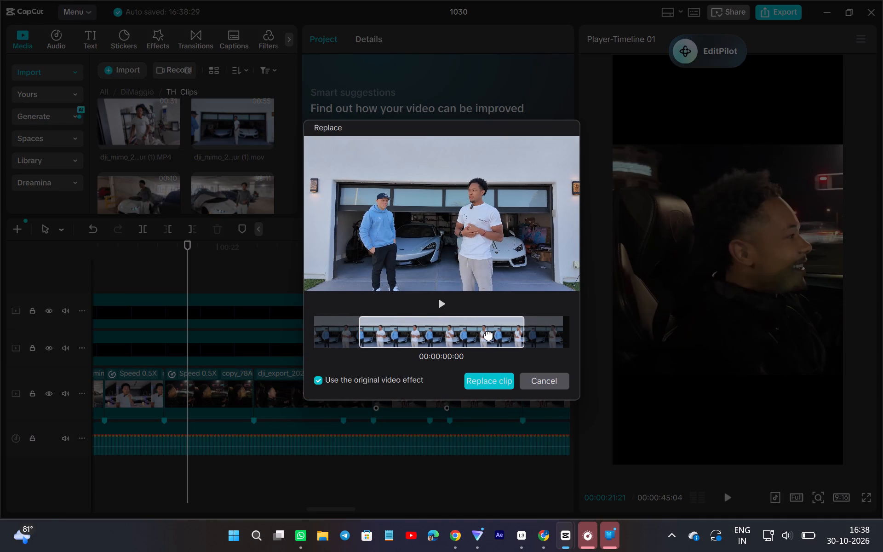
pyautogui.moveTo(488, 334); pyautogui.dragTo(419, 340)
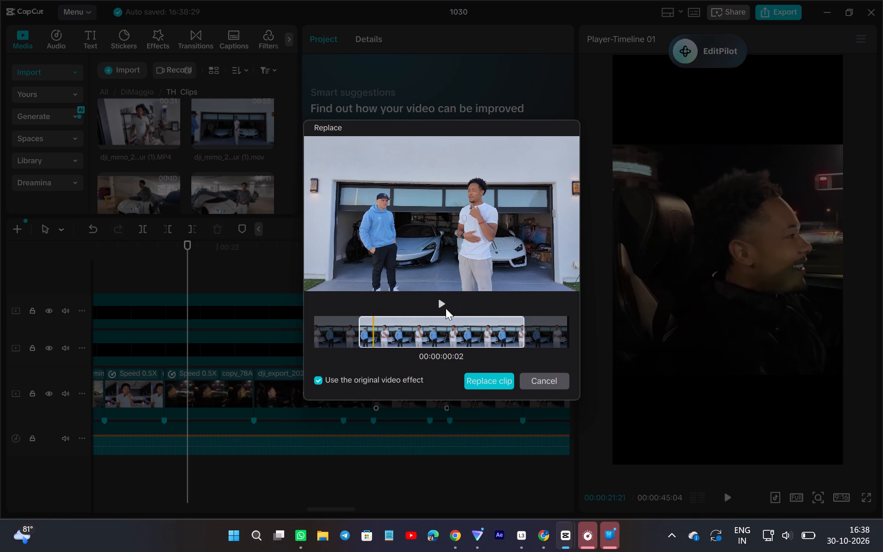
pyautogui.click(441, 302)
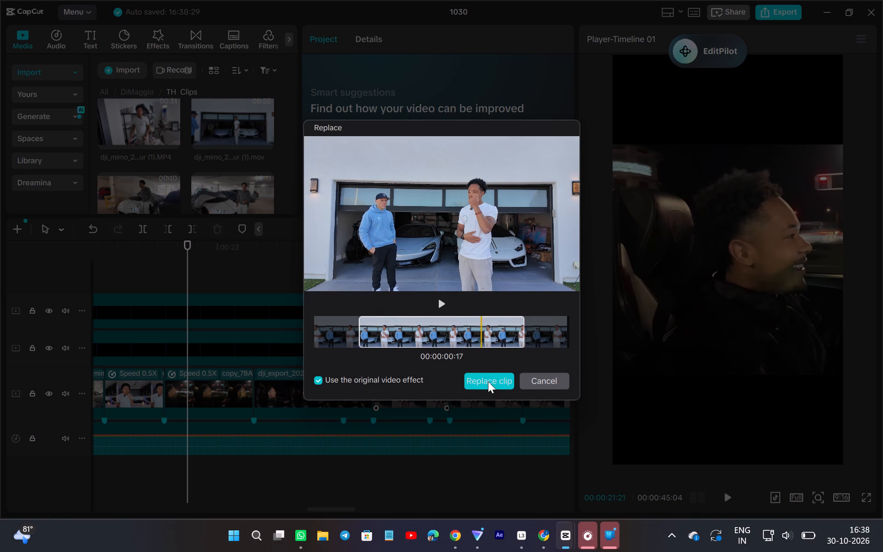
pyautogui.click(488, 381)
# Replace the second-to-last garage segment with the 00:11 dji_mimo_20251230 clip beside the white Lamborghini, using a section further into the source.
pyautogui.hscroll(-1, 514, 388)
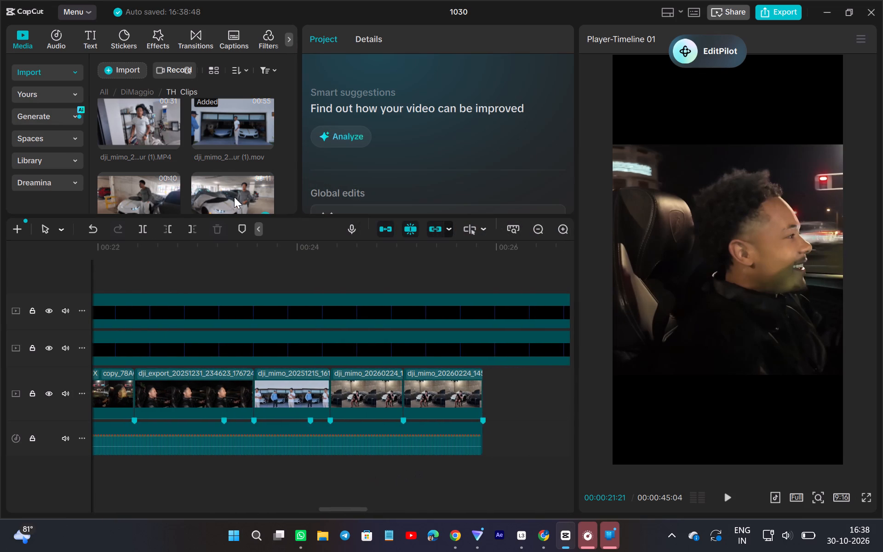
pyautogui.scroll(-1, 222, 185)
pyautogui.moveTo(216, 176); pyautogui.dragTo(305, 262)
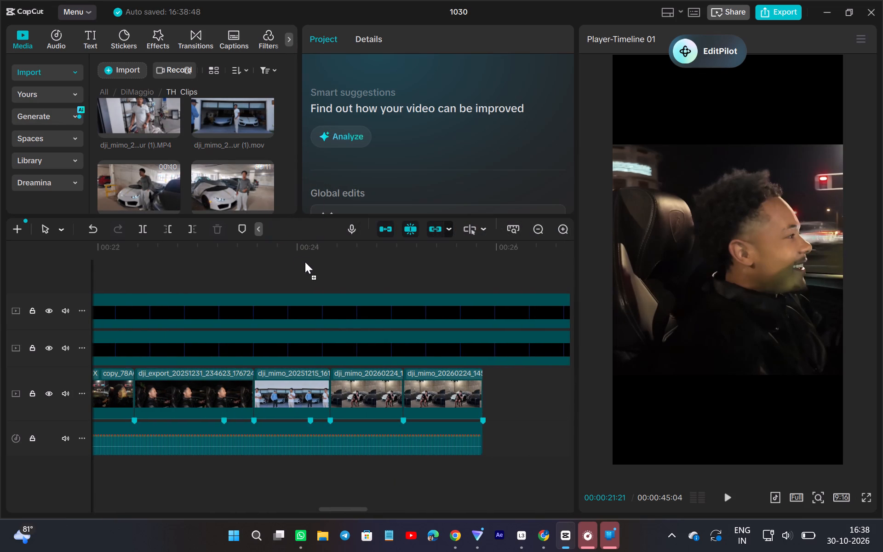
pyautogui.moveTo(305, 262); pyautogui.dragTo(341, 377)
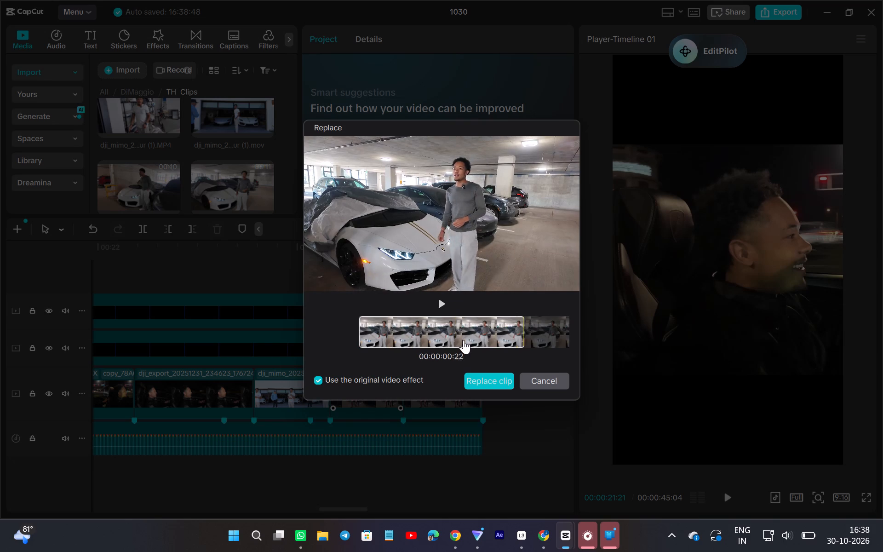
pyautogui.hscroll(-5, 452, 339)
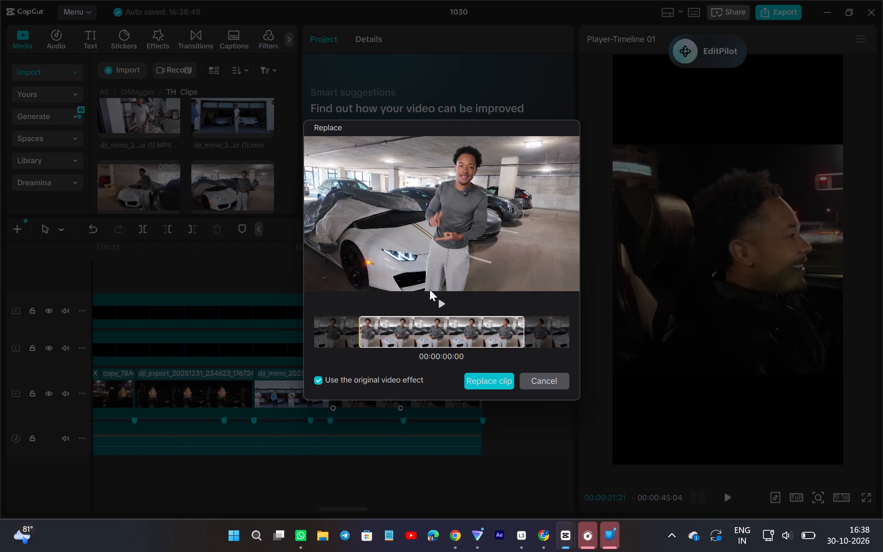
pyautogui.click(438, 299)
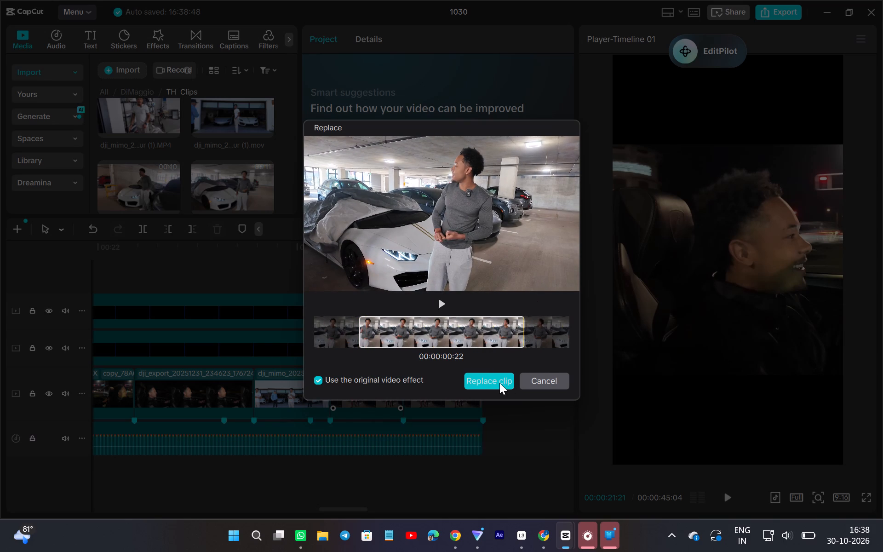
pyautogui.click(499, 383)
# Set the newly inserted dji_export night-driving clip's speed to 0.50x.
pyautogui.click(427, 466)
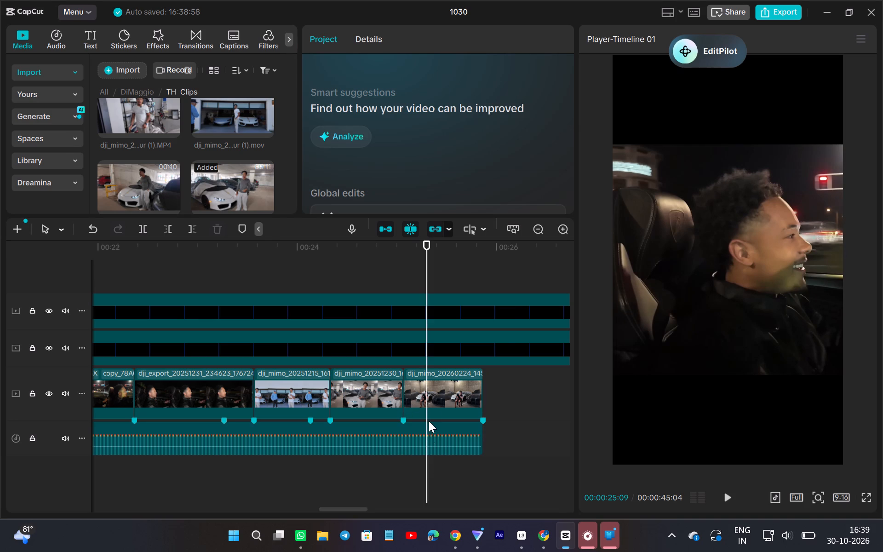
pyautogui.click(430, 397)
pyautogui.hscroll(2, 442, 390)
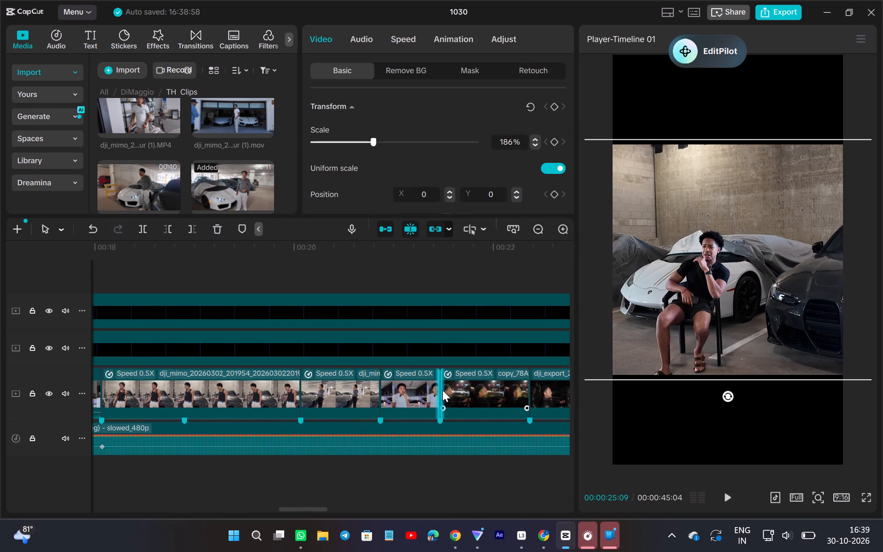
pyautogui.hscroll(1, 442, 390)
pyautogui.keyDown('ctrl'); pyautogui.scroll(-5, 260, 422); pyautogui.keyUp('ctrl')
pyautogui.hscroll(-1, 428, 432)
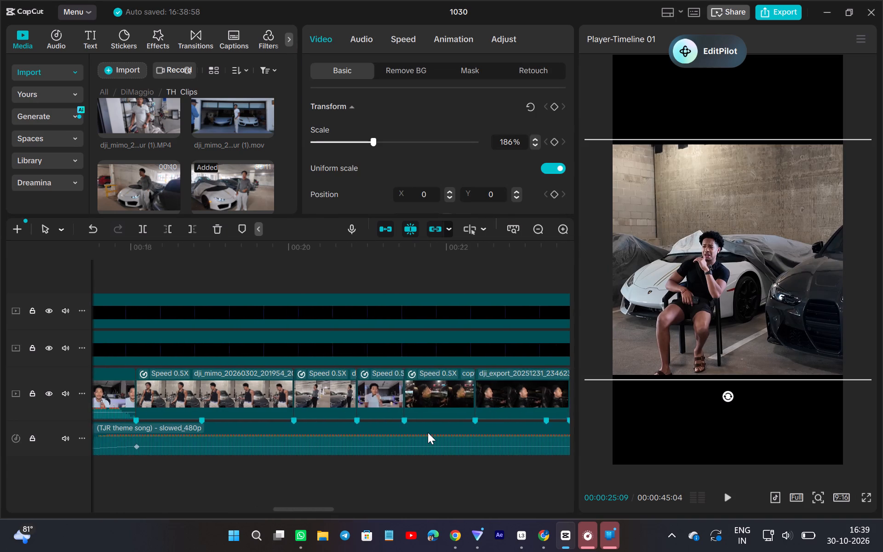
pyautogui.hscroll(-1, 428, 432)
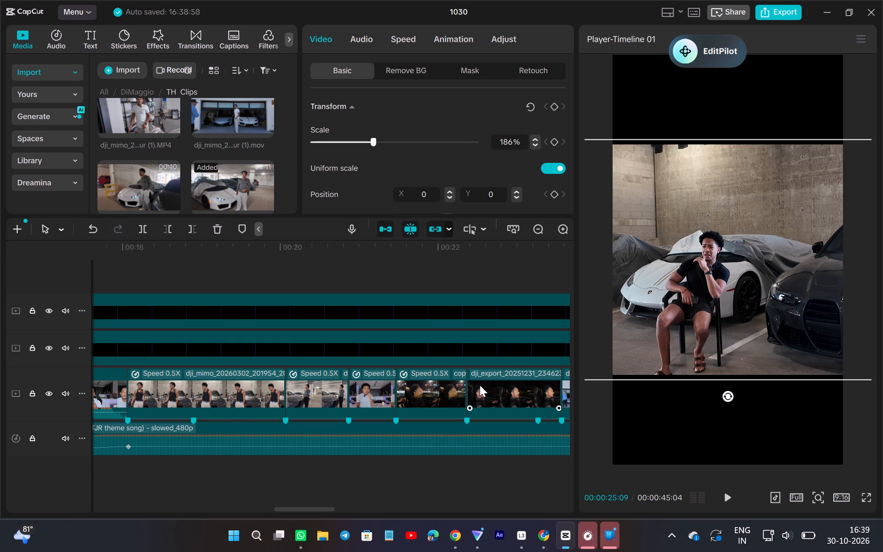
pyautogui.hscroll(-1, 484, 391)
pyautogui.click(441, 397)
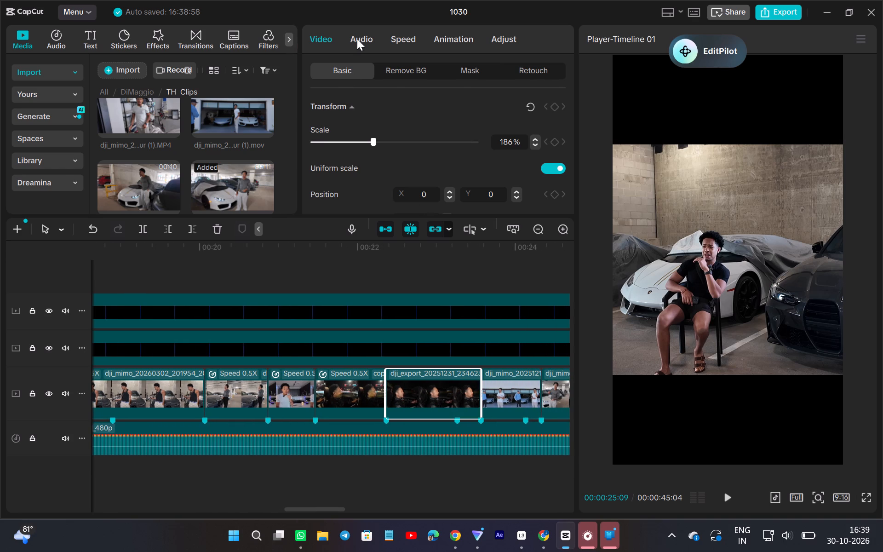
pyautogui.click(403, 38)
pyautogui.moveTo(404, 109); pyautogui.dragTo(434, 108)
pyautogui.scroll(1, 444, 111)
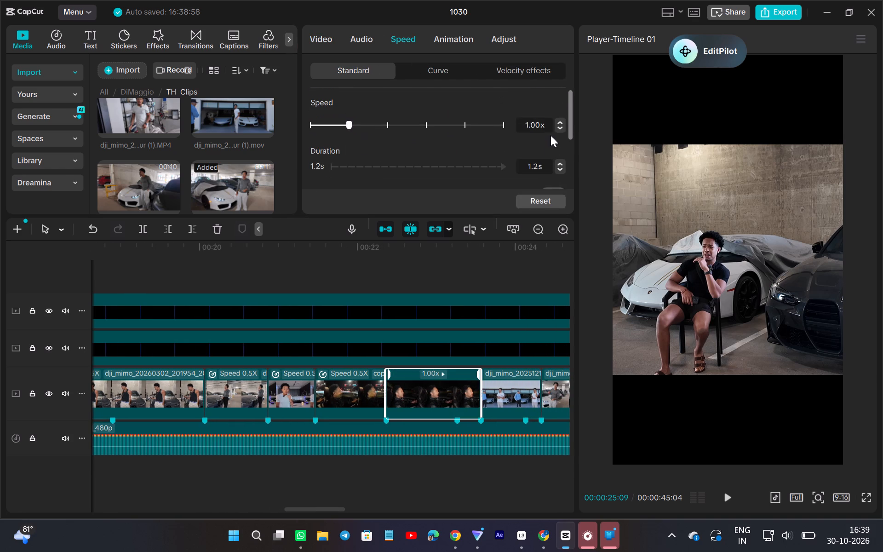
pyautogui.scroll(1, 550, 135)
pyautogui.tripleClick(558, 125)
pyautogui.click(558, 125)
pyautogui.click(558, 124)
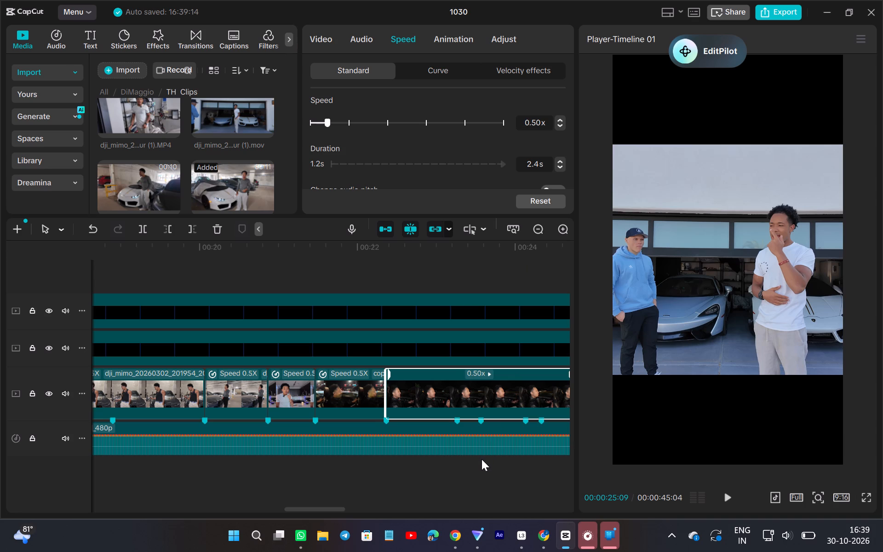
# Trim the end of the dji_export night-driving clip back to the second beat marker inside it, at 00:23:17.
pyautogui.hscroll(-1, 487, 476)
pyautogui.click(416, 465)
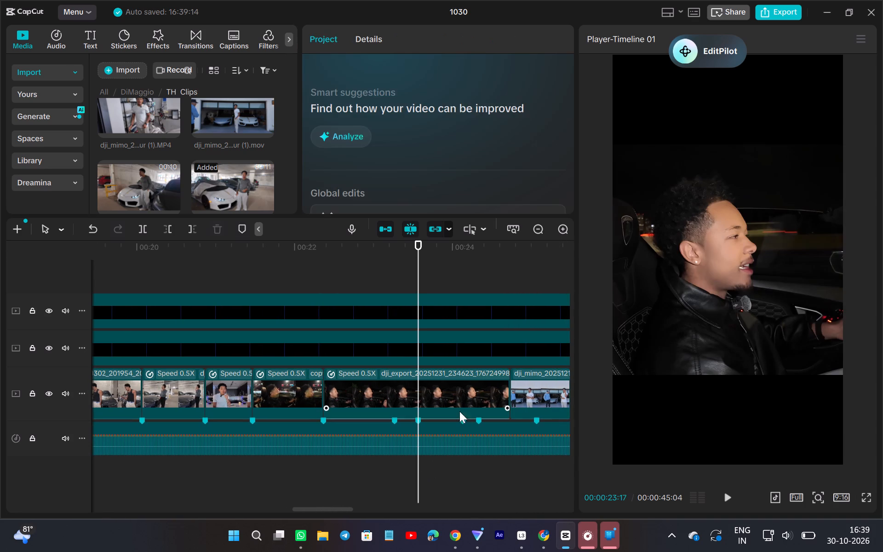
pyautogui.click(463, 397)
pyautogui.moveTo(512, 389); pyautogui.dragTo(413, 425)
# Slow the clip of two men outside the house garage to 0.50x and trim its end to the beat marker, 0.8 s long.
pyautogui.scroll(-1, 464, 397)
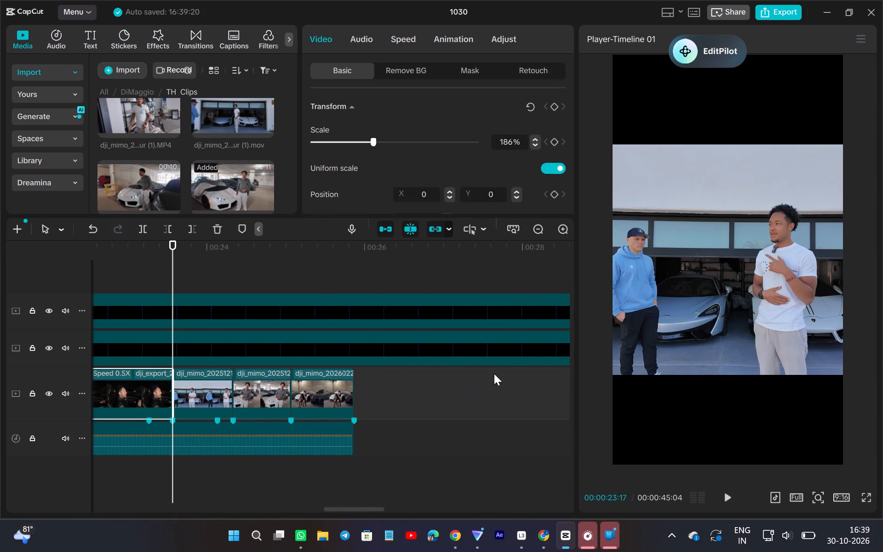
pyautogui.scroll(-1, 494, 374)
pyautogui.click(325, 374)
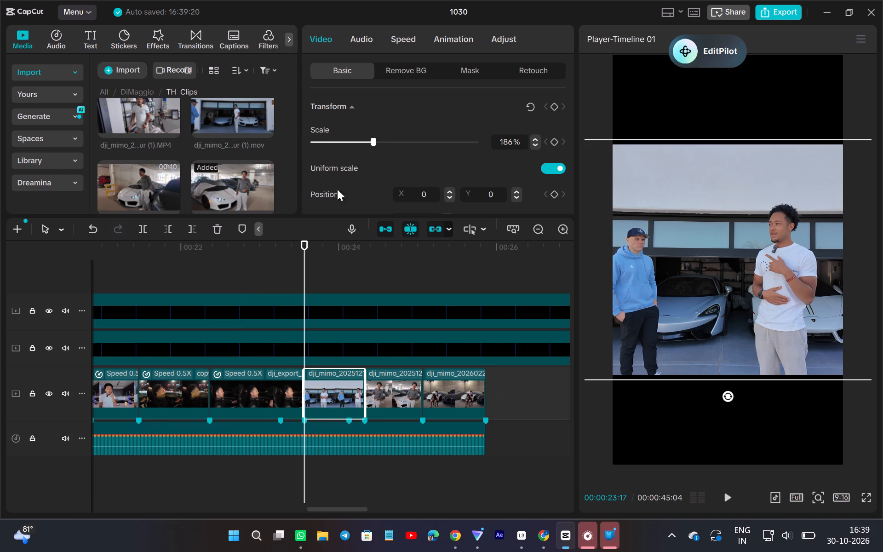
pyautogui.moveTo(538, 132); pyautogui.dragTo(547, 134)
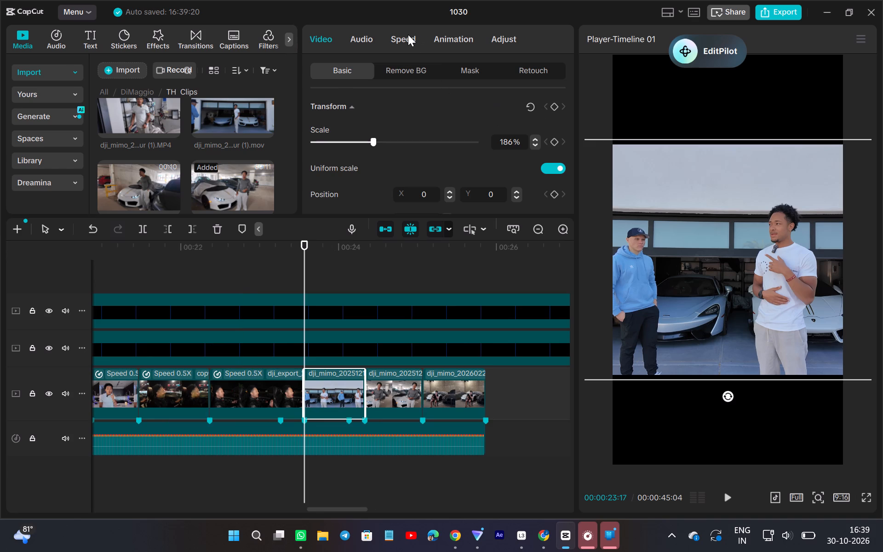
pyautogui.click(408, 34)
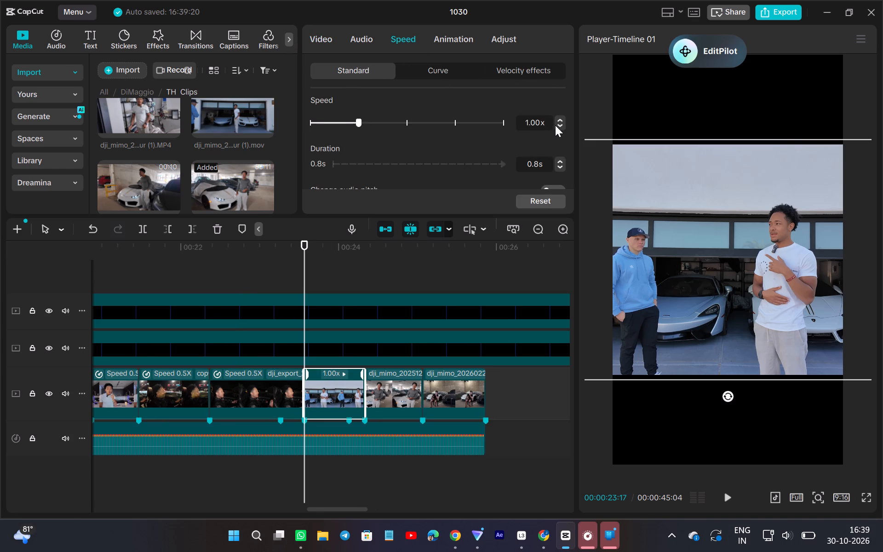
pyautogui.tripleClick(558, 126)
pyautogui.doubleClick(558, 126)
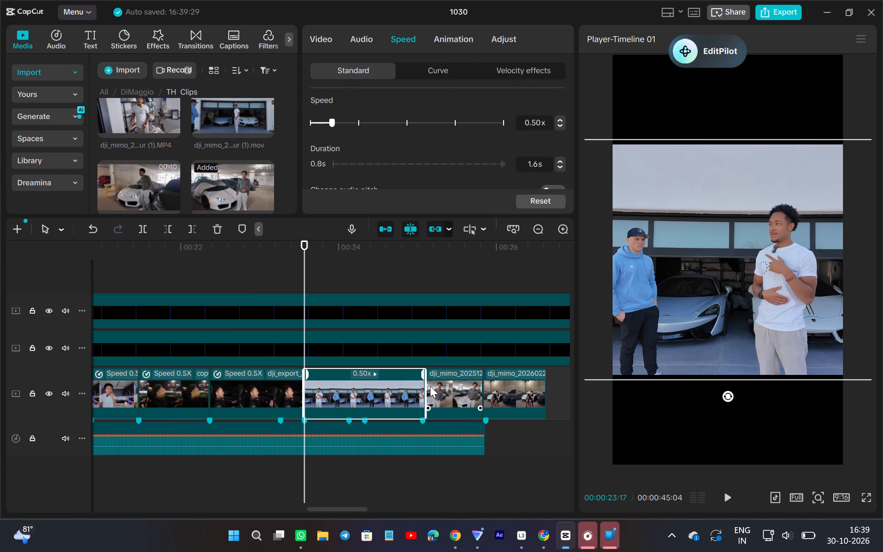
pyautogui.moveTo(426, 384); pyautogui.dragTo(362, 433)
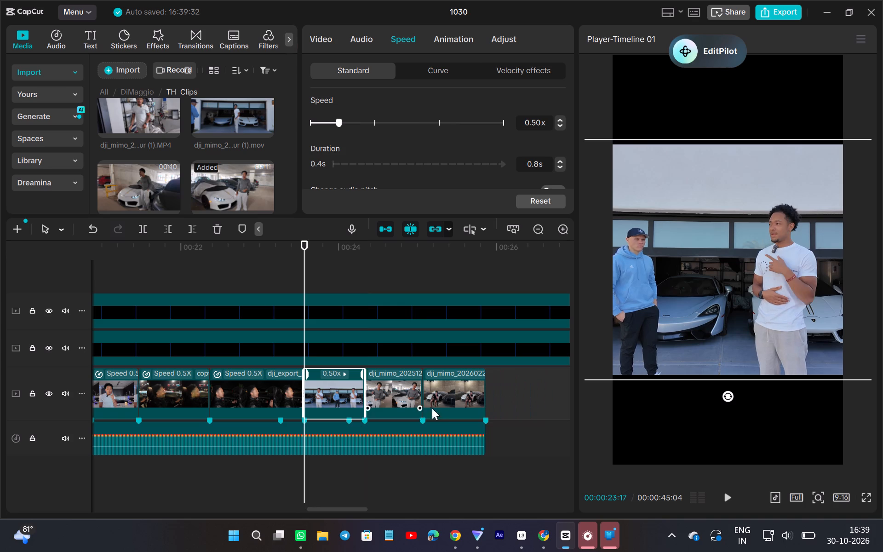
# Slow the clip beside the white Lamborghini to 0.50x and trim its end to the next beat marker, 0.8 s long.
pyautogui.click(390, 483)
pyautogui.click(387, 412)
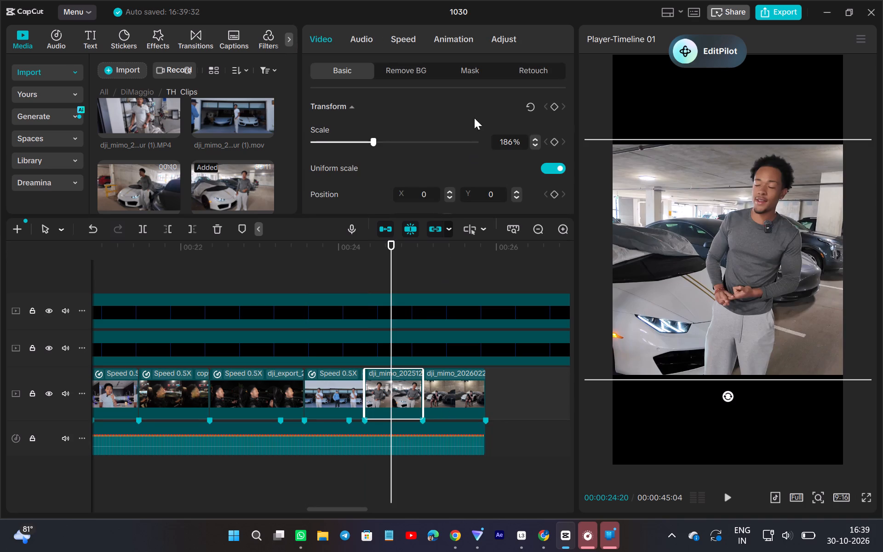
pyautogui.click(391, 39)
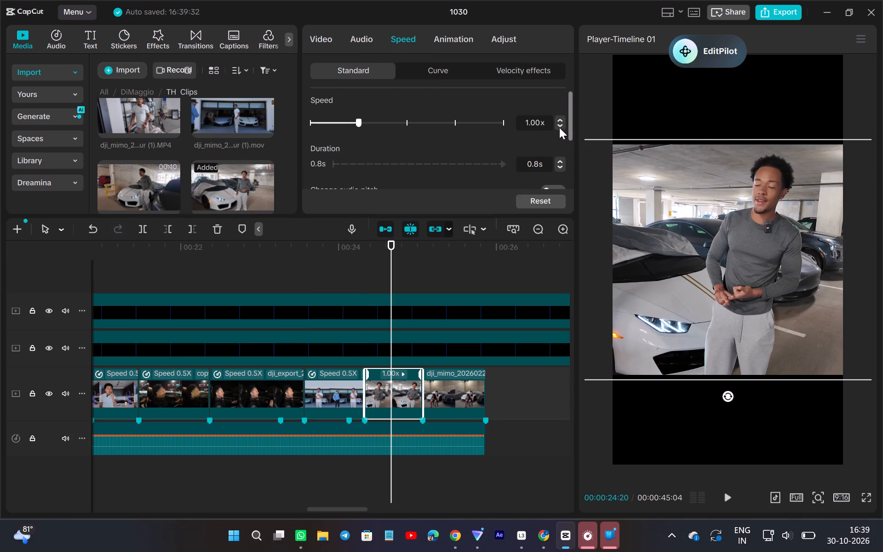
pyautogui.tripleClick(558, 126)
pyautogui.click(558, 126)
pyautogui.click(558, 126)
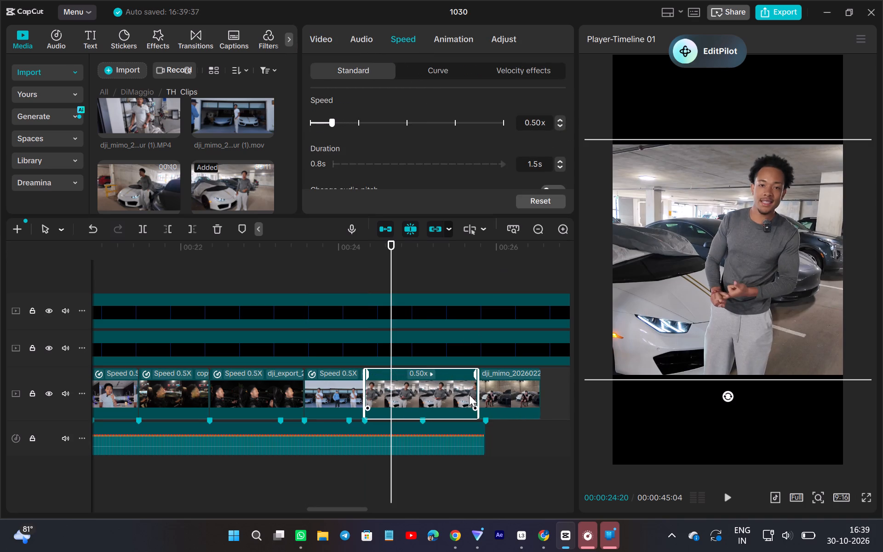
pyautogui.moveTo(476, 384); pyautogui.dragTo(423, 433)
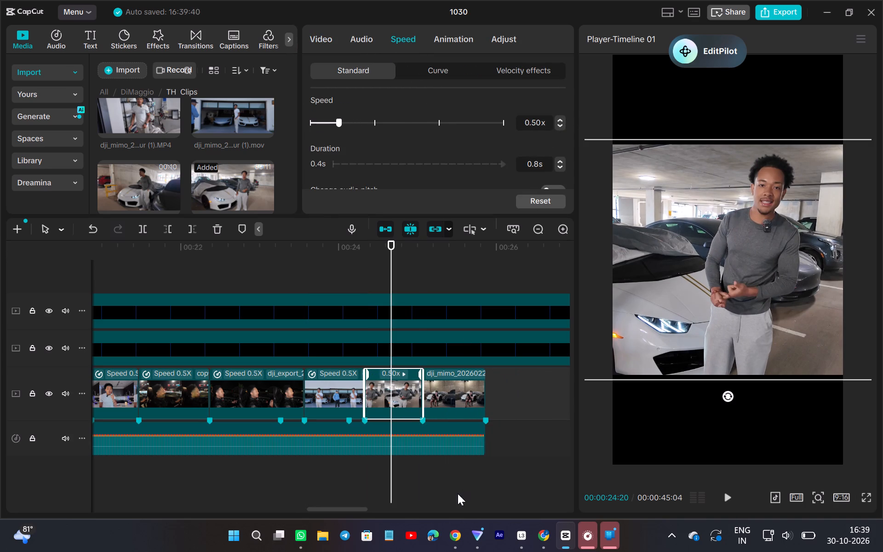
# Slow the last clip, of the man seated in the garage, to 0.50x and trim its end to the final marker, 0.8 s long.
pyautogui.click(449, 483)
pyautogui.click(448, 398)
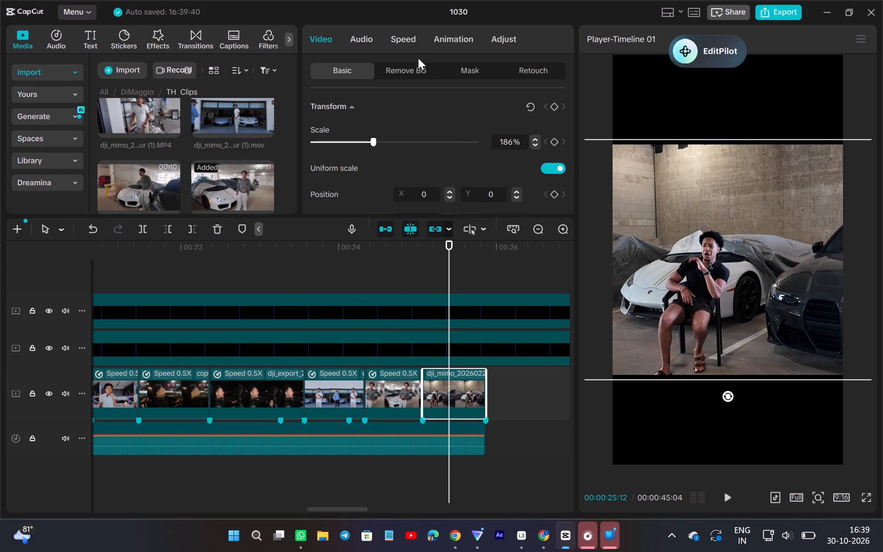
pyautogui.click(406, 36)
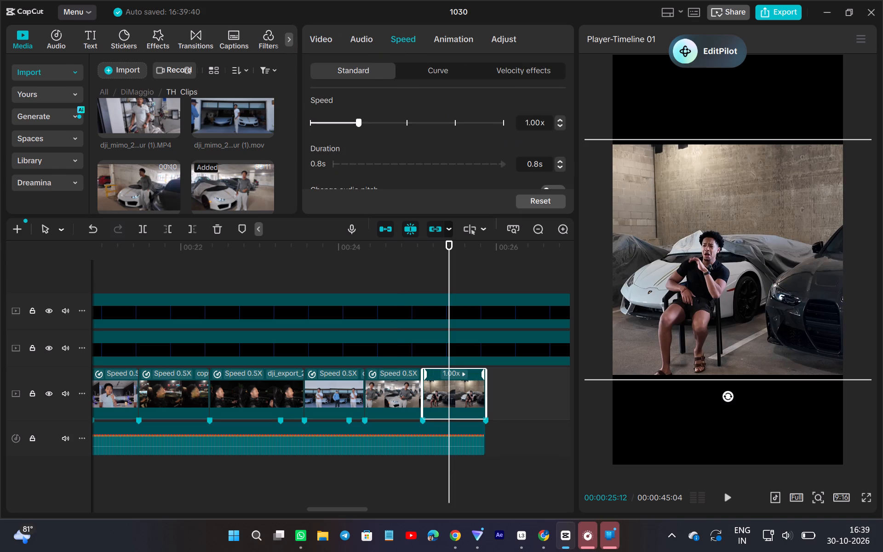
pyautogui.doubleClick(559, 128)
pyautogui.tripleClick(559, 123)
pyautogui.click(559, 123)
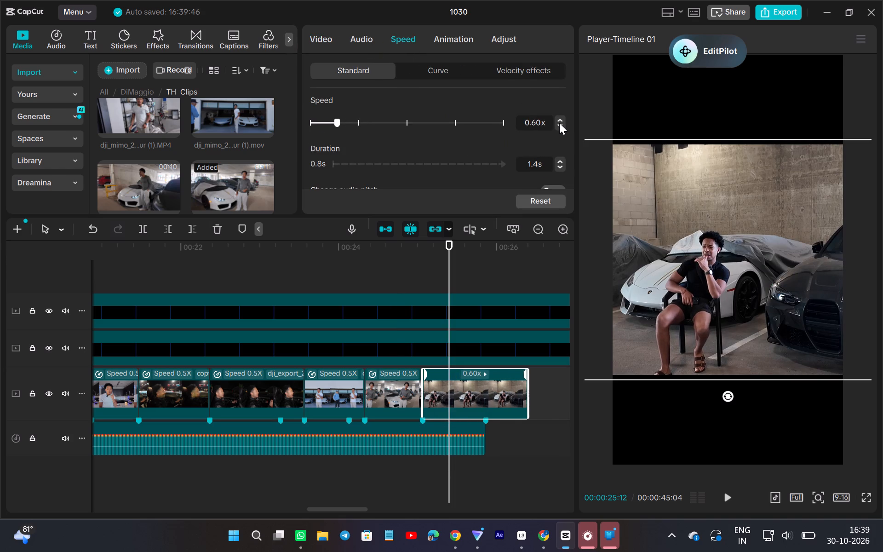
pyautogui.click(559, 123)
pyautogui.moveTo(549, 382); pyautogui.dragTo(522, 400)
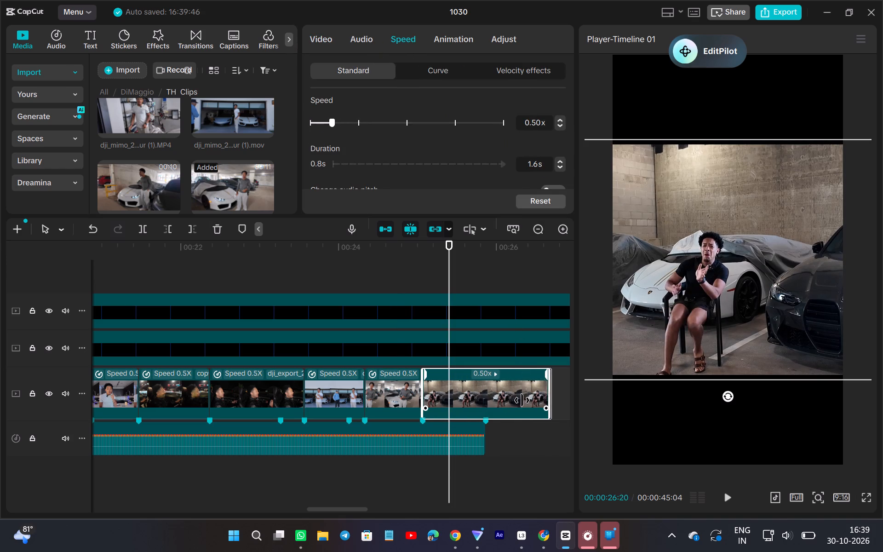
pyautogui.moveTo(522, 400); pyautogui.dragTo(479, 429)
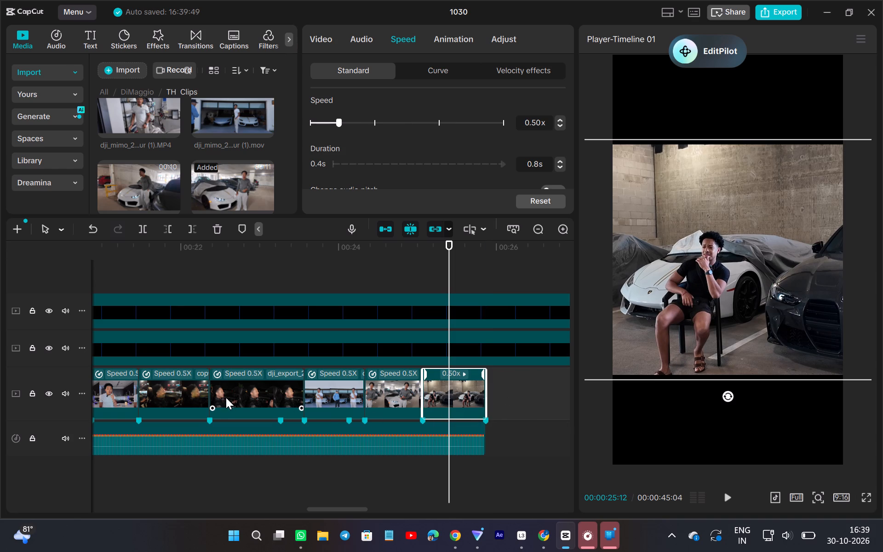
# Preview the start of the B-roll and split its first clip, dji_mimo_20260302, at the beat marker at 00:18:27.
pyautogui.hscroll(1, 233, 399)
pyautogui.hscroll(1, 334, 475)
pyautogui.click(377, 481)
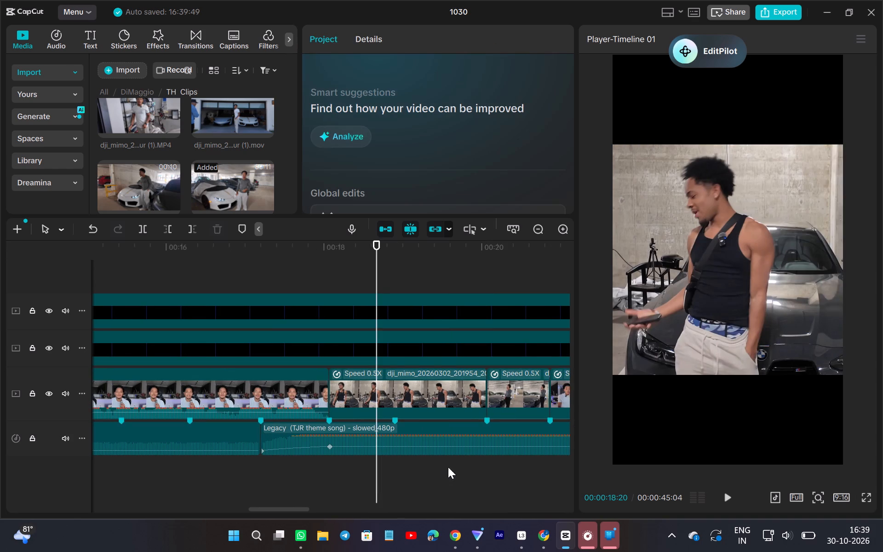
pyautogui.click(198, 465)
pyautogui.click(723, 497)
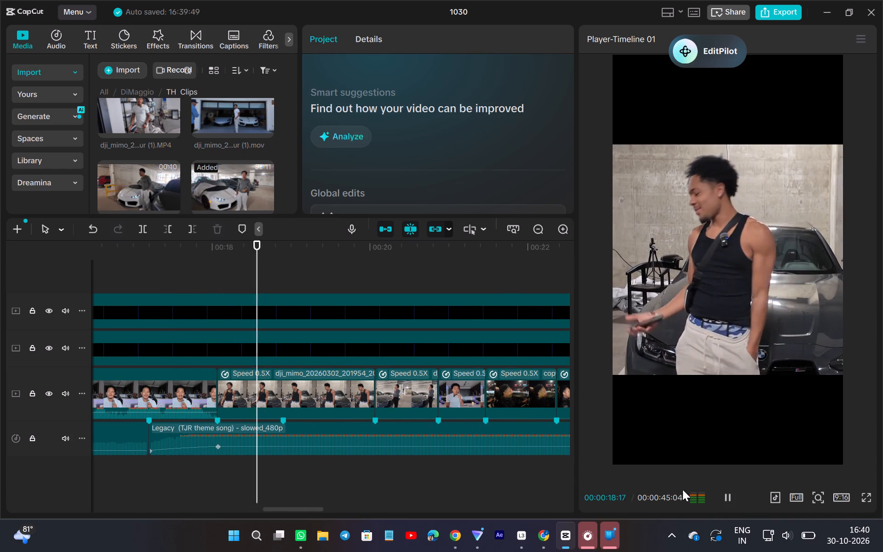
pyautogui.click(274, 475)
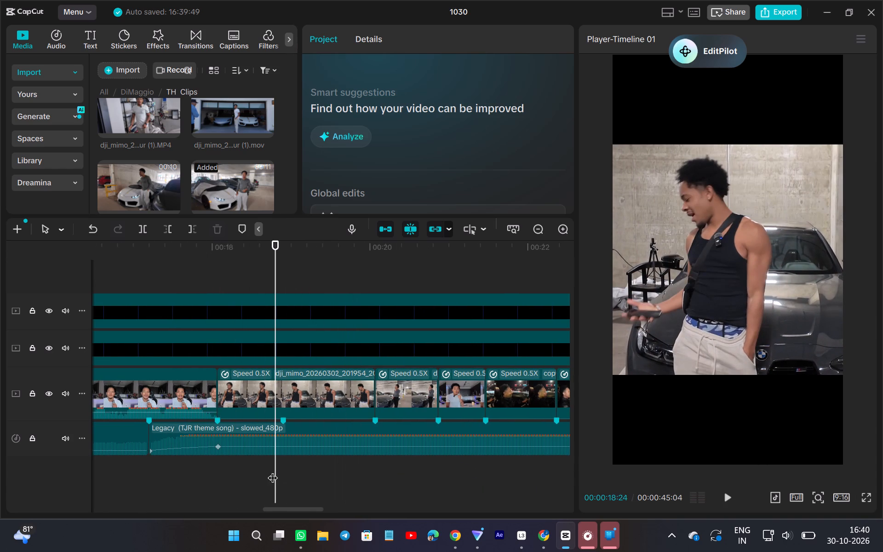
pyautogui.moveTo(272, 471); pyautogui.dragTo(283, 479)
pyautogui.click(297, 376)
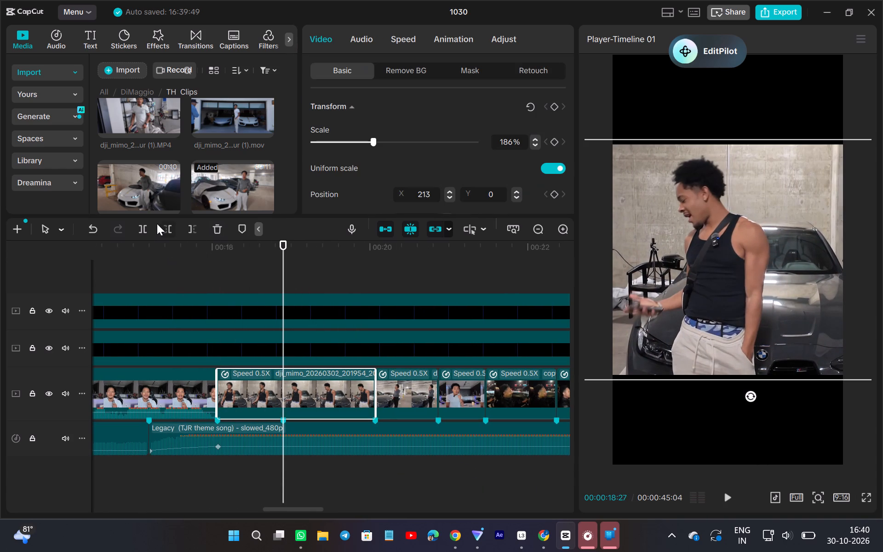
pyautogui.click(141, 230)
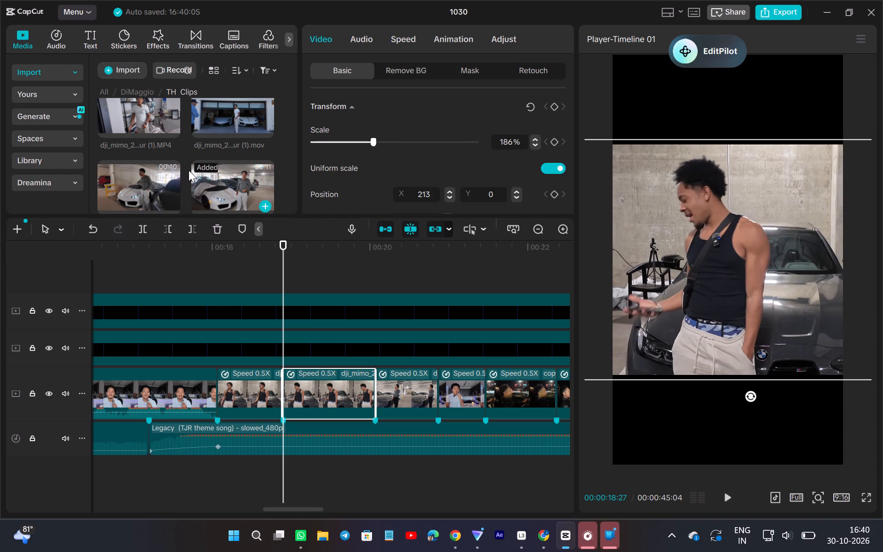
# Replace the second half of the split clip with the 00:35 parking-lot clip beside the white Lamborghini, using a section further into the source.
pyautogui.scroll(-1, 172, 159)
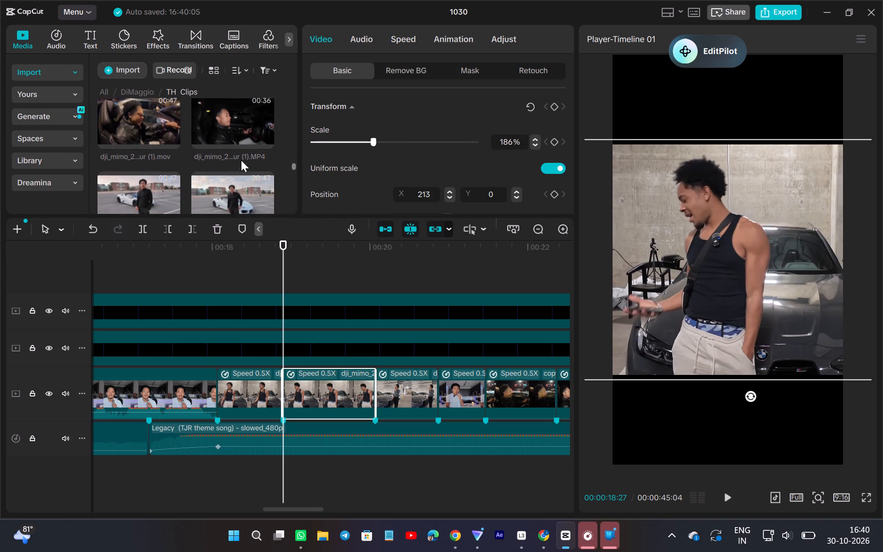
pyautogui.scroll(-2, 241, 160)
pyautogui.scroll(1, 241, 181)
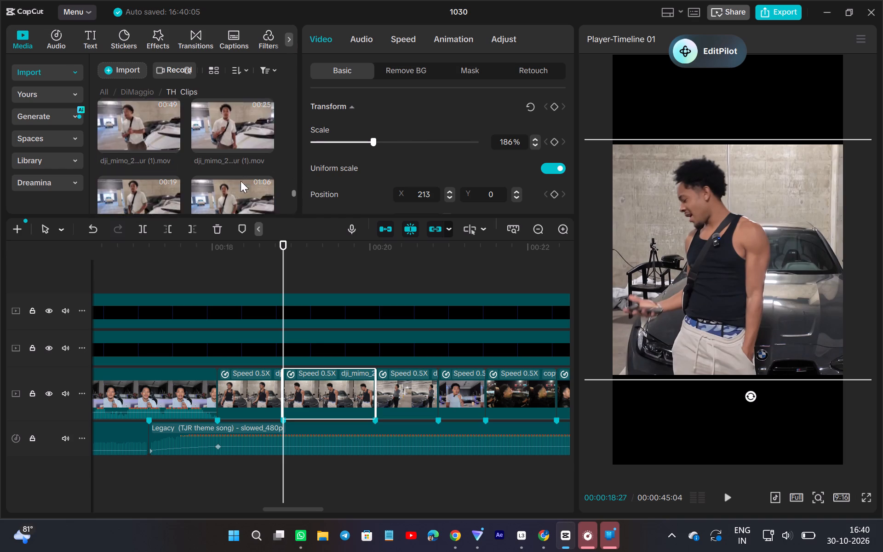
pyautogui.scroll(1, 241, 181)
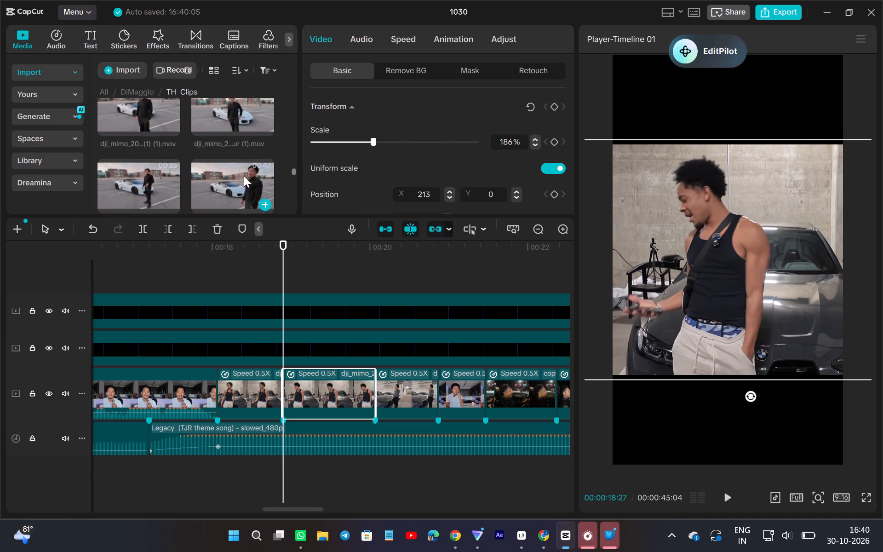
pyautogui.scroll(1, 244, 176)
pyautogui.moveTo(138, 180); pyautogui.dragTo(299, 381)
pyautogui.click(466, 322)
pyautogui.hscroll(-3, 466, 322)
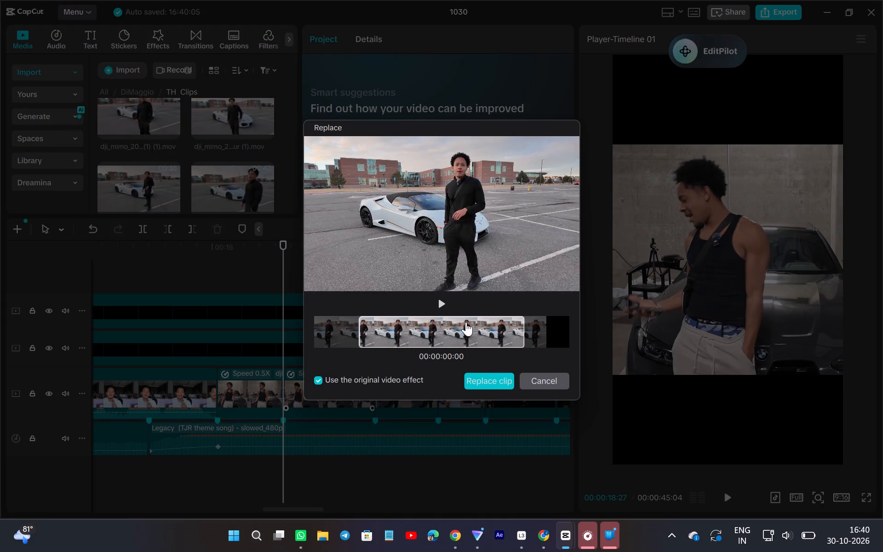
pyautogui.hscroll(-10, 466, 322)
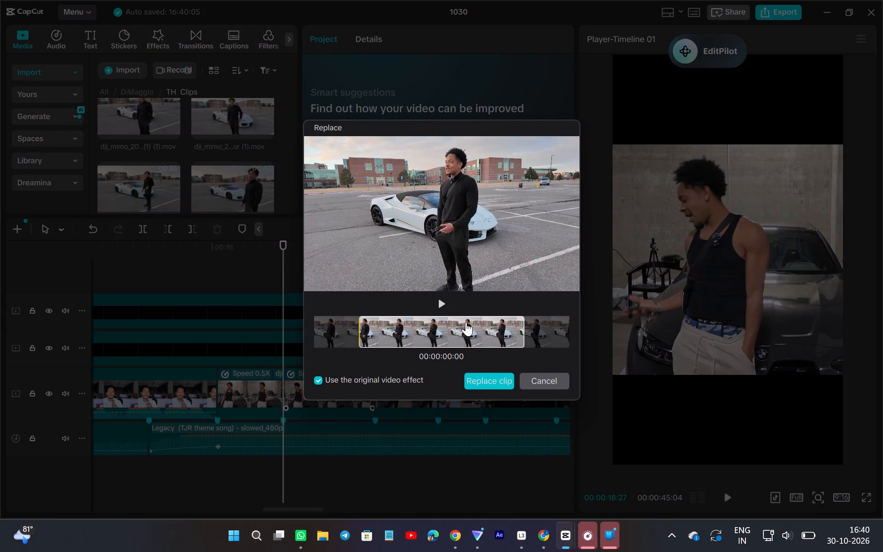
pyautogui.click(439, 298)
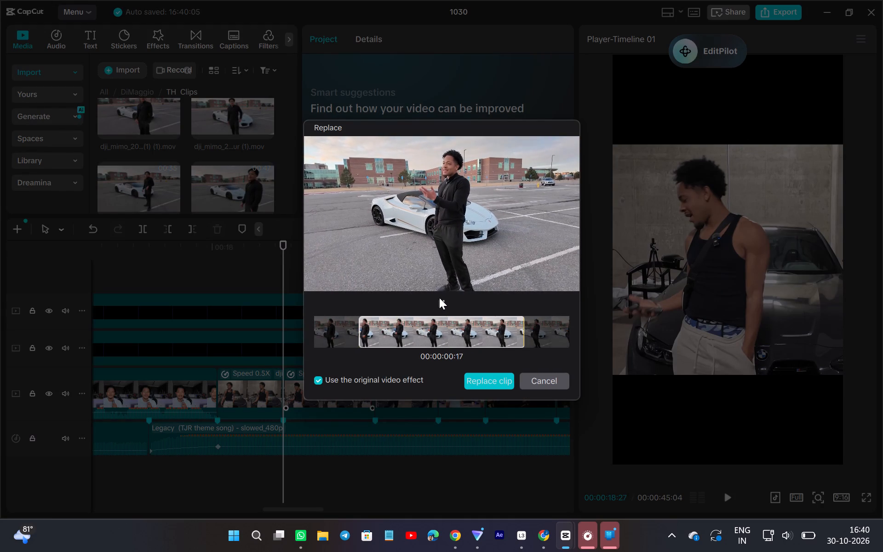
pyautogui.click(499, 392)
pyautogui.click(503, 385)
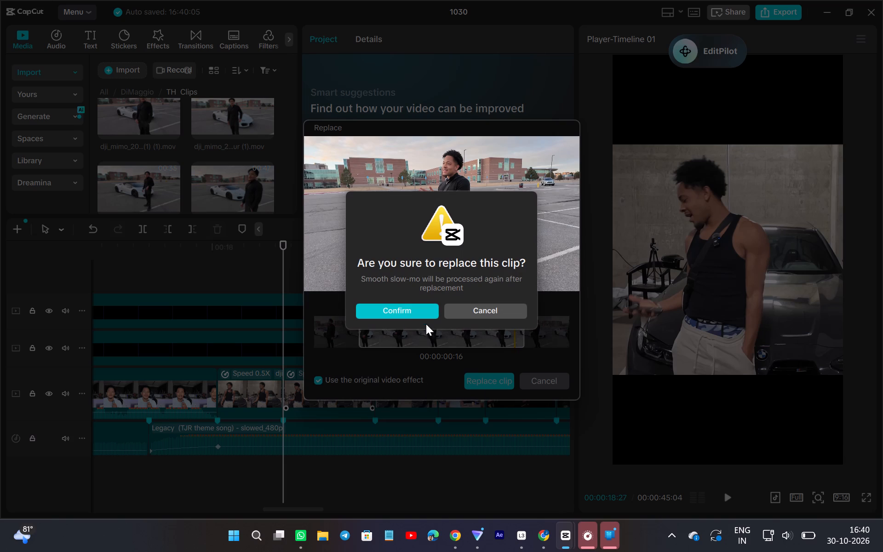
pyautogui.click(411, 315)
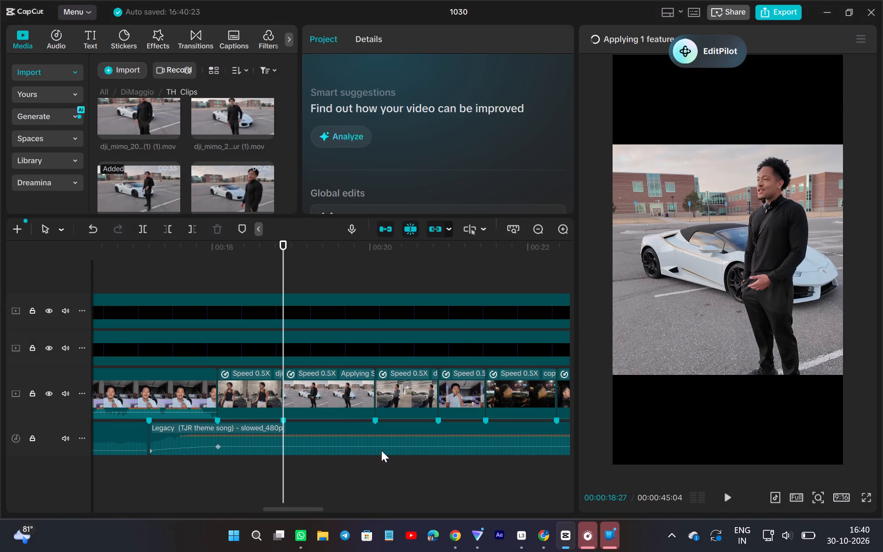
# Delete the two extra music markers that fall mid-clip, one under the night-driving clip and one under the two-men clip.
pyautogui.hscroll(-1, 406, 469)
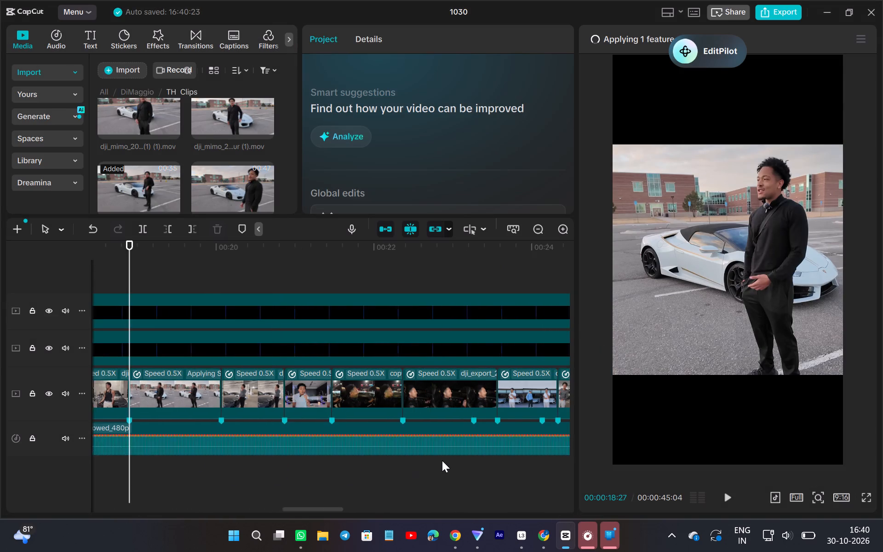
pyautogui.hscroll(-1, 442, 460)
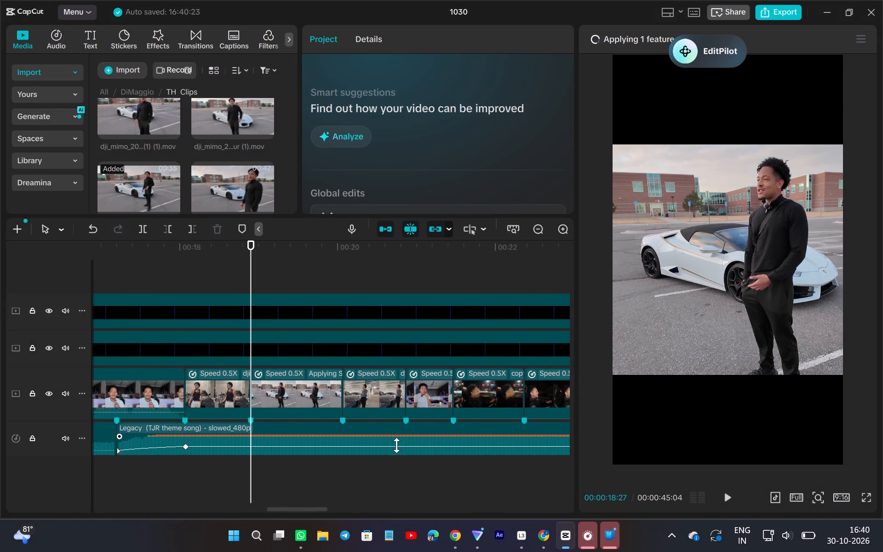
pyautogui.hscroll(-1, 396, 445)
pyautogui.rightClick(462, 420)
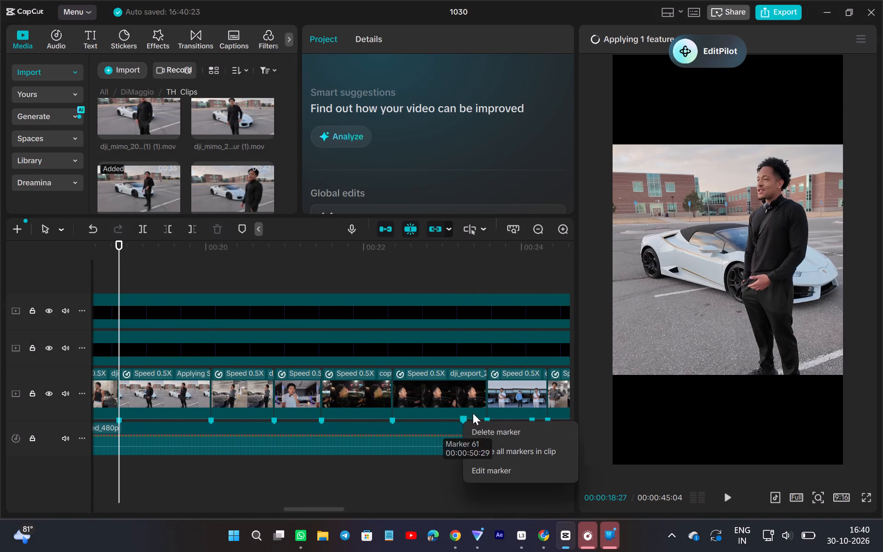
pyautogui.click(482, 429)
pyautogui.hscroll(-1, 472, 428)
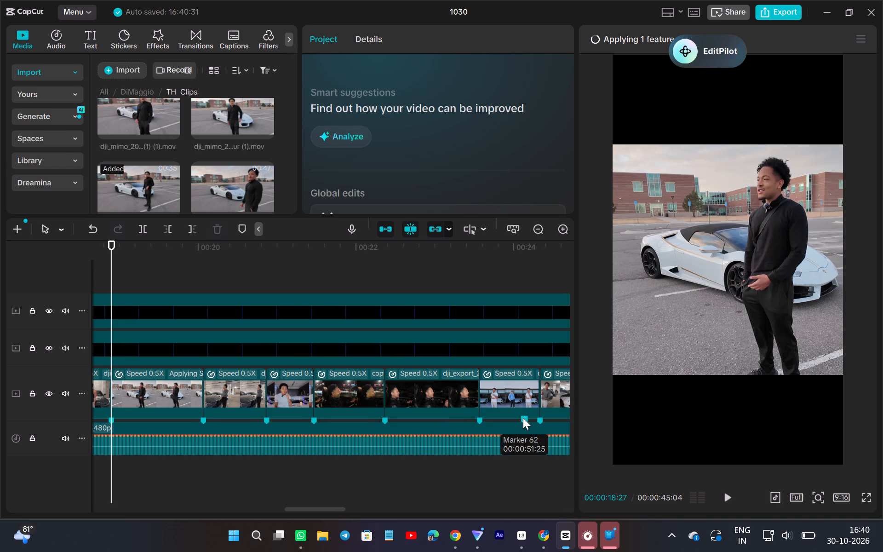
pyautogui.rightClick(523, 418)
pyautogui.click(540, 422)
pyautogui.scroll(-1, 487, 426)
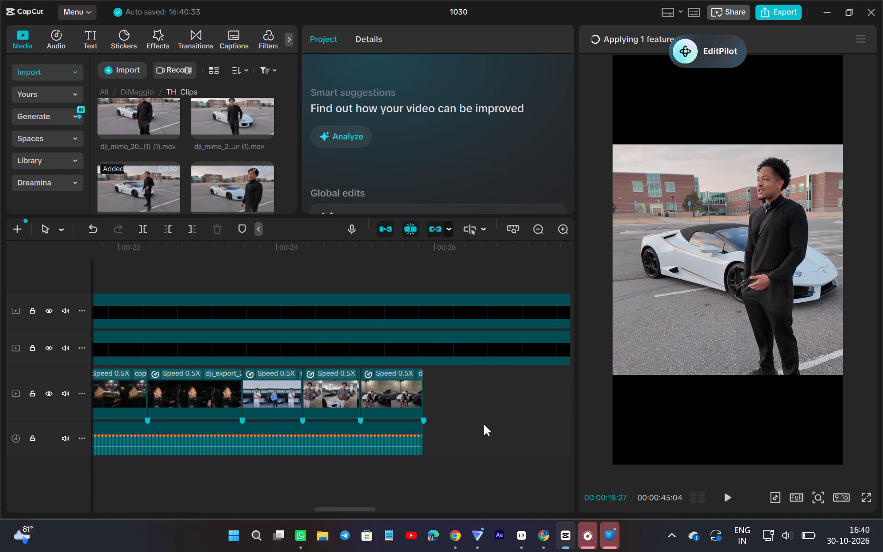
pyautogui.scroll(-1, 484, 424)
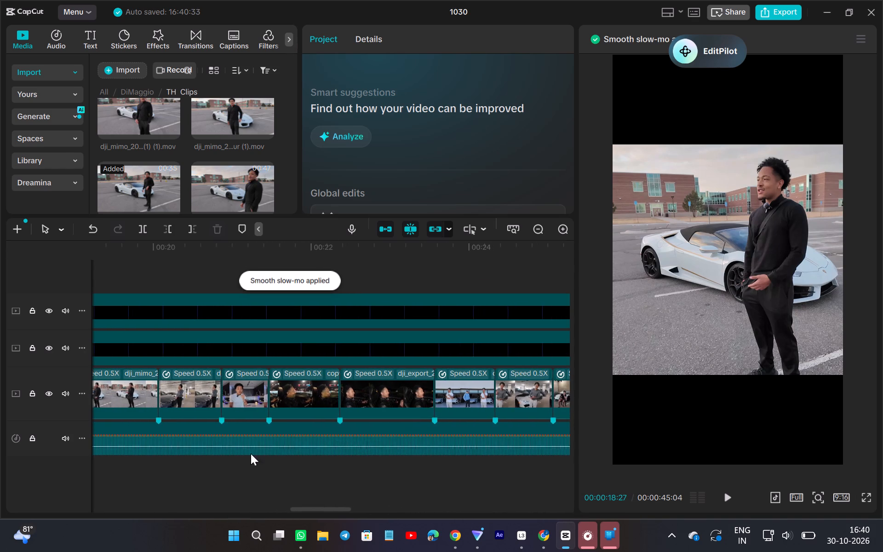
# Check the smooth slow-mo setting on the B-roll clips from the garage clip beside the BMW through the night-driving clips.
pyautogui.scroll(-1, 251, 454)
pyautogui.click(197, 479)
pyautogui.click(203, 398)
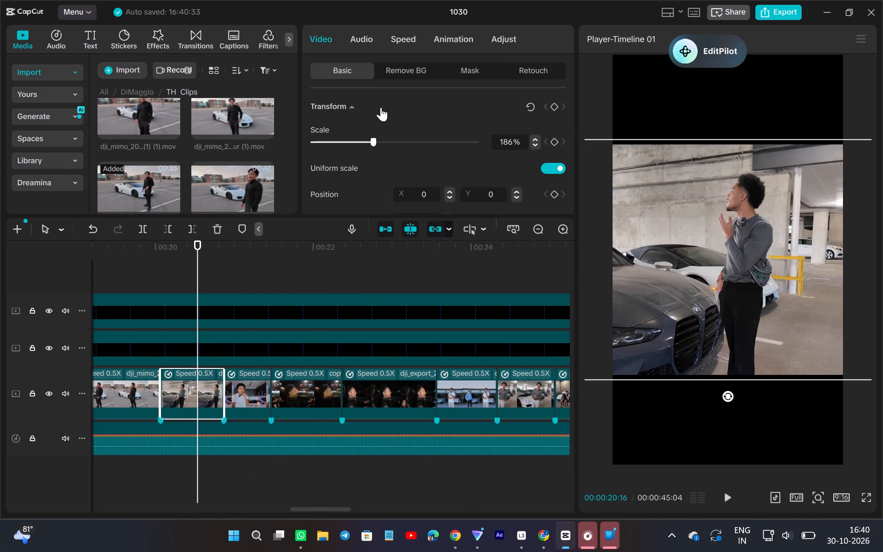
pyautogui.click(401, 42)
pyautogui.scroll(-1, 419, 68)
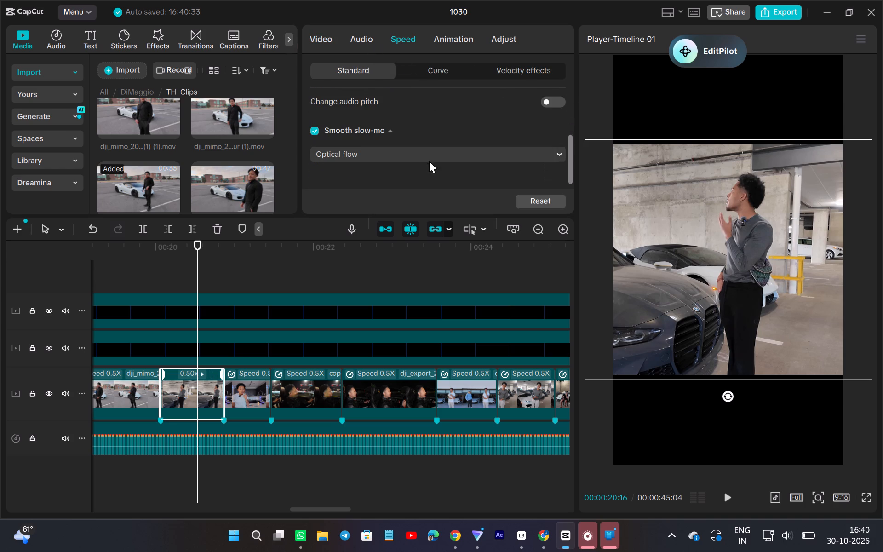
pyautogui.scroll(-1, 429, 161)
pyautogui.click(253, 397)
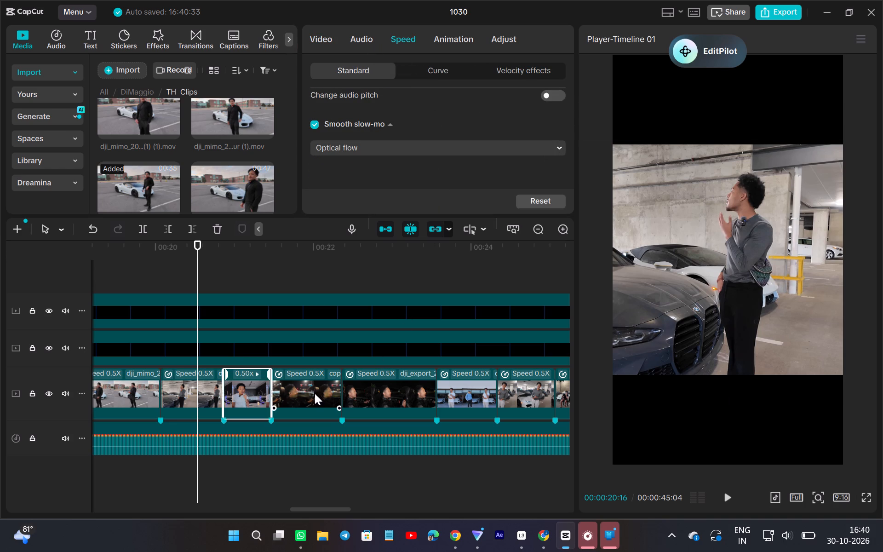
pyautogui.click(315, 393)
pyautogui.click(373, 390)
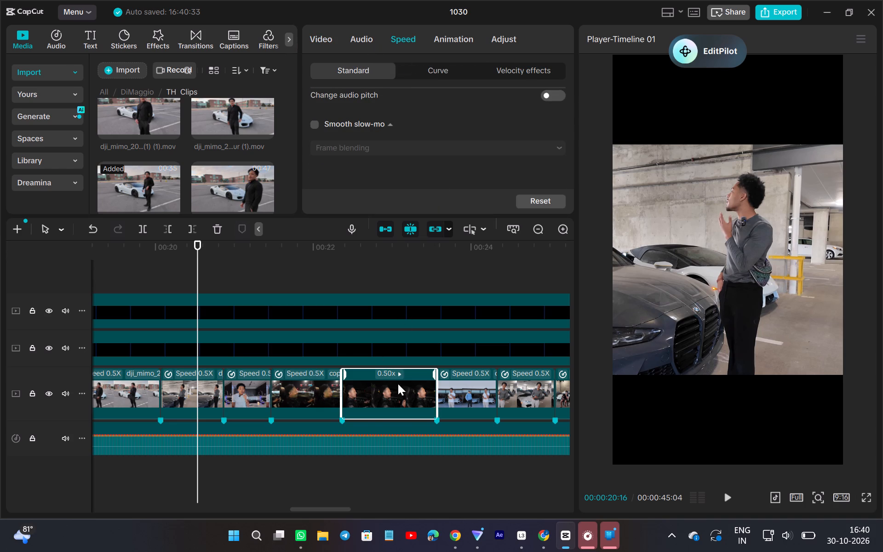
# Enable smooth slow-mo with the Optical flow method on the last four B-roll clips together.
pyautogui.hscroll(-1, 413, 417)
pyautogui.moveTo(454, 398); pyautogui.dragTo(204, 387)
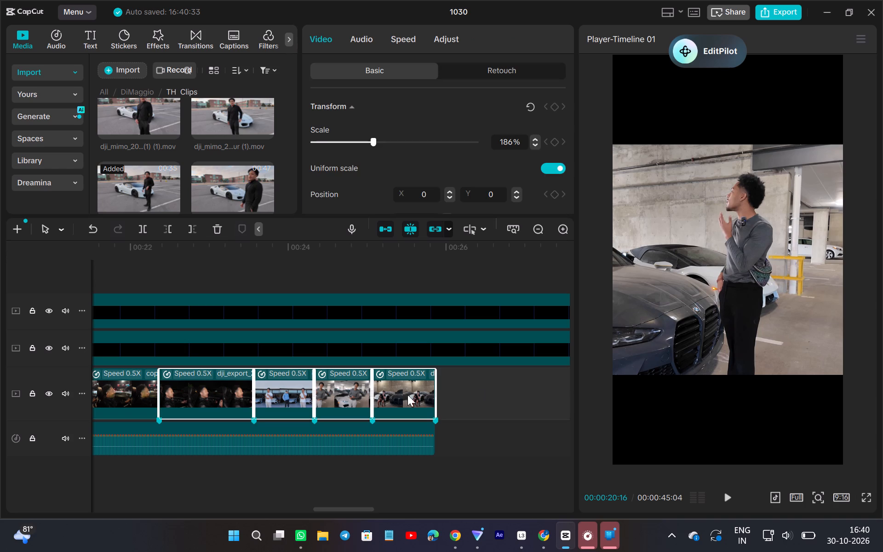
pyautogui.click(392, 41)
pyautogui.scroll(-1, 435, 120)
pyautogui.scroll(-1, 314, 129)
pyautogui.click(314, 129)
pyautogui.click(327, 146)
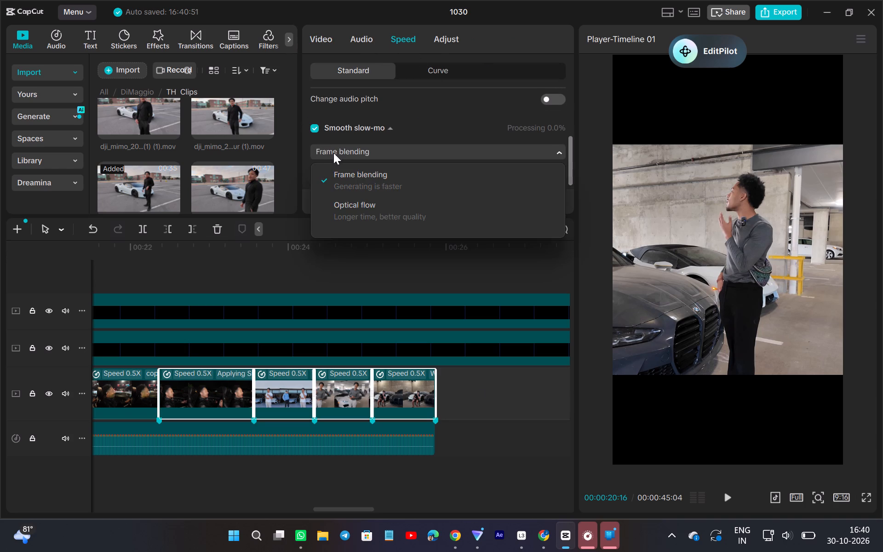
pyautogui.click(341, 221)
pyautogui.keyDown('ctrl'); pyautogui.scroll(-9, 432, 249); pyautogui.keyUp('ctrl')
pyautogui.keyDown('ctrl'); pyautogui.scroll(-2, 415, 201); pyautogui.keyUp('ctrl')
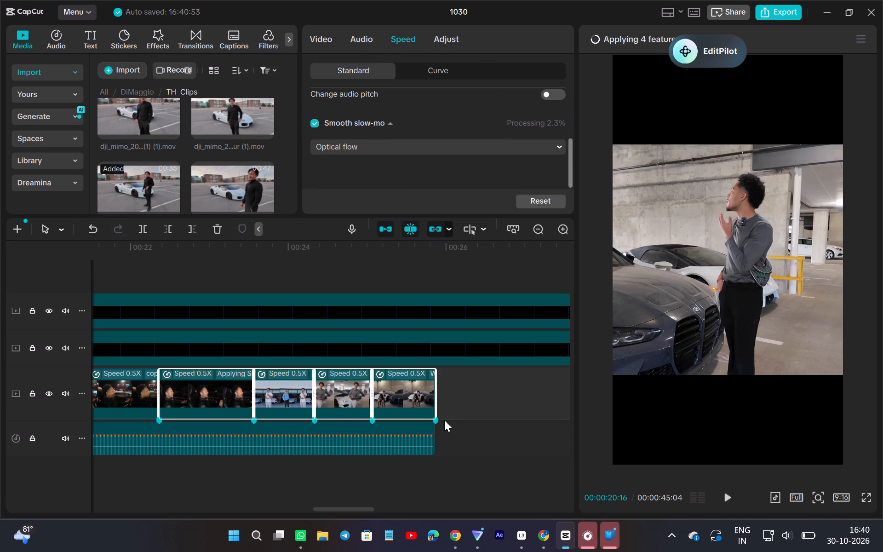
pyautogui.keyDown('ctrl'); pyautogui.scroll(-7, 444, 420); pyautogui.keyUp('ctrl')
pyautogui.hscroll(1, 389, 420)
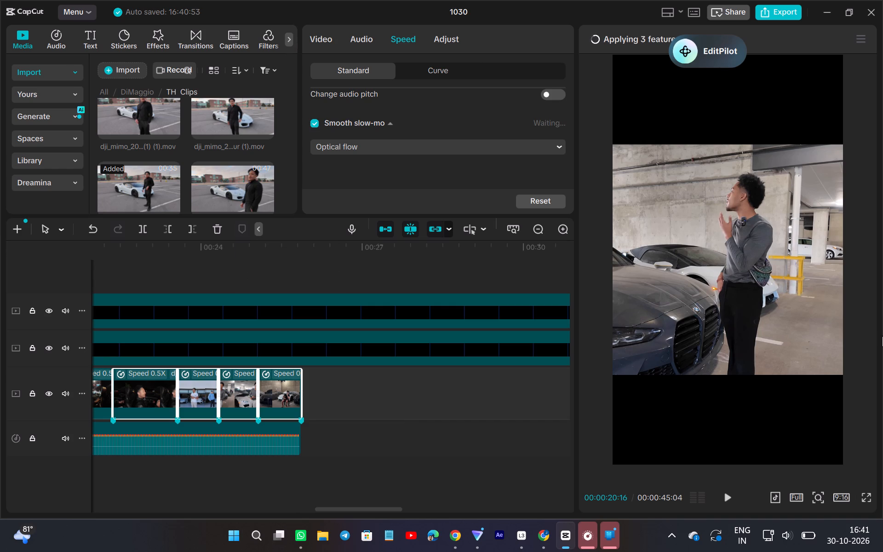
# Lower the computer's screen brightness.
pyautogui.click(790, 536)
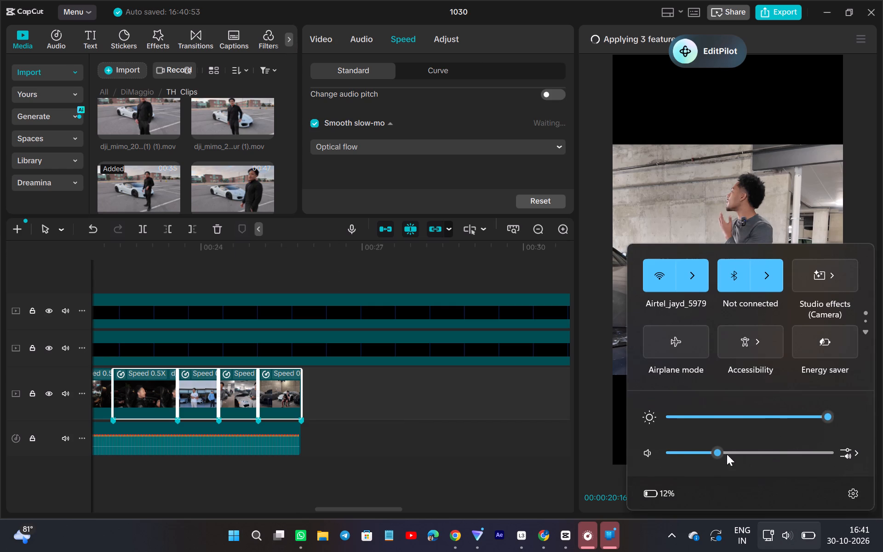
pyautogui.click(781, 419)
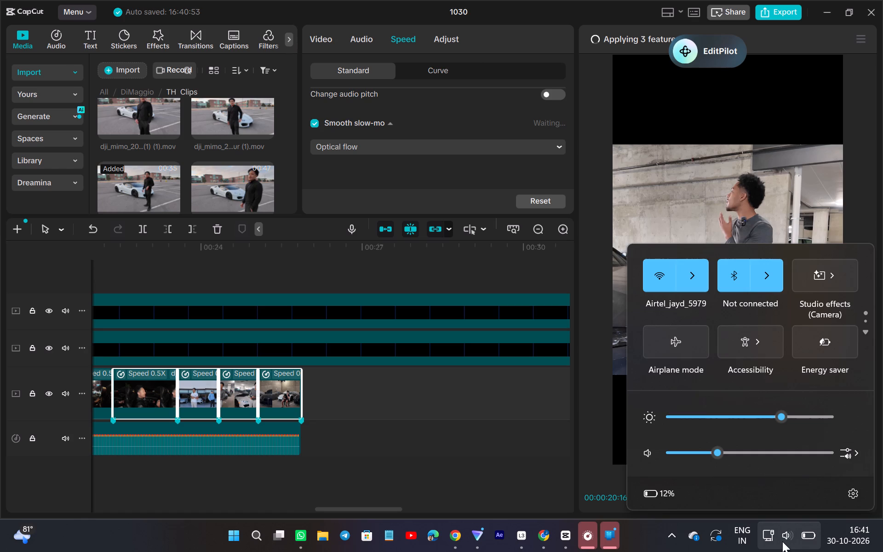
pyautogui.click(782, 541)
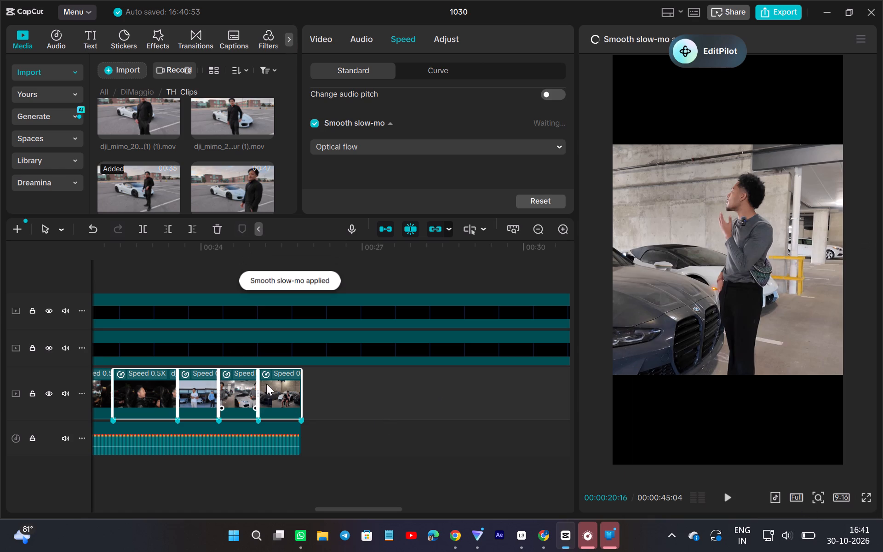
# Keyframe a zoom-in on the first B-roll clip, with scale from 186% at 00:18:02 to 228% at 00:18:26.
pyautogui.hscroll(1, 287, 384)
pyautogui.hscroll(1, 242, 470)
pyautogui.click(221, 472)
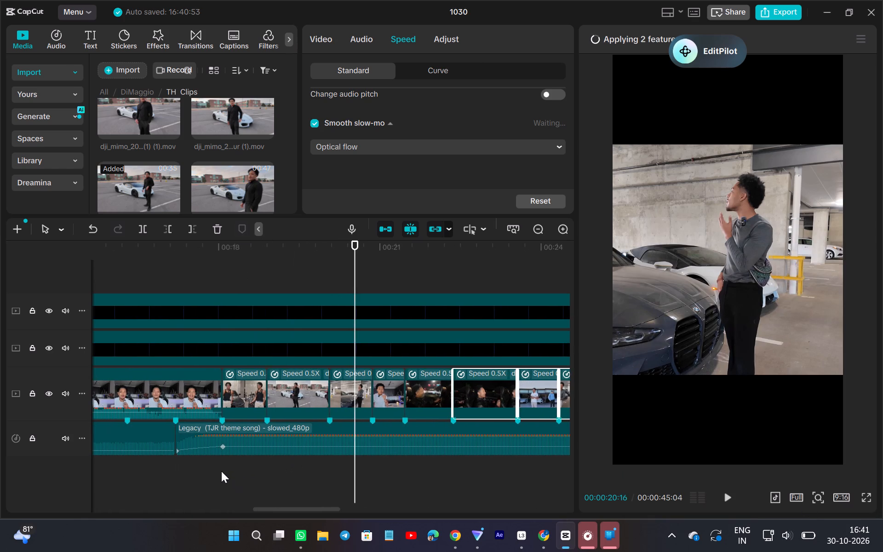
pyautogui.click(559, 228)
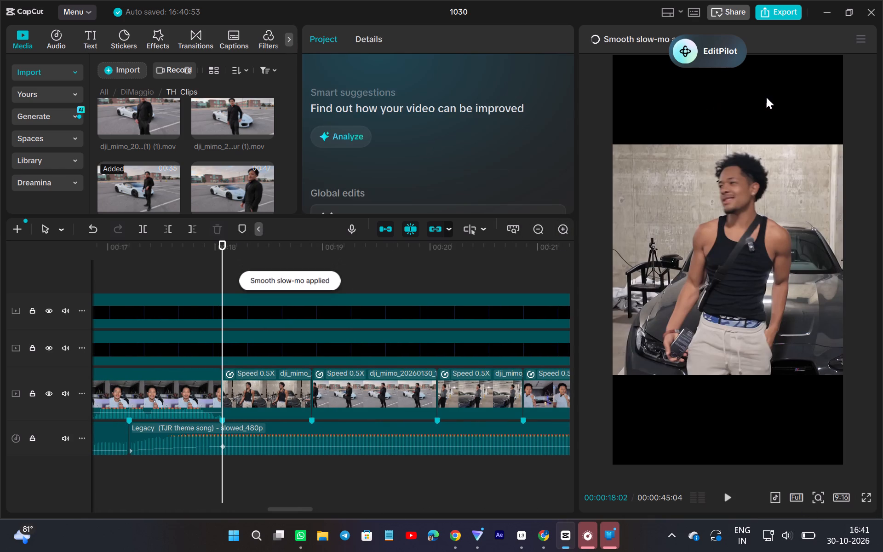
pyautogui.click(231, 392)
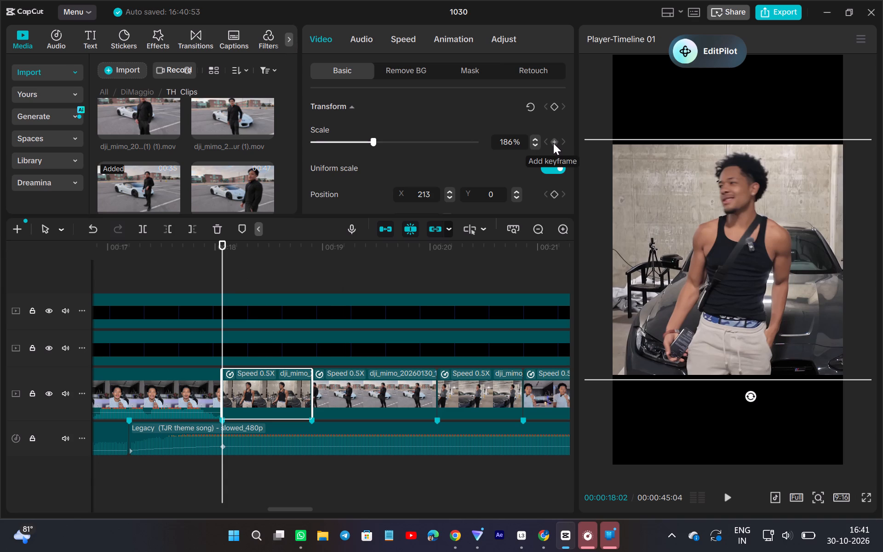
pyautogui.doubleClick(561, 230)
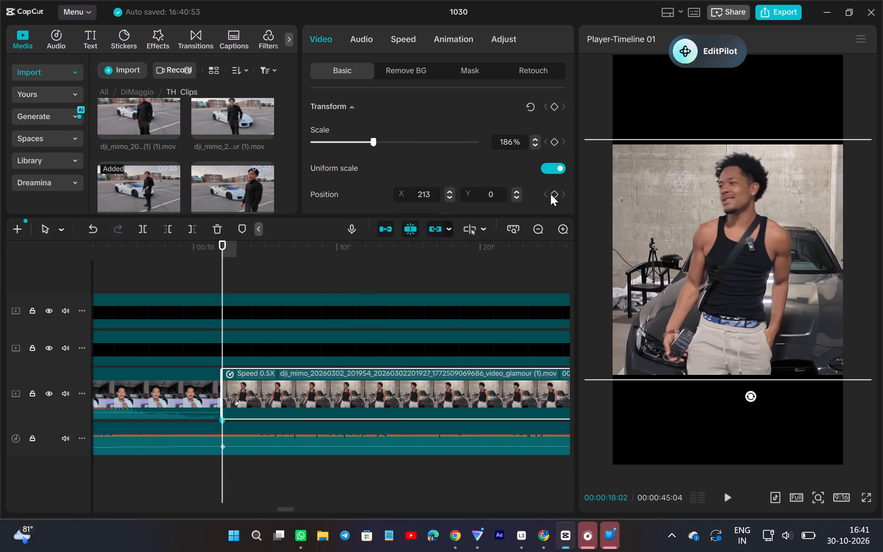
pyautogui.click(552, 142)
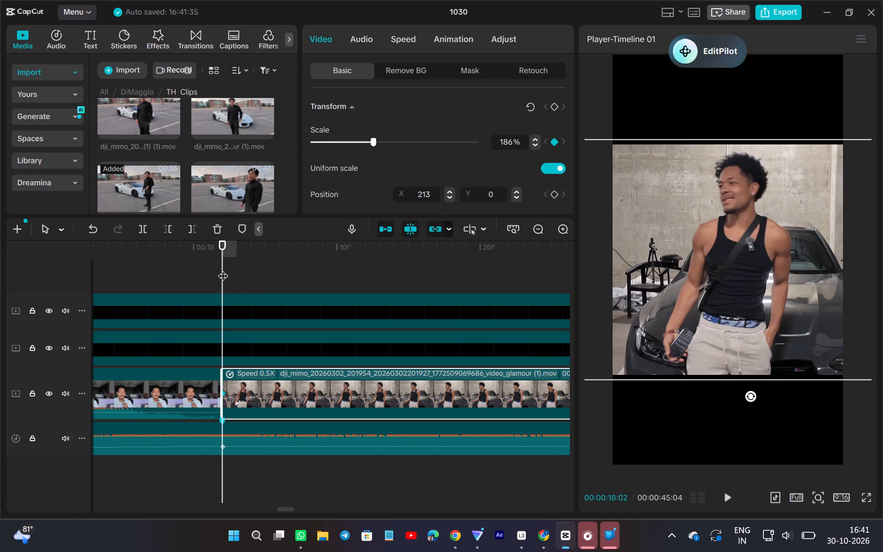
pyautogui.moveTo(223, 269); pyautogui.dragTo(462, 343)
pyautogui.hscroll(-1, 399, 309)
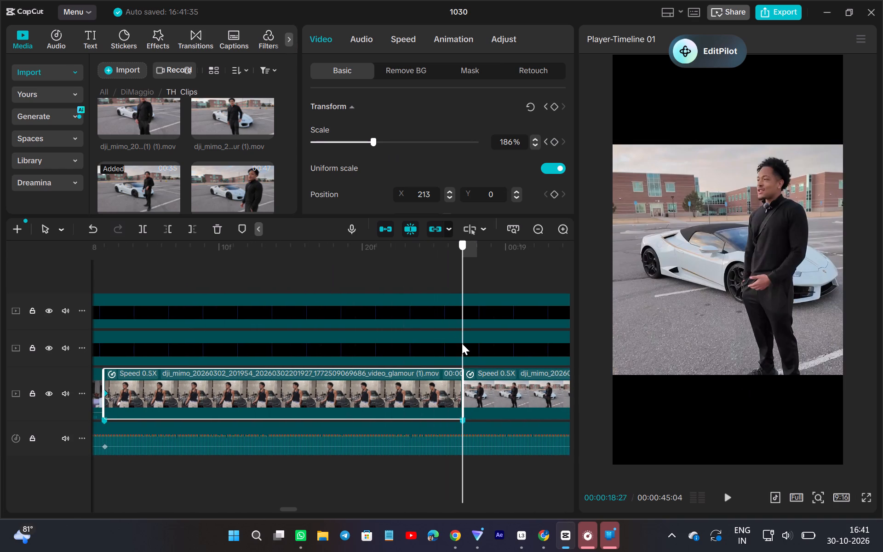
pyautogui.moveTo(462, 343); pyautogui.dragTo(451, 353)
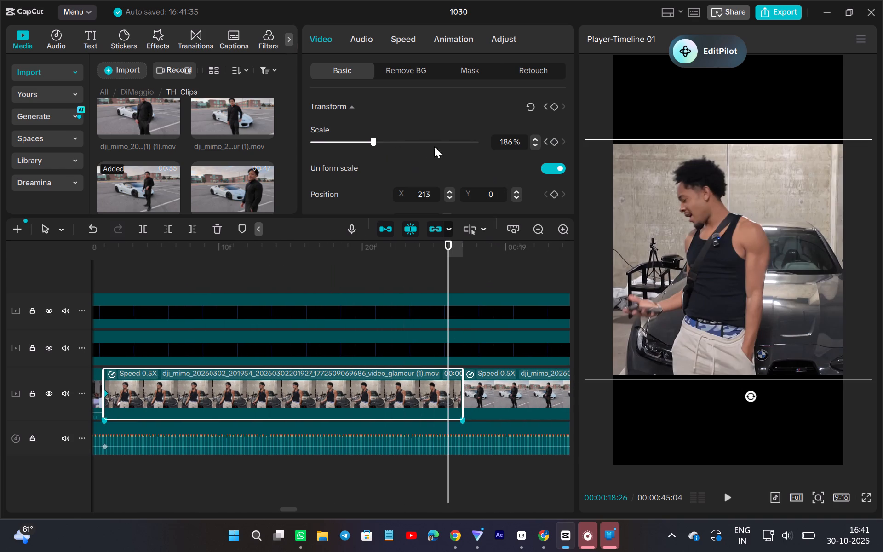
pyautogui.moveTo(378, 144); pyautogui.dragTo(387, 151)
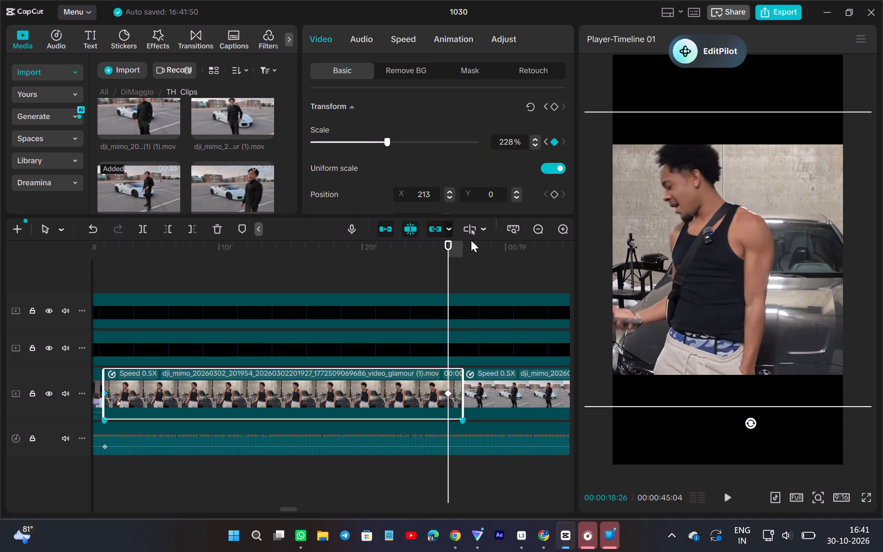
# Add a scale keyframe at the start of the white Lamborghini clip, at 00:18:27, and set it to 228%.
pyautogui.hscroll(-1, 473, 331)
pyautogui.moveTo(348, 256); pyautogui.dragTo(361, 271)
pyautogui.click(372, 391)
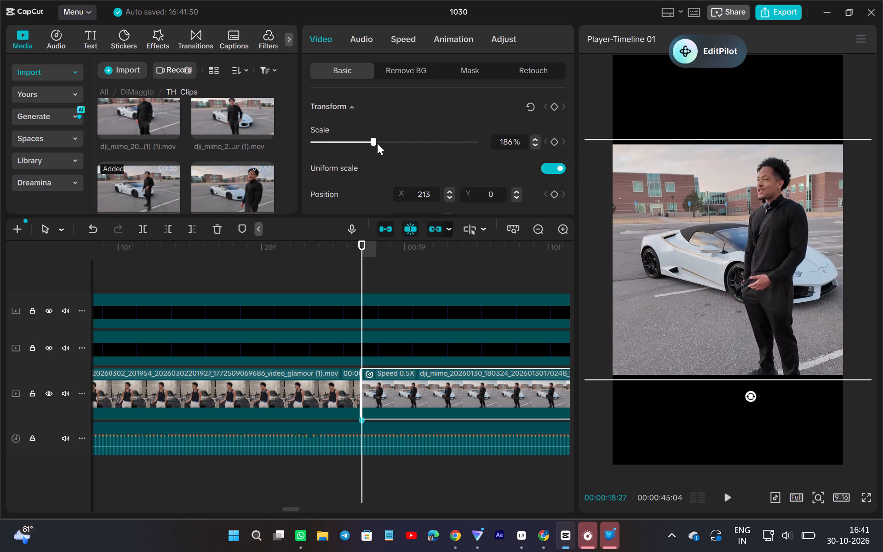
pyautogui.click(551, 143)
pyautogui.moveTo(363, 251); pyautogui.dragTo(368, 253)
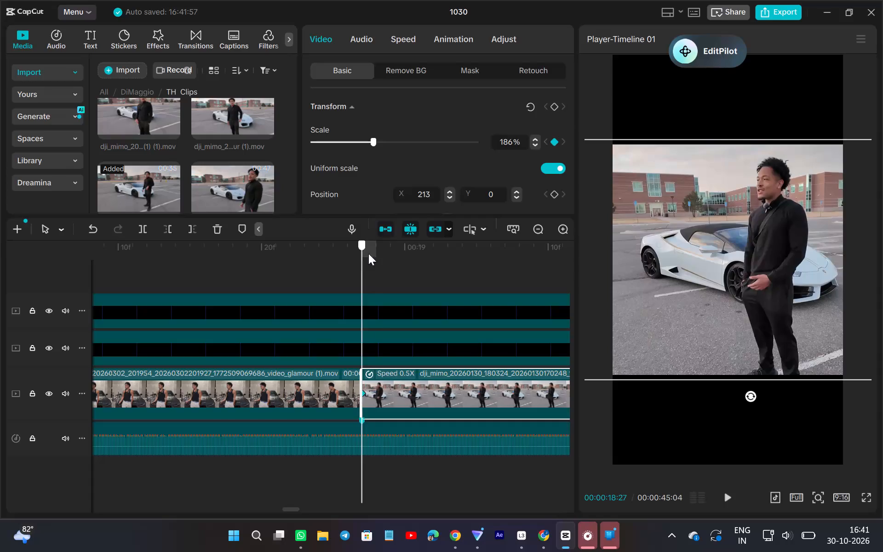
pyautogui.moveTo(368, 253); pyautogui.dragTo(367, 270)
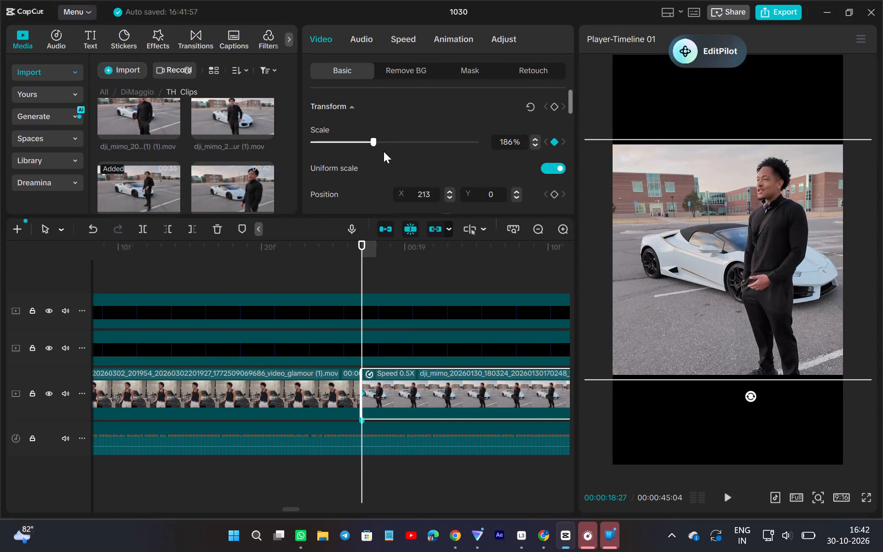
pyautogui.moveTo(378, 143); pyautogui.dragTo(384, 156)
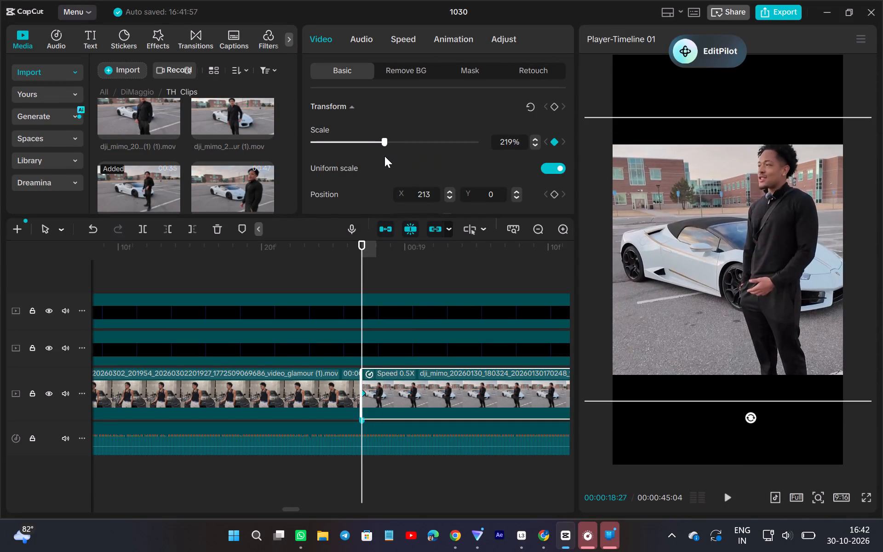
pyautogui.moveTo(384, 156); pyautogui.dragTo(390, 161)
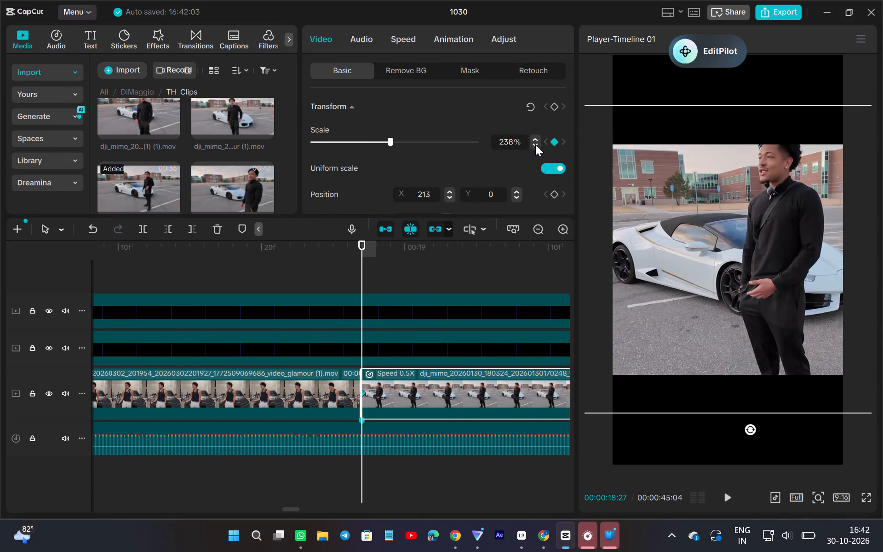
pyautogui.tripleClick(531, 146)
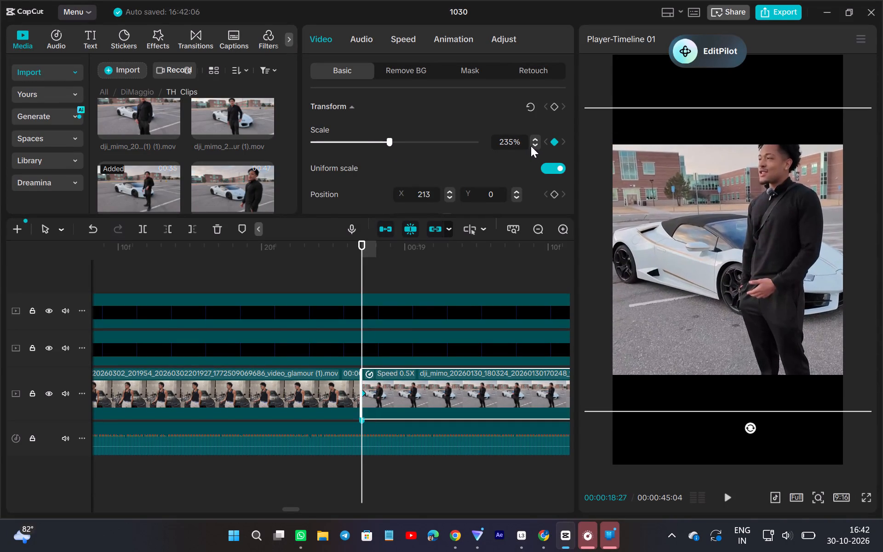
pyautogui.tripleClick(531, 146)
pyautogui.tripleClick(531, 146)
pyautogui.click(531, 146)
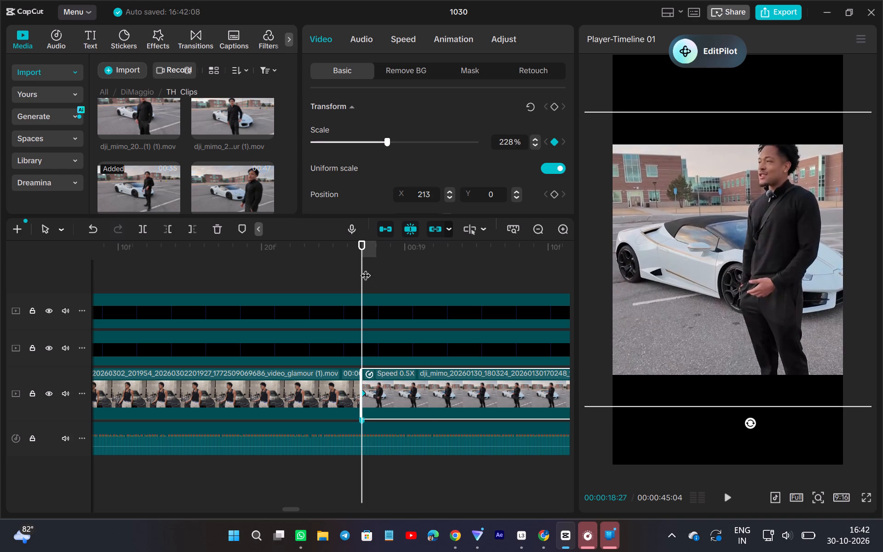
# Set the Lamborghini clip's scale to 188% one frame before its end, forming a zoom-out, and dismiss the battery alert.
pyautogui.moveTo(365, 268); pyautogui.dragTo(465, 301)
pyautogui.hscroll(-1, 457, 295)
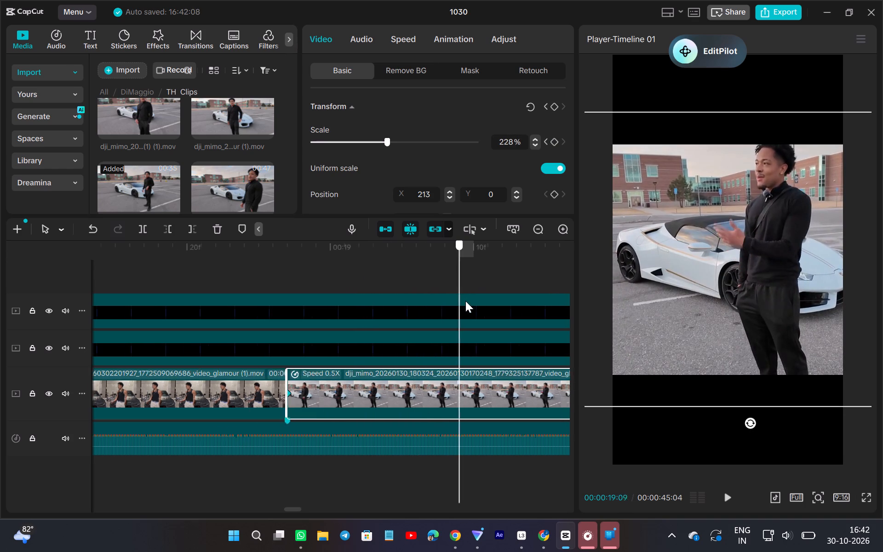
pyautogui.hscroll(-1, 465, 301)
pyautogui.moveTo(465, 301); pyautogui.dragTo(511, 369)
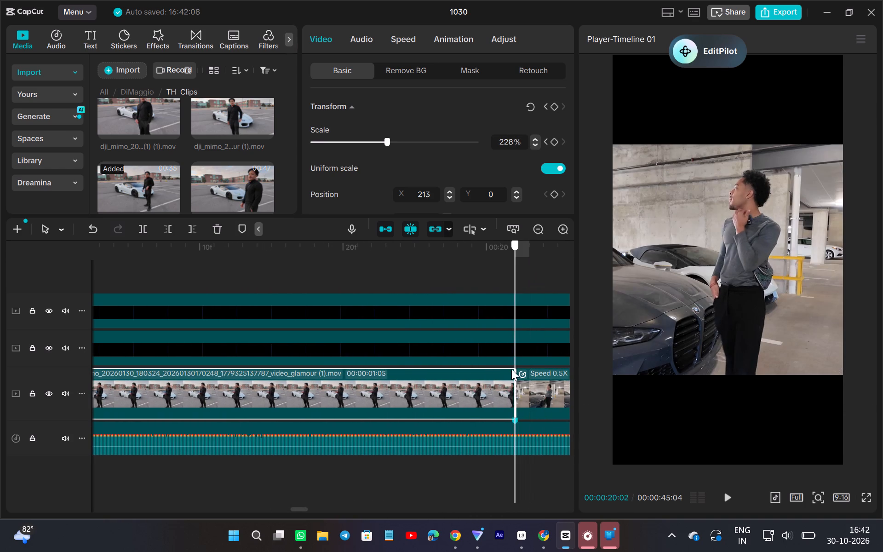
pyautogui.moveTo(511, 369); pyautogui.dragTo(501, 380)
pyautogui.hscroll(-1, 510, 369)
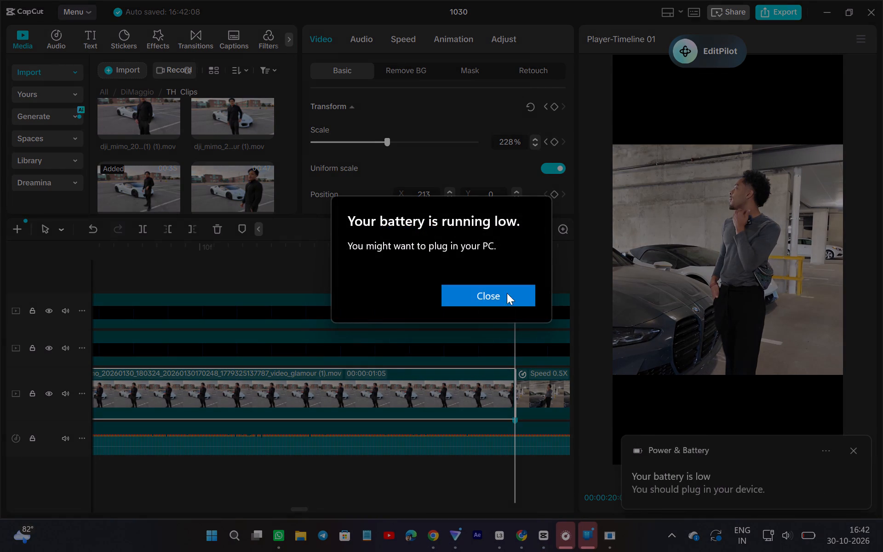
pyautogui.click(481, 302)
pyautogui.moveTo(513, 278); pyautogui.dragTo(499, 297)
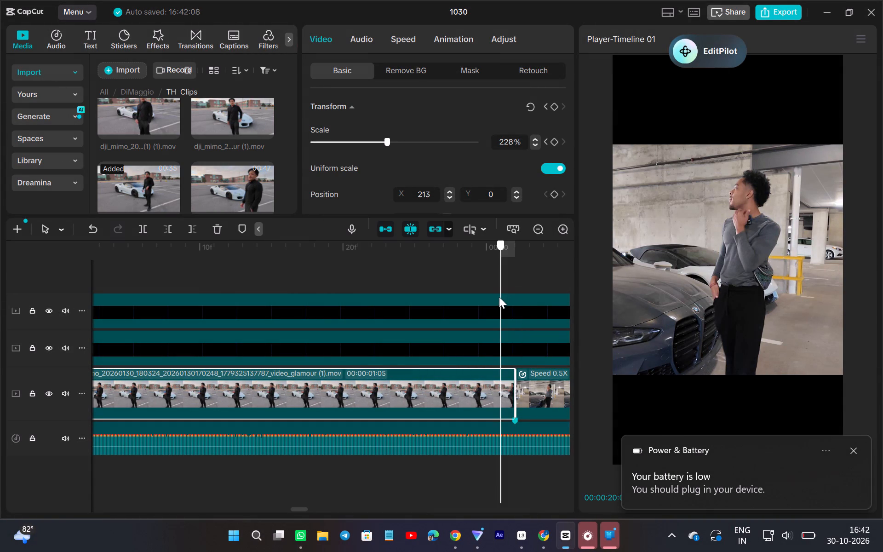
pyautogui.moveTo(499, 297); pyautogui.dragTo(498, 297)
pyautogui.moveTo(386, 142); pyautogui.dragTo(377, 150)
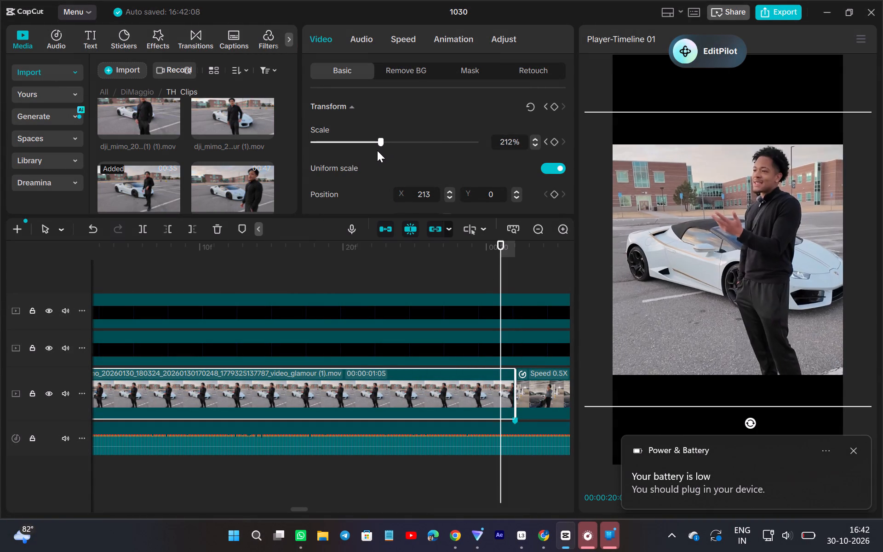
pyautogui.moveTo(377, 150); pyautogui.dragTo(373, 154)
# Scrub through the first B-roll clip and the white Lamborghini clip to review their keyframed zoom-in and zoom-out.
pyautogui.hscroll(1, 436, 258)
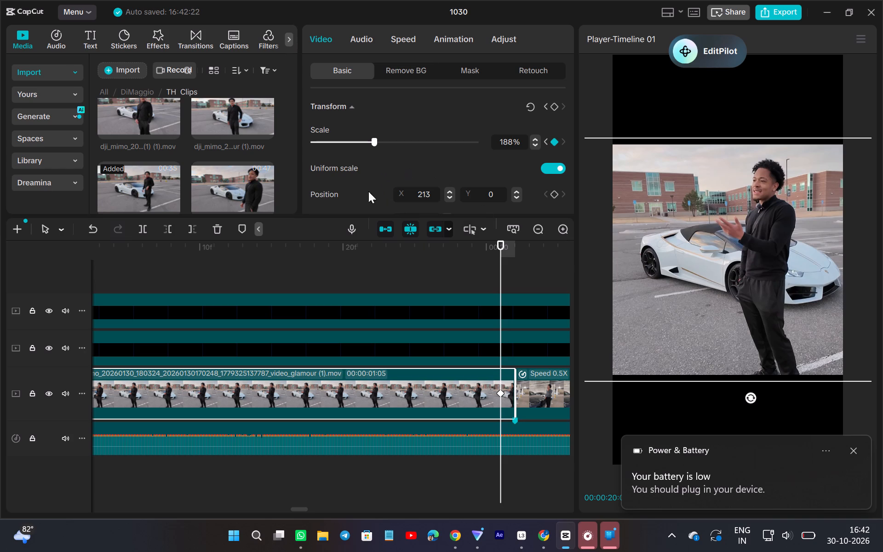
pyautogui.hscroll(1, 346, 339)
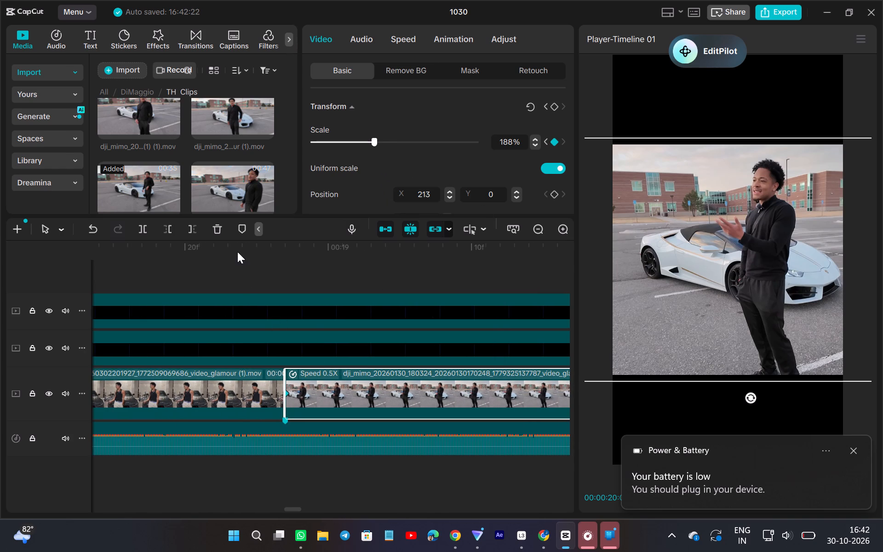
pyautogui.click(237, 252)
pyautogui.click(232, 391)
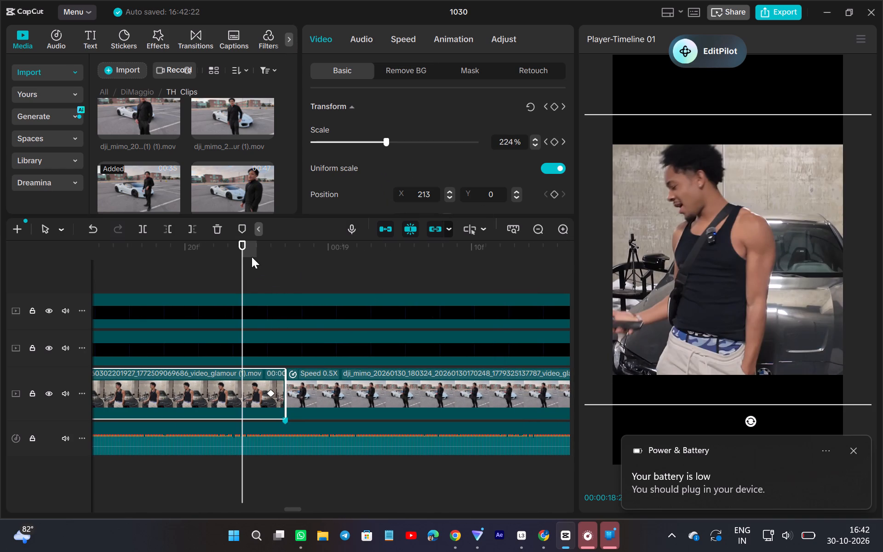
pyautogui.moveTo(244, 254); pyautogui.dragTo(199, 348)
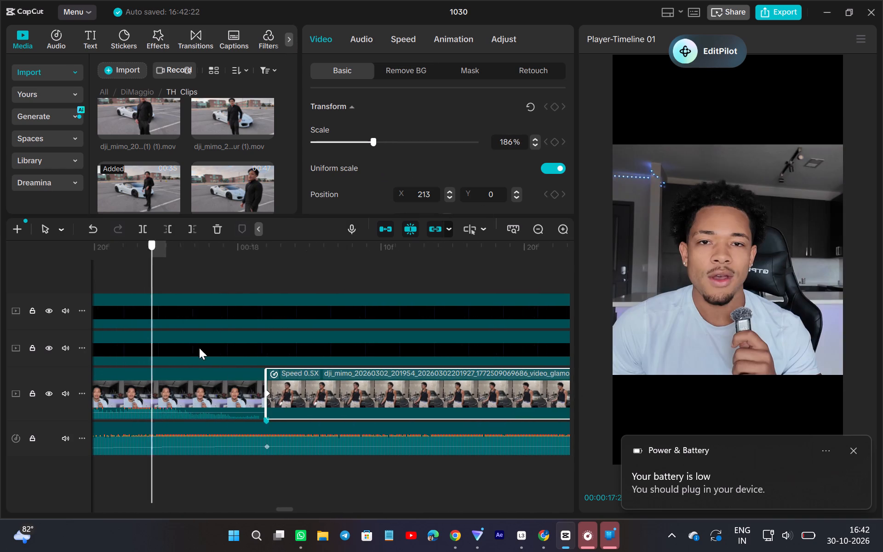
pyautogui.moveTo(199, 348); pyautogui.dragTo(460, 369)
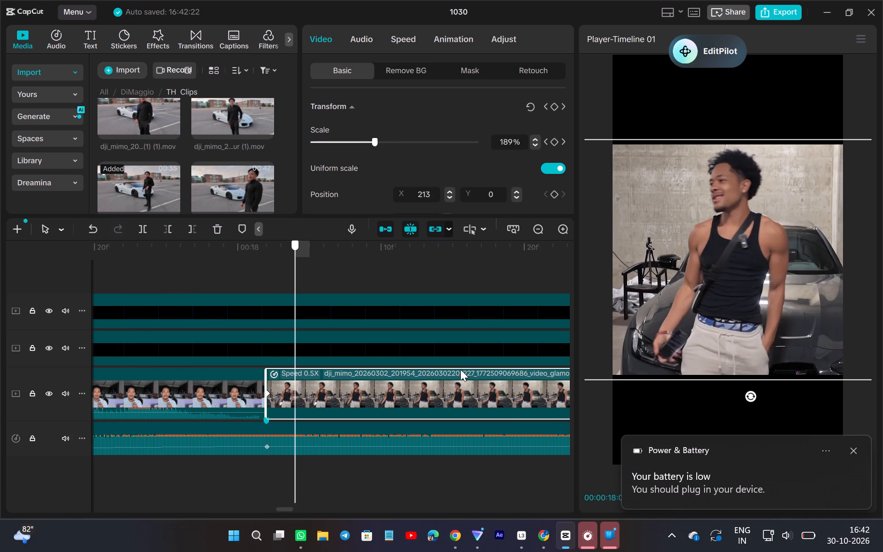
pyautogui.moveTo(460, 369); pyautogui.dragTo(133, 413)
pyautogui.hscroll(-2, 463, 369)
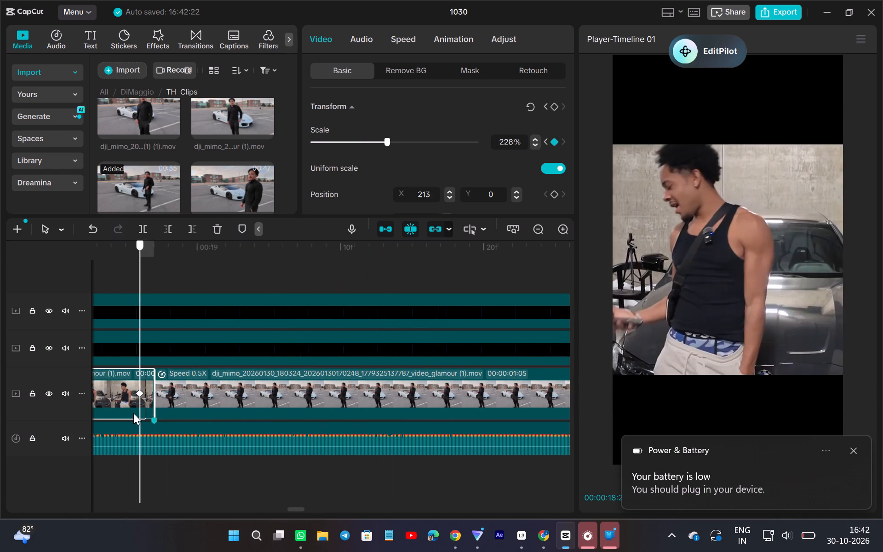
pyautogui.moveTo(133, 413); pyautogui.dragTo(315, 416)
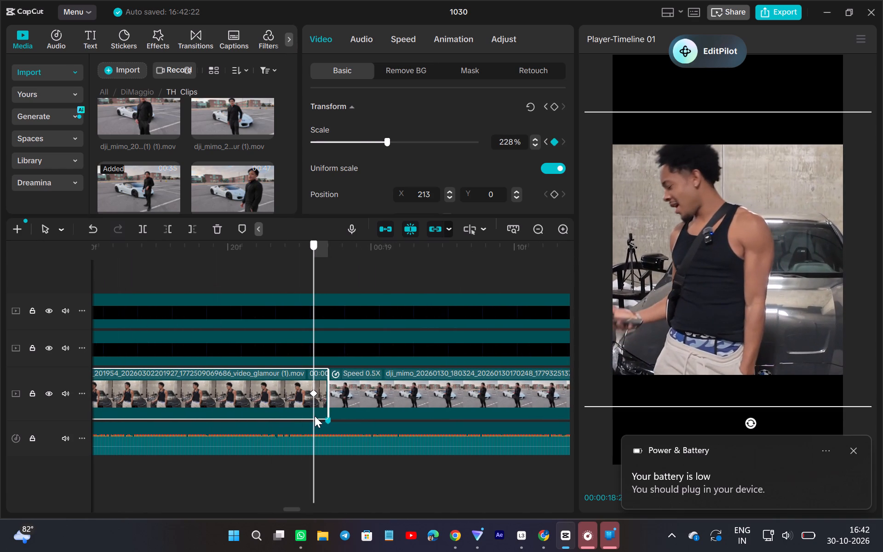
pyautogui.moveTo(315, 416); pyautogui.dragTo(338, 417)
pyautogui.click(360, 393)
pyautogui.hscroll(-1, 404, 376)
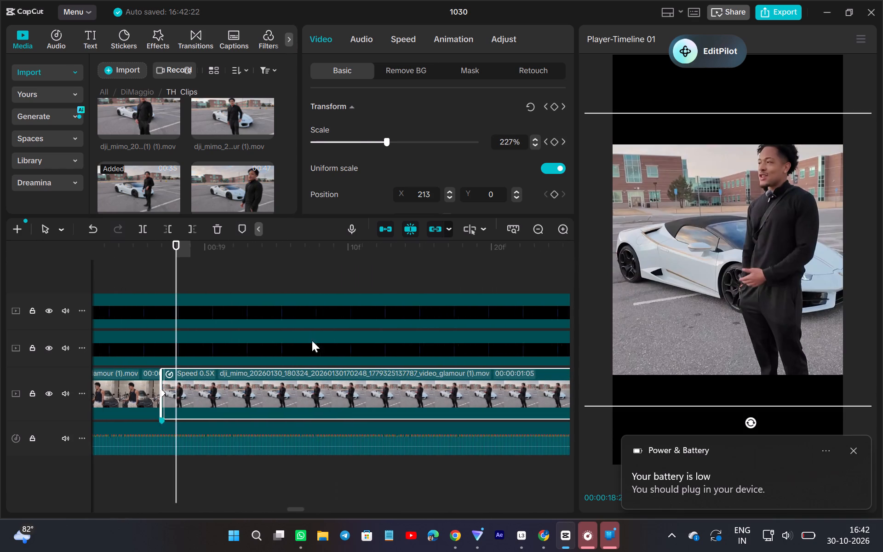
pyautogui.hscroll(-1, 312, 340)
pyautogui.moveTo(169, 264); pyautogui.dragTo(234, 279)
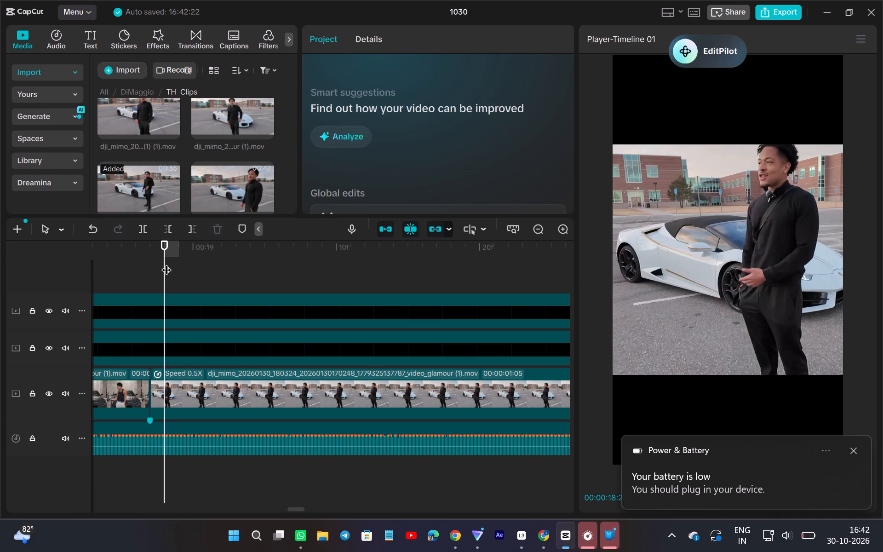
pyautogui.moveTo(166, 262); pyautogui.dragTo(426, 334)
pyautogui.hscroll(-1, 284, 274)
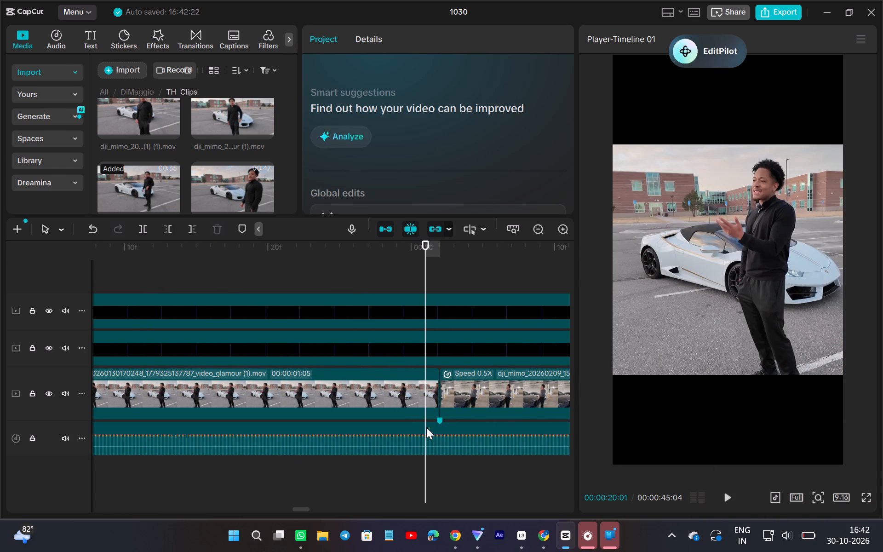
# Set the scale of the Lamborghini clip's ending keyframe at 00:20:01 to 186%.
pyautogui.click(411, 402)
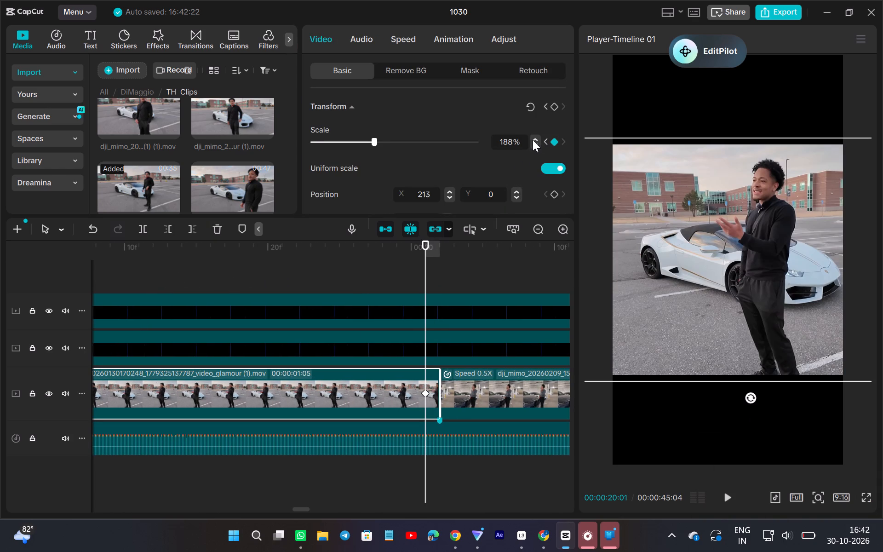
pyautogui.doubleClick(534, 147)
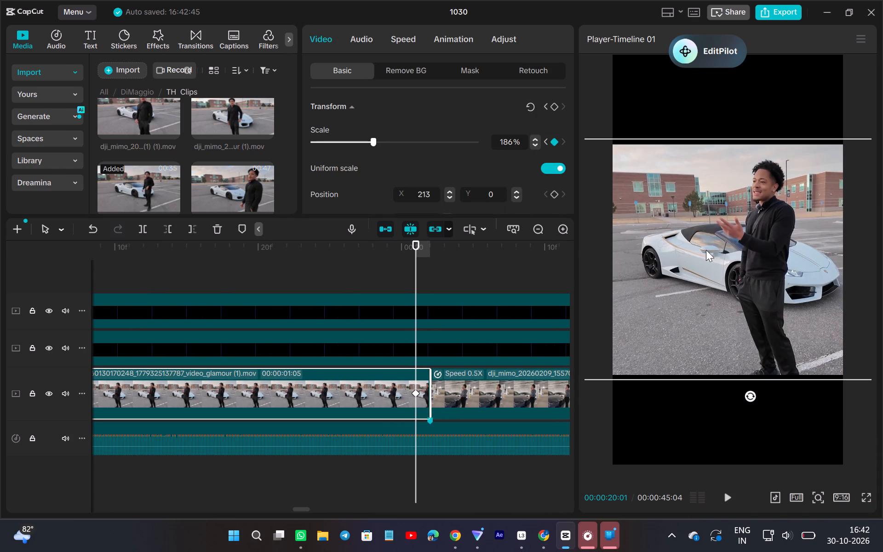
# Try to shift the Lamborghini clip's picture horizontally within the frame at 00:19:22.
pyautogui.click(288, 276)
pyautogui.click(294, 405)
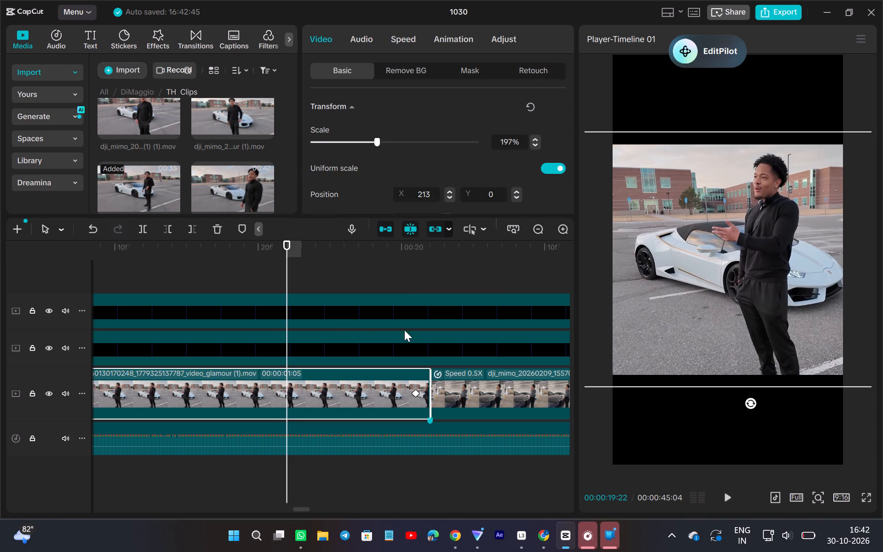
pyautogui.moveTo(767, 264); pyautogui.dragTo(749, 264)
pyautogui.click(780, 258)
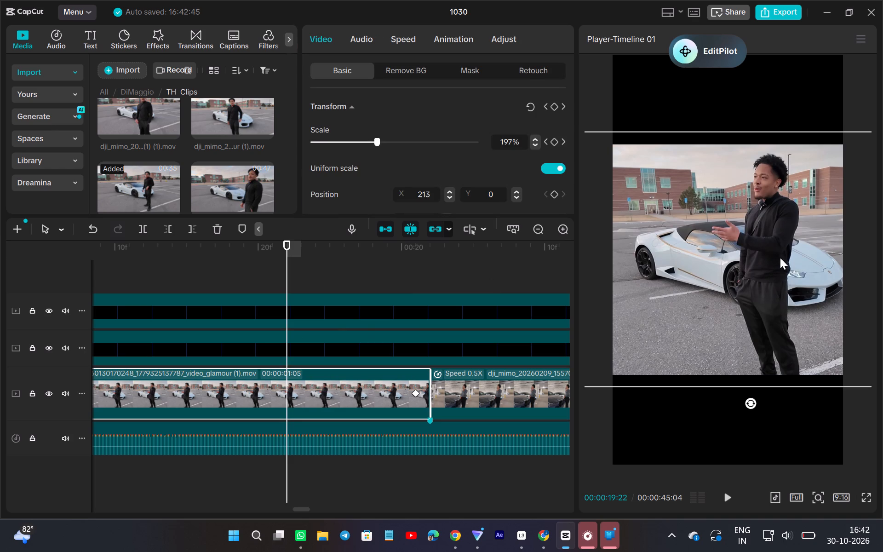